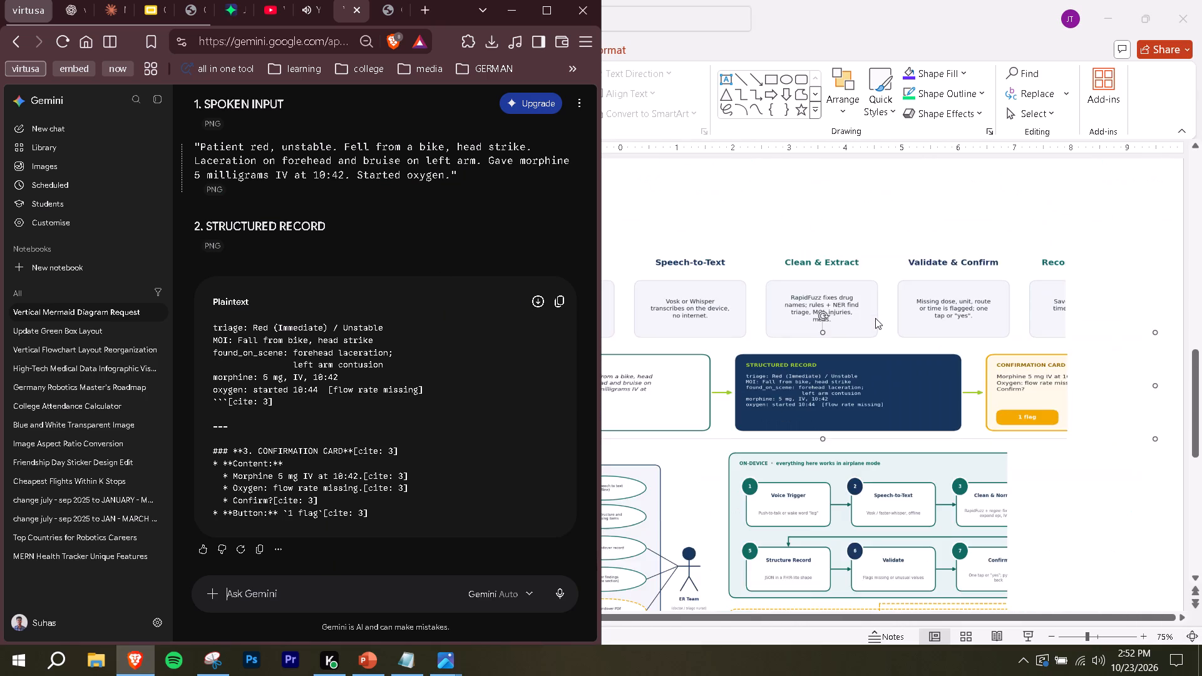
{"action": "scroll", "coordinate": [875, 318], "scroll_direction": "down", "scroll_amount": 2, "text": "ctrl"}
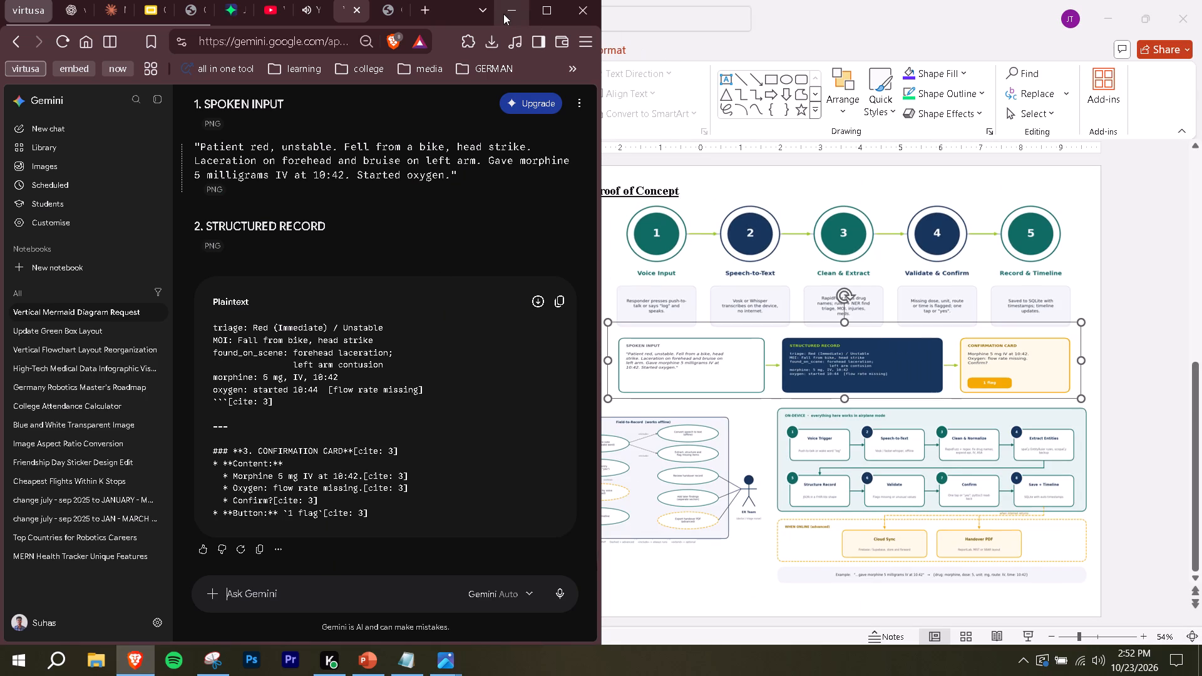
{"action": "left_click", "coordinate": [511, 13]}
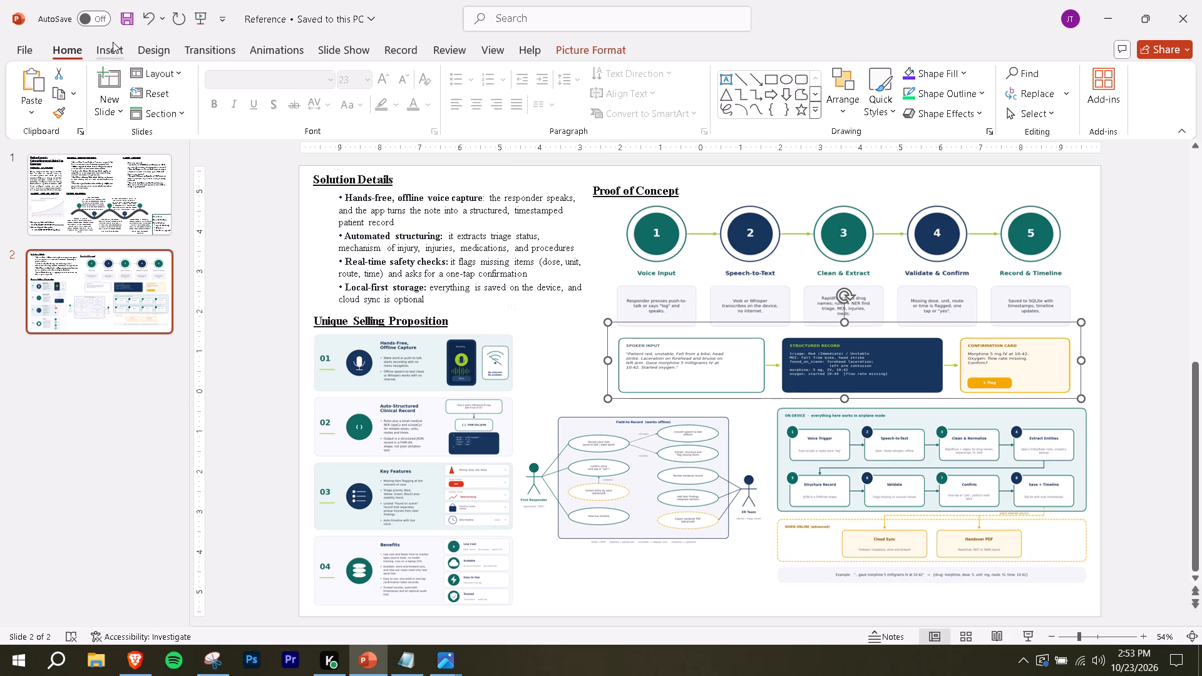
{"action": "left_click", "coordinate": [113, 47]}
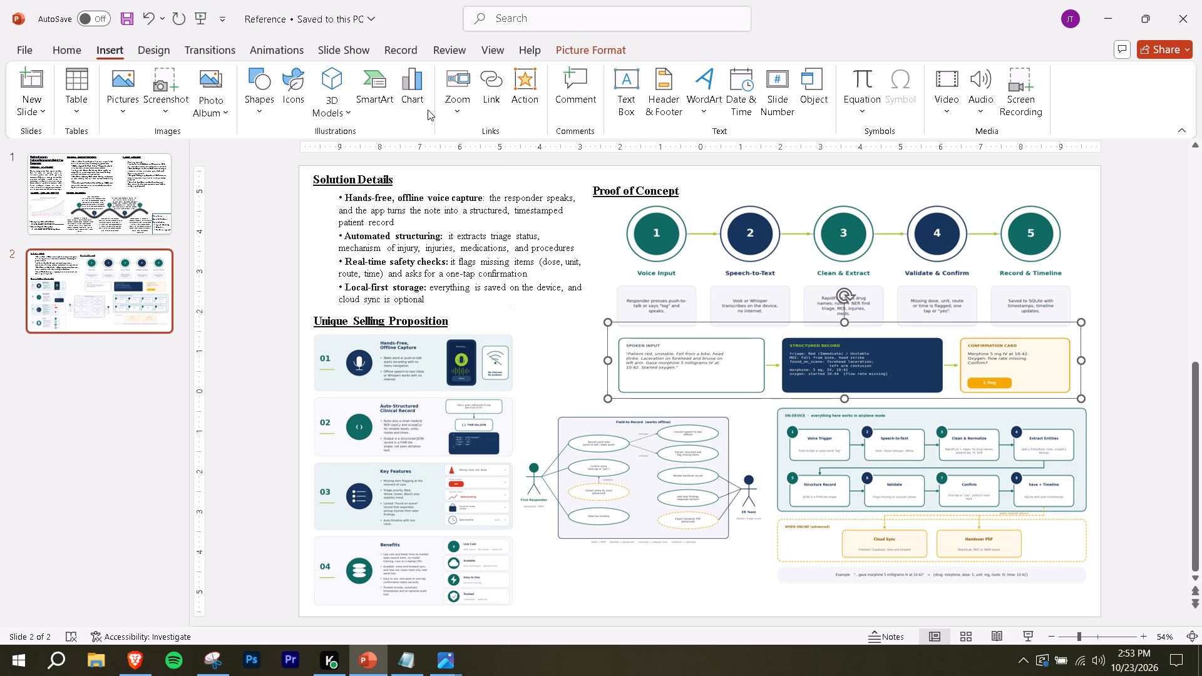
{"action": "left_click", "coordinate": [639, 105]}
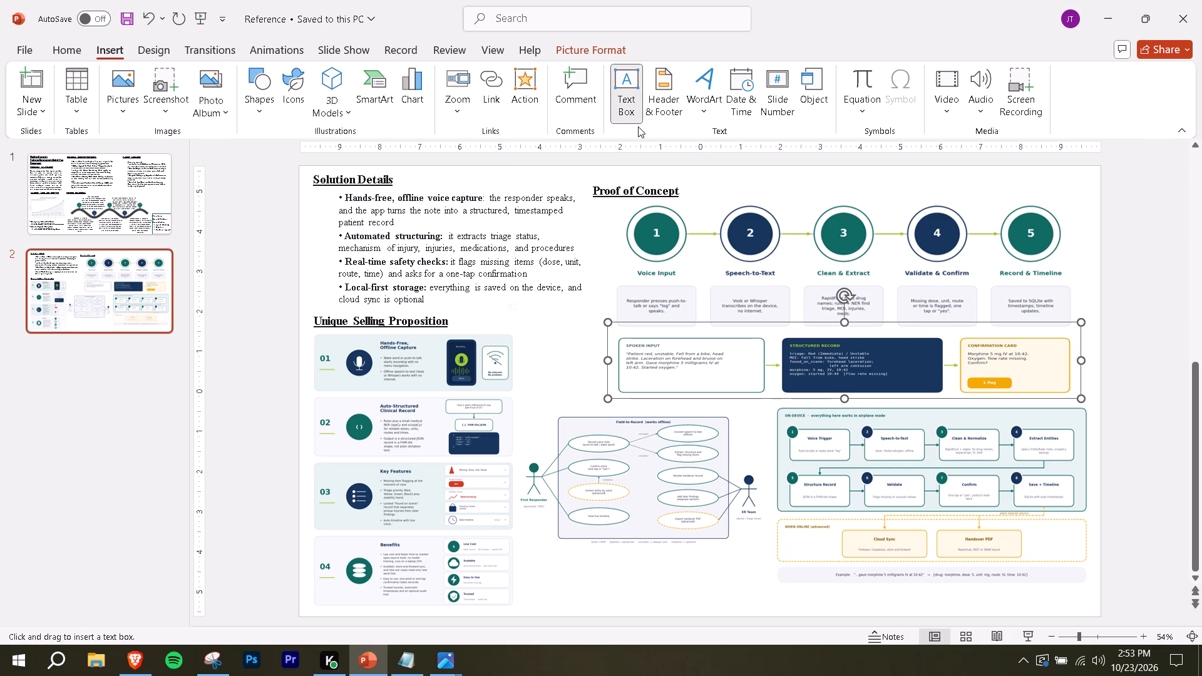
{"action": "scroll", "coordinate": [685, 309], "scroll_direction": "up", "scroll_amount": 3, "text": "ctrl"}
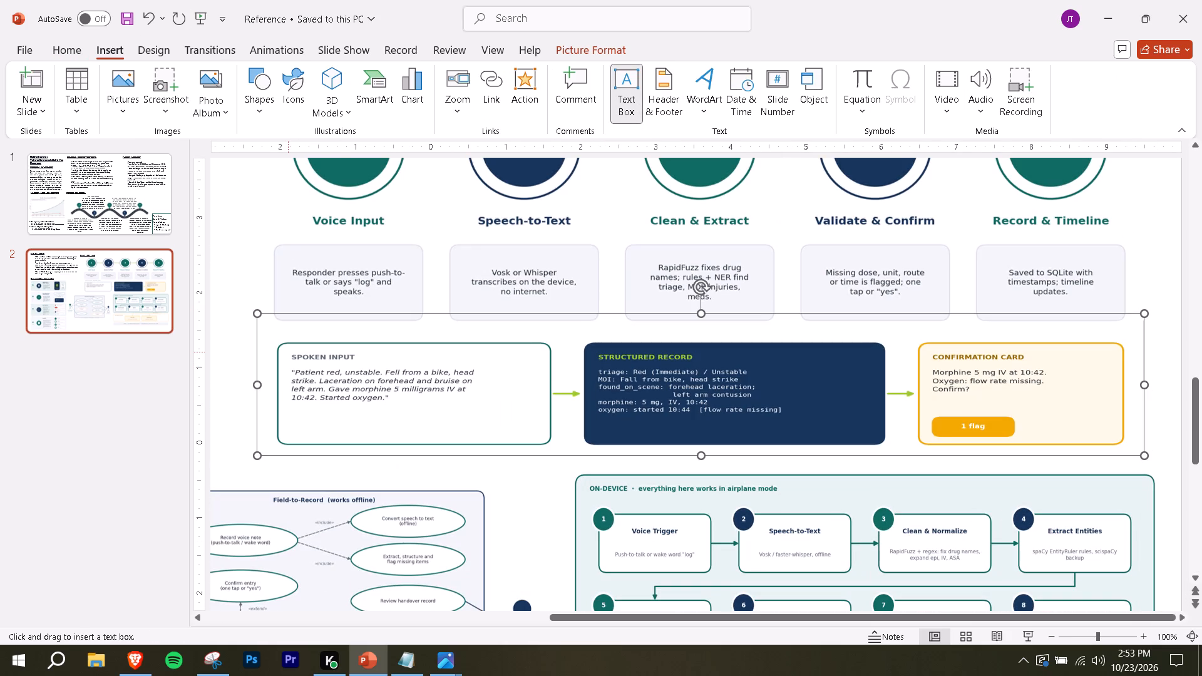
{"action": "left_click_drag", "start_coordinate": [287, 353], "coordinate": [547, 433]}
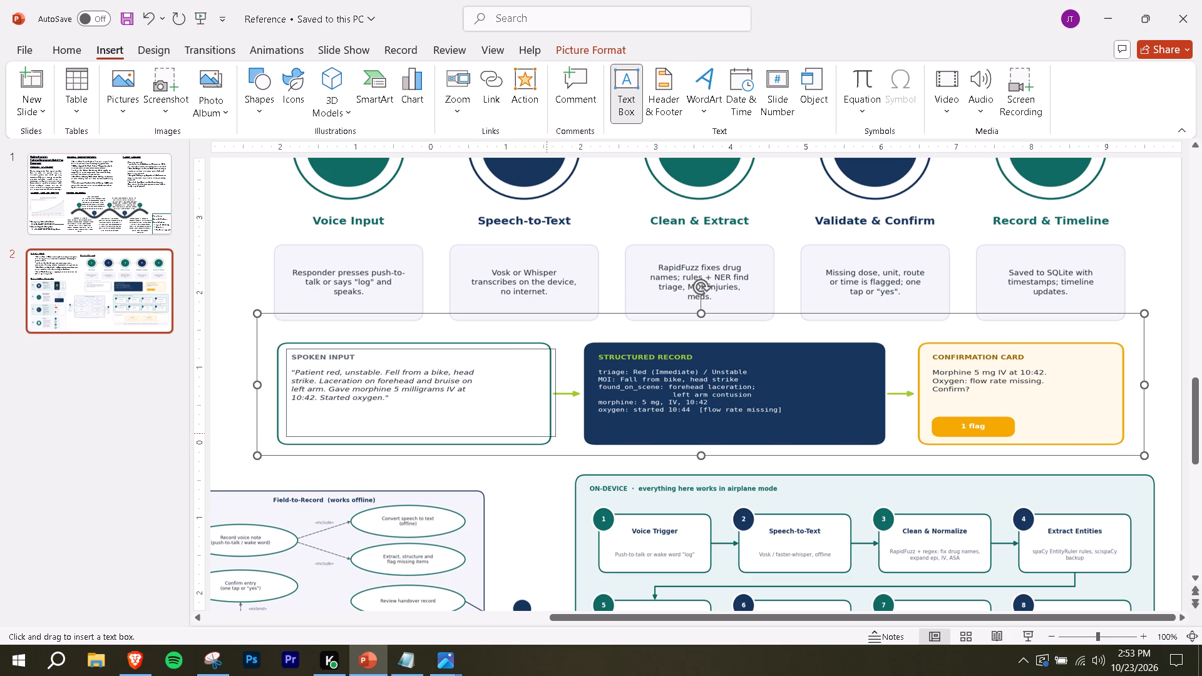
{"action": "left_click_drag", "start_coordinate": [547, 433], "coordinate": [542, 434]}
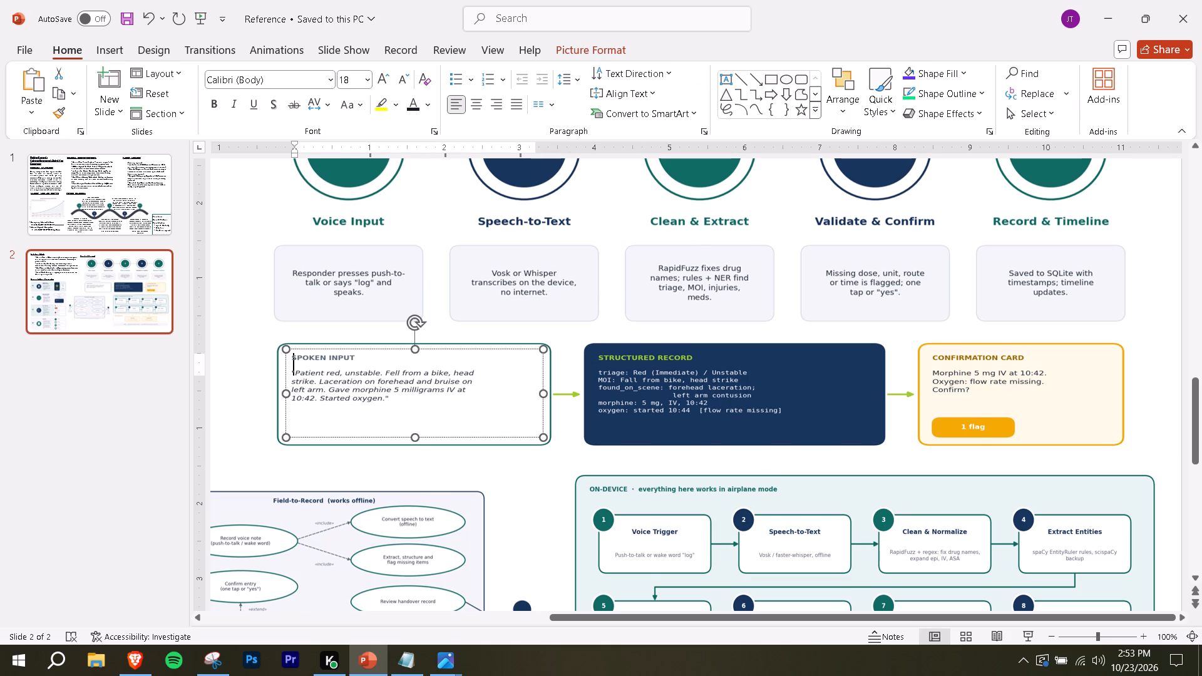
{"action": "left_click", "coordinate": [597, 45]}
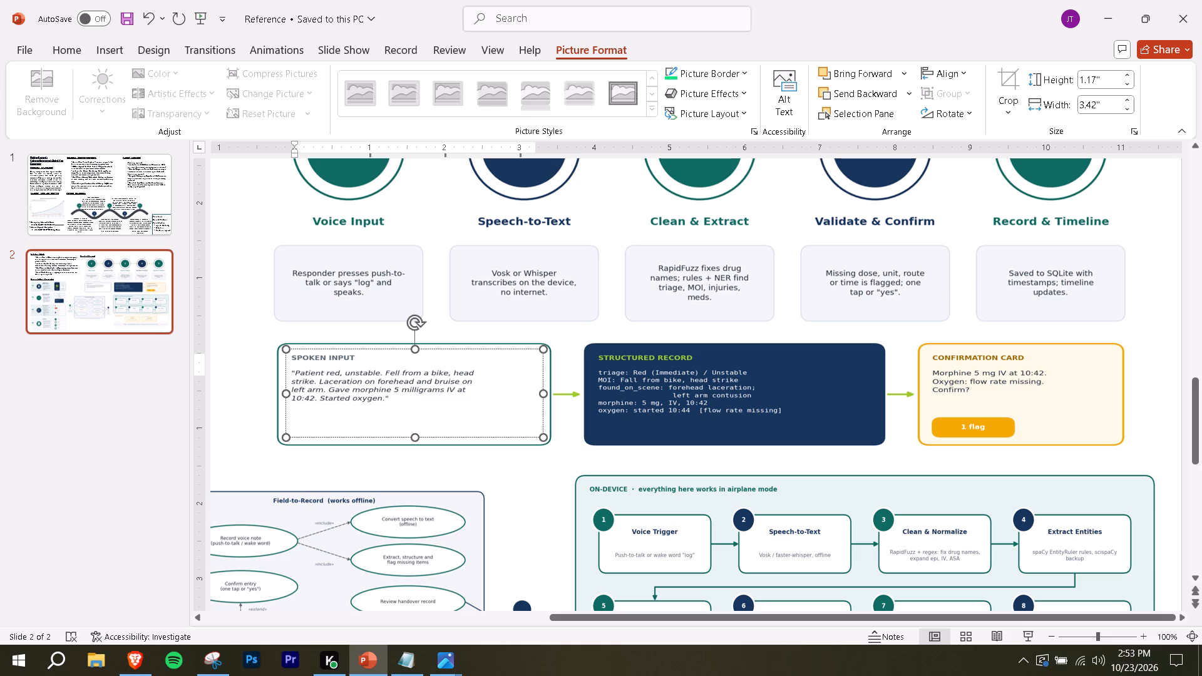
{"action": "key", "text": "s"}
Apply the semi-transparent dark grey preset style to the text box over the Spoken Input card and give it a white outline.
{"action": "left_click", "coordinate": [568, 49]}
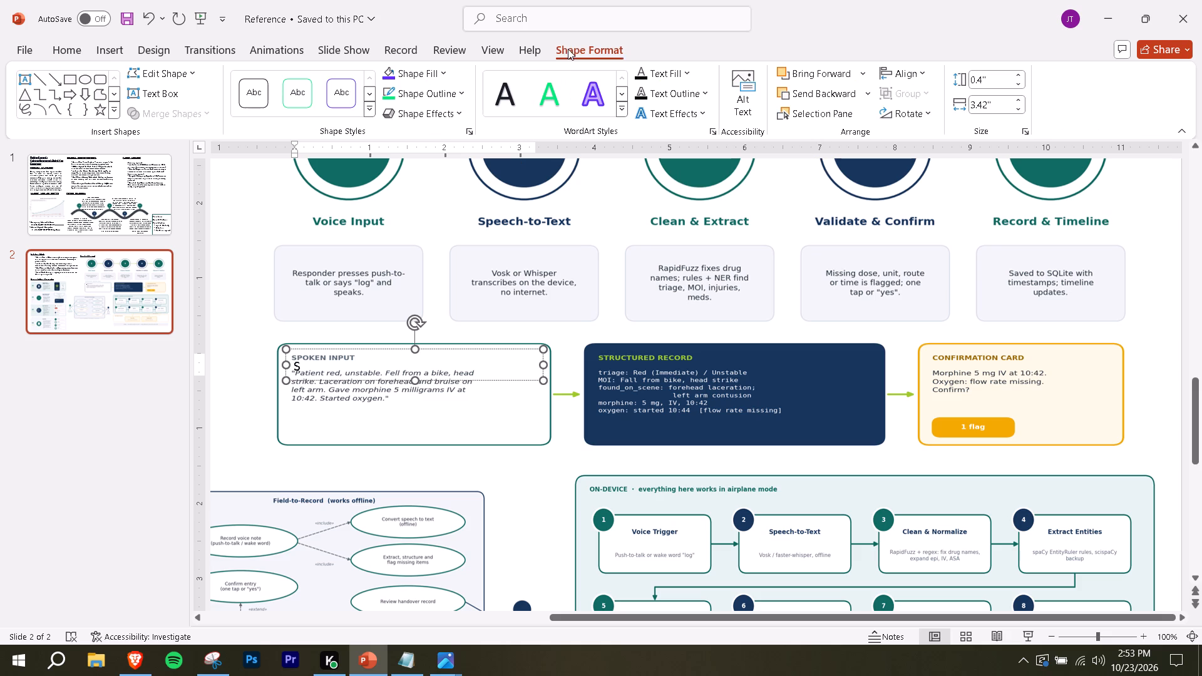
{"action": "left_click", "coordinate": [374, 113]}
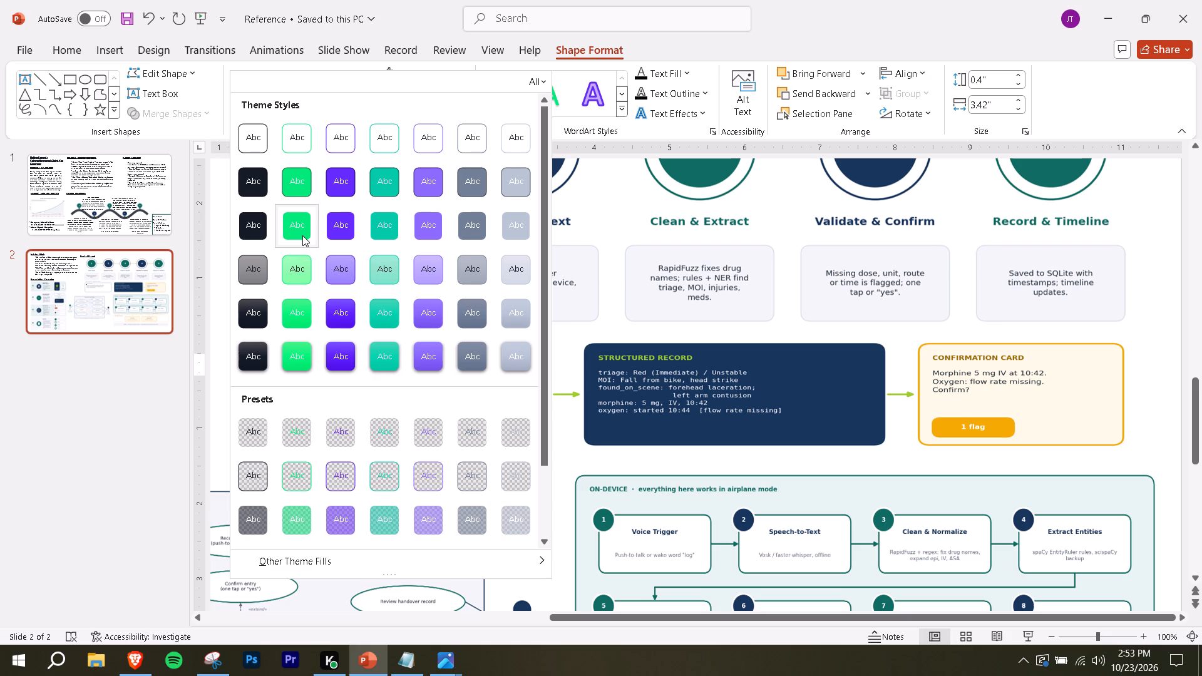
{"action": "left_click", "coordinate": [249, 519]}
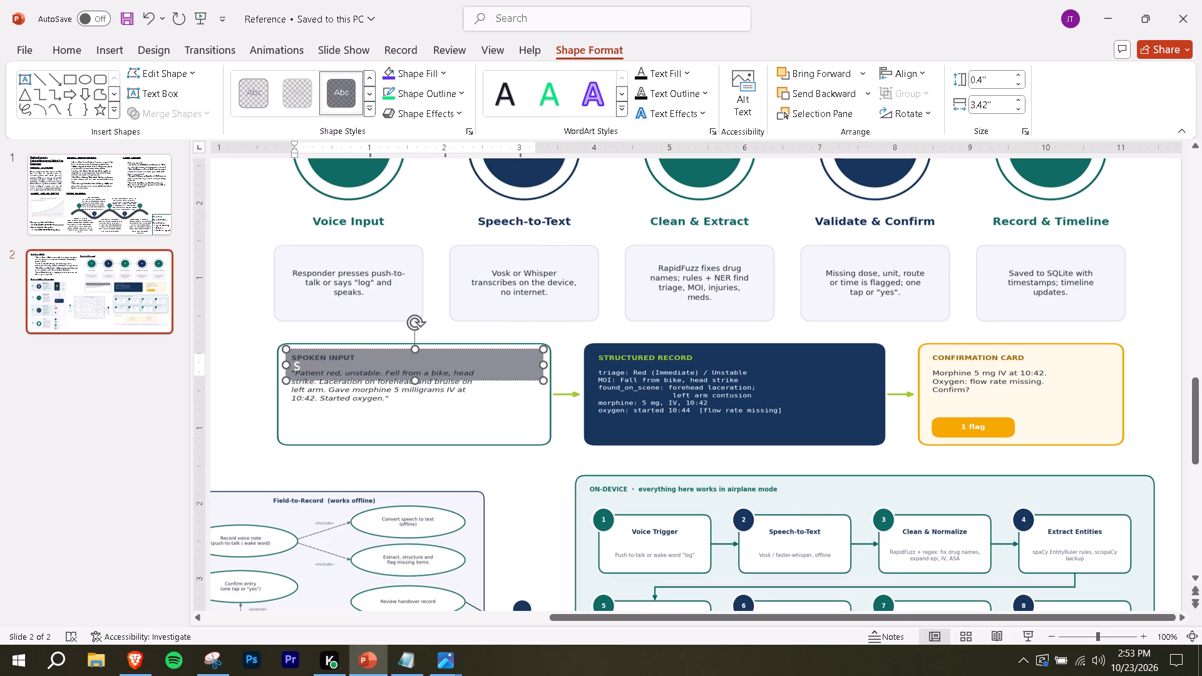
{"action": "left_click", "coordinate": [462, 96]}
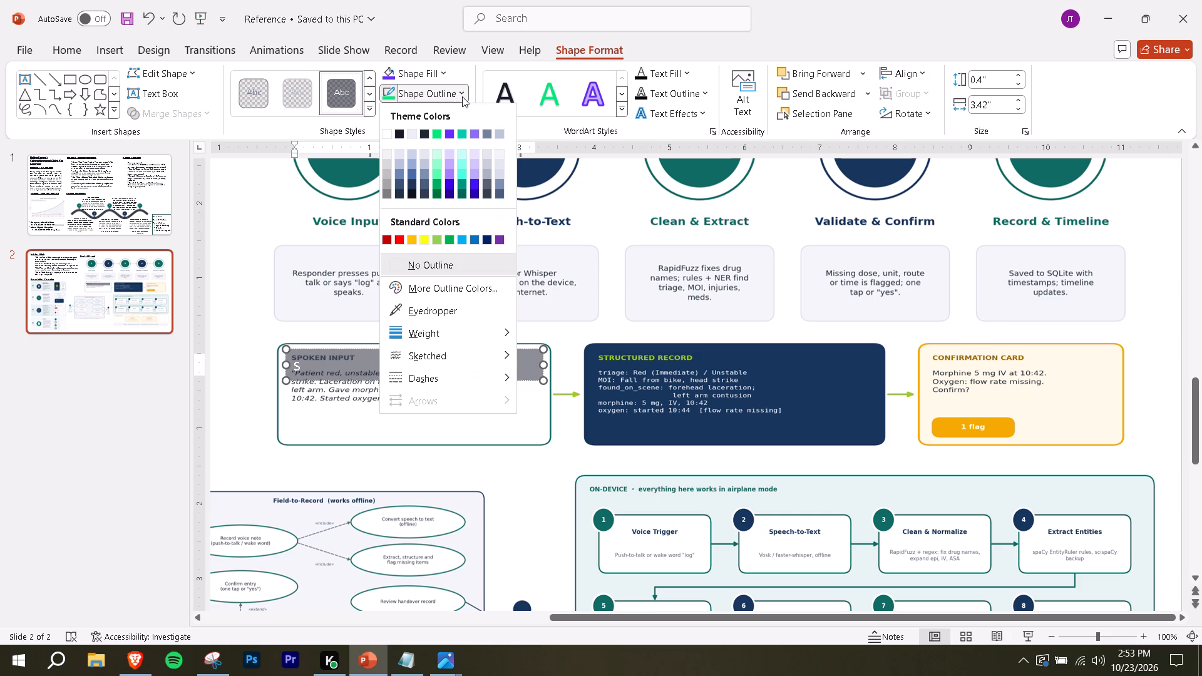
{"action": "left_click", "coordinate": [387, 137]}
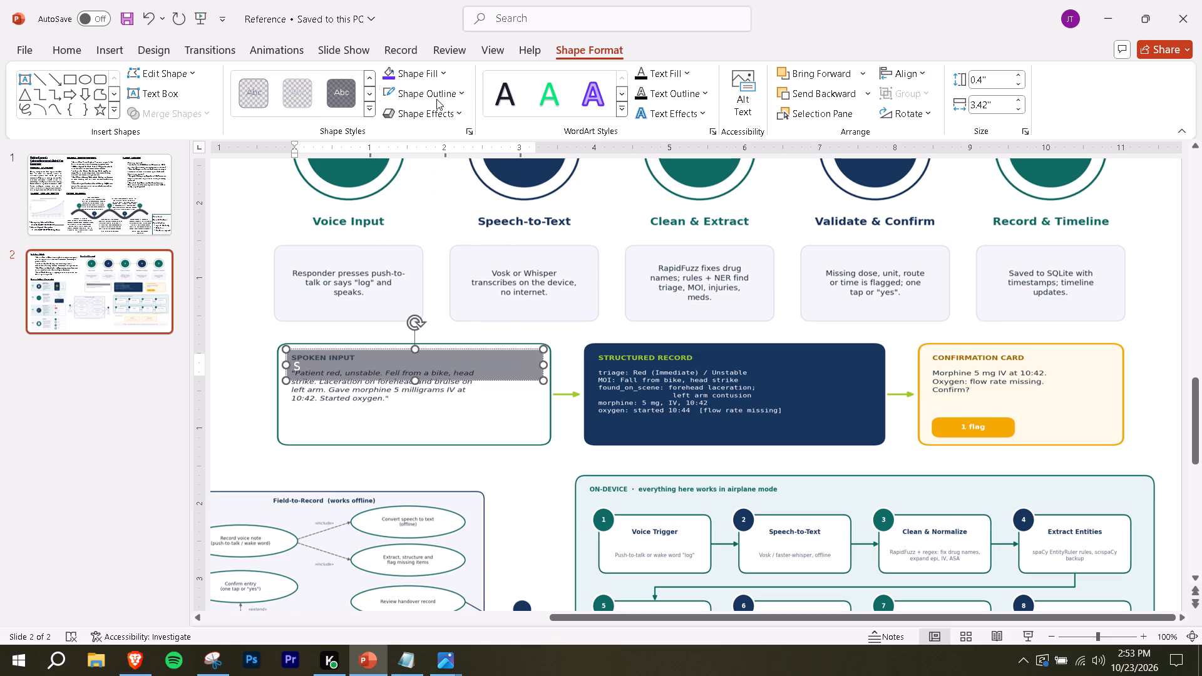
Remove the fill and the outline from the text box over the Spoken Input card.
{"action": "left_click", "coordinate": [442, 73]}
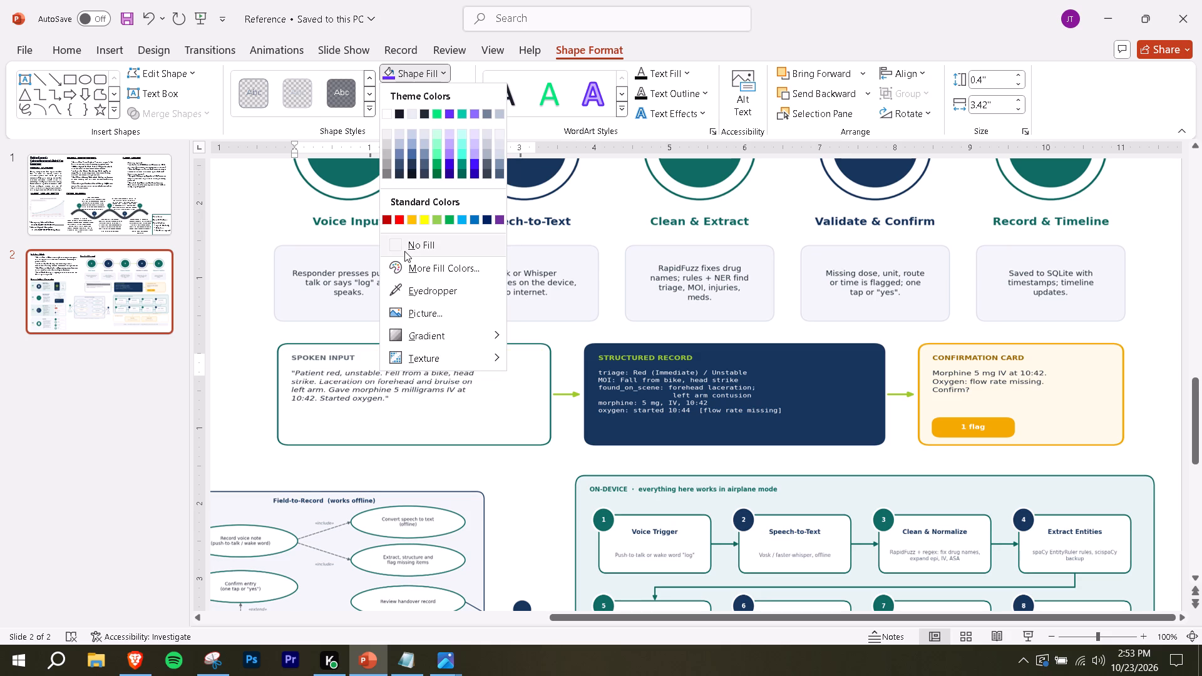
{"action": "left_click", "coordinate": [408, 242]}
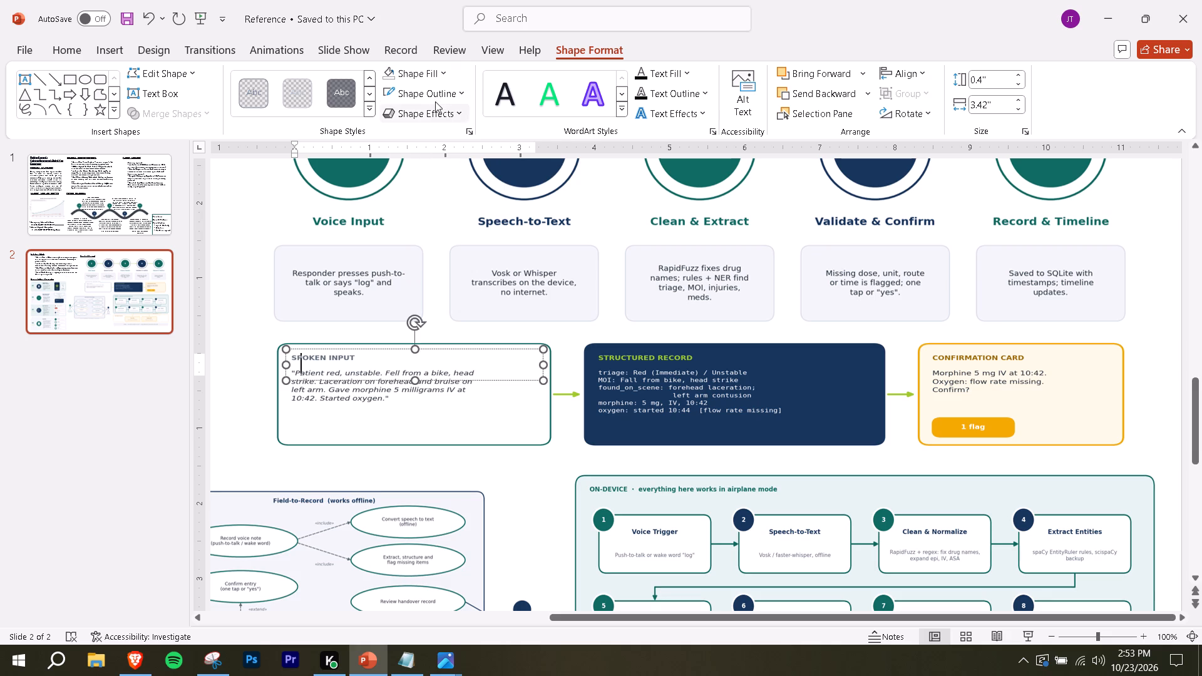
{"action": "left_click", "coordinate": [442, 103]}
{"action": "left_click", "coordinate": [450, 97]}
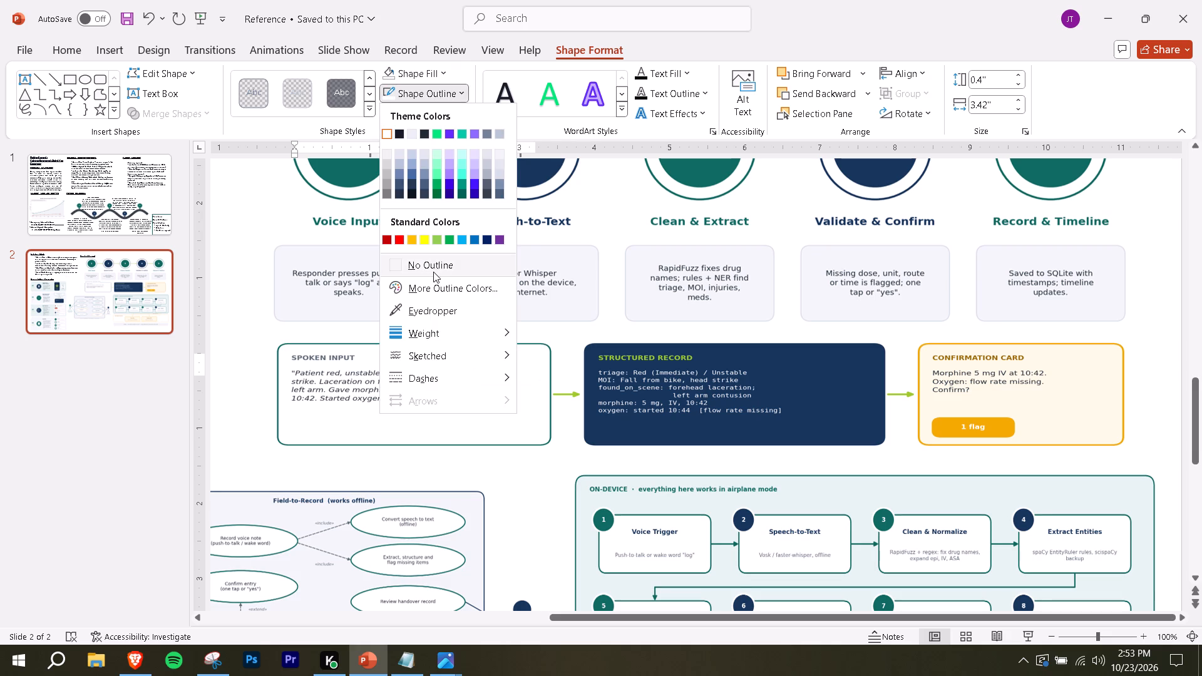
{"action": "left_click", "coordinate": [433, 270]}
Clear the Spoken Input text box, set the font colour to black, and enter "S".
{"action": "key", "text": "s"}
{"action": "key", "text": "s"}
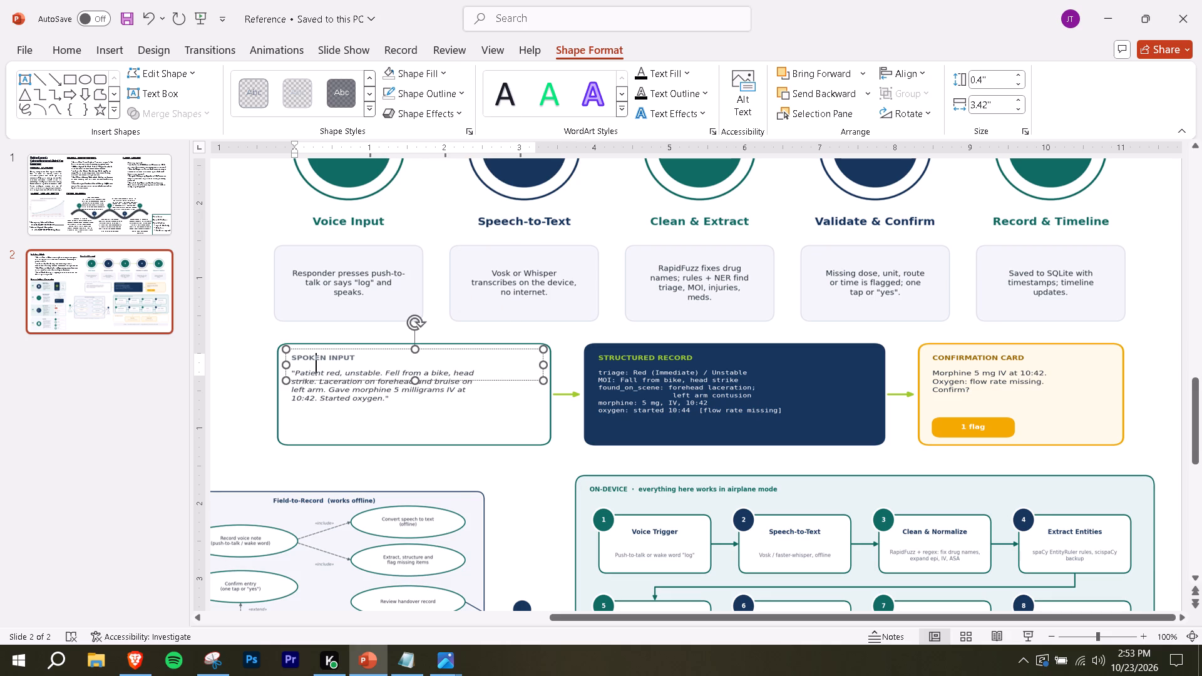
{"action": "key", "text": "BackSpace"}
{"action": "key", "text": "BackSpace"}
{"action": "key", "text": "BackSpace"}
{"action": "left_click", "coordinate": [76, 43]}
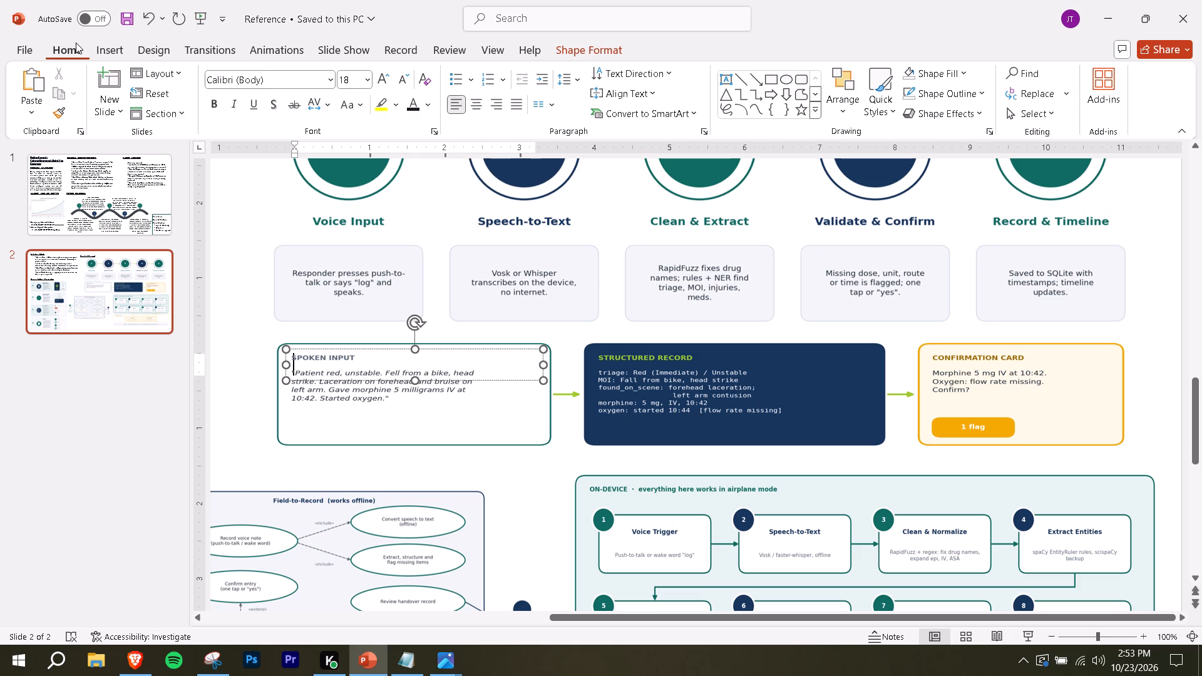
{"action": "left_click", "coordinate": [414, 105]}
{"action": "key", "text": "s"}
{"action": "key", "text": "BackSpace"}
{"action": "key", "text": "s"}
{"action": "key", "text": "alt+Tab"}
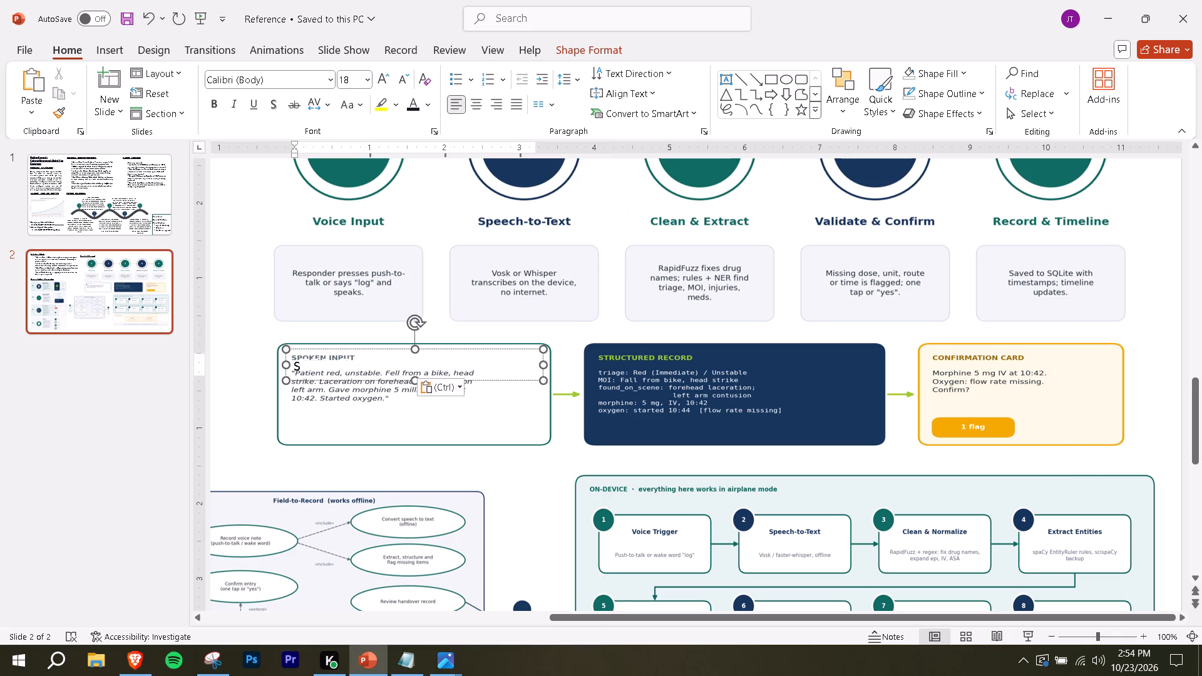
Copy the quoted "Patient red, unstable…" passage from Gemini in Brave and paste it on a new line below the heading in PowerPoint.
{"action": "key", "text": "Return"}
{"action": "key", "text": "shift+quotedbl"}
{"action": "key", "text": "alt+Tab"}
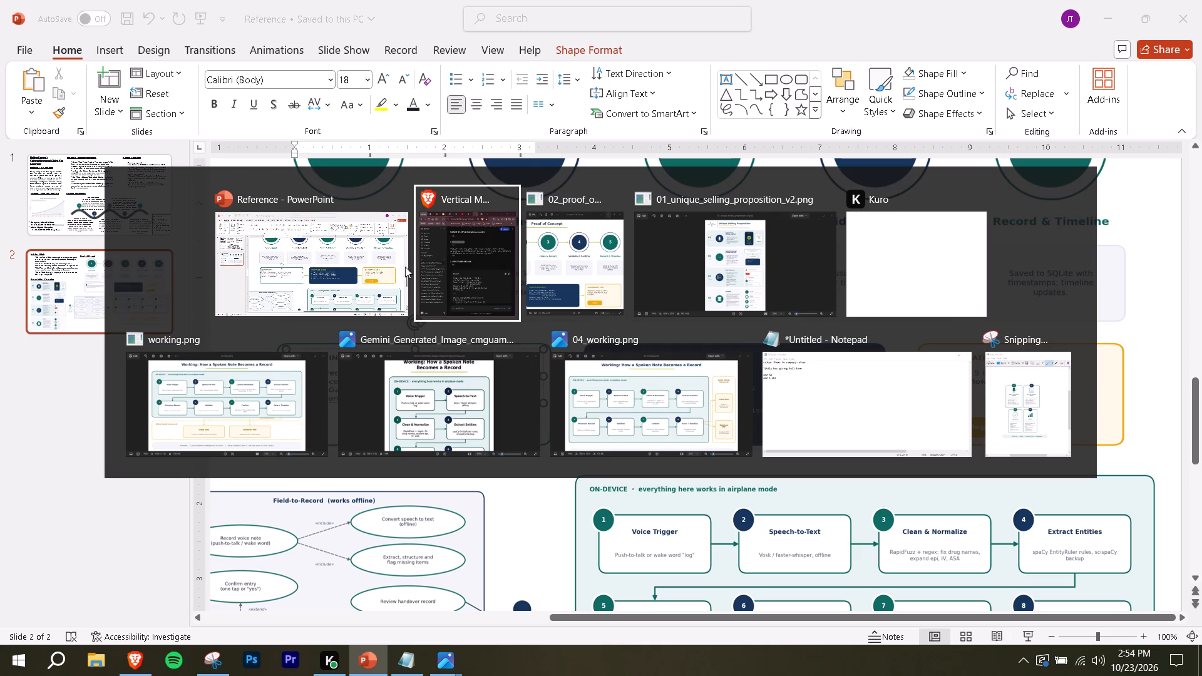
{"action": "left_click_drag", "start_coordinate": [467, 252], "coordinate": [190, 218]}
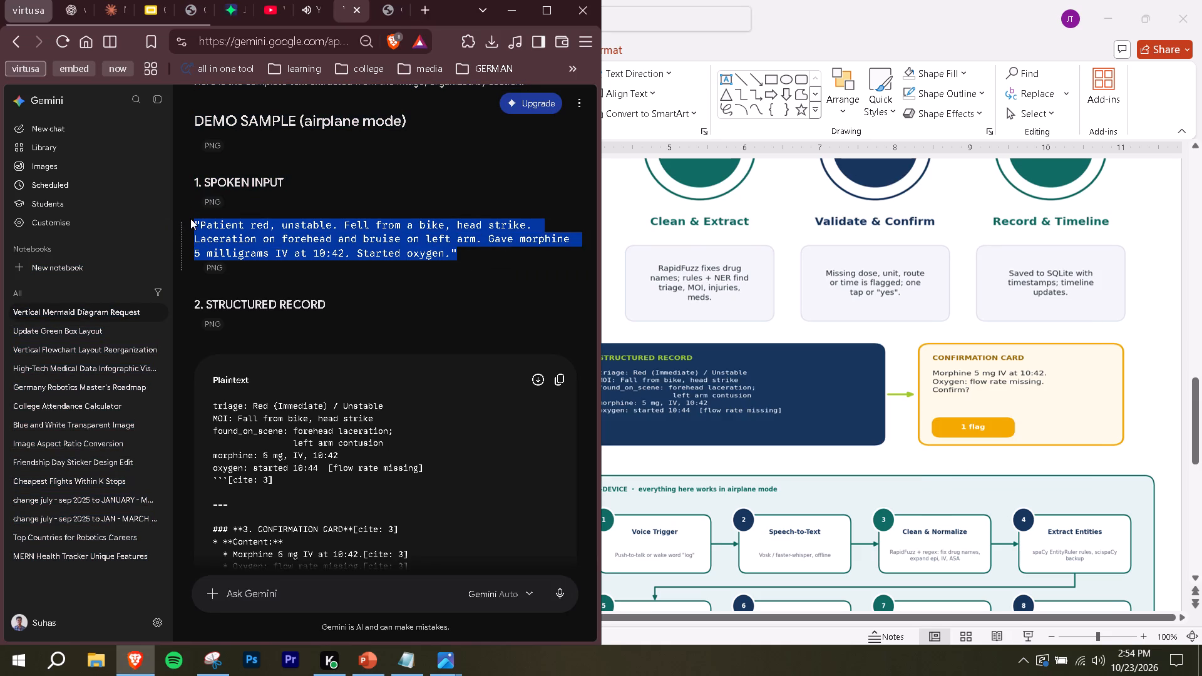
{"action": "left_click_drag", "start_coordinate": [190, 218], "coordinate": [194, 218]}
{"action": "key", "text": "ctrl+c"}
{"action": "key", "text": "alt+Tab"}
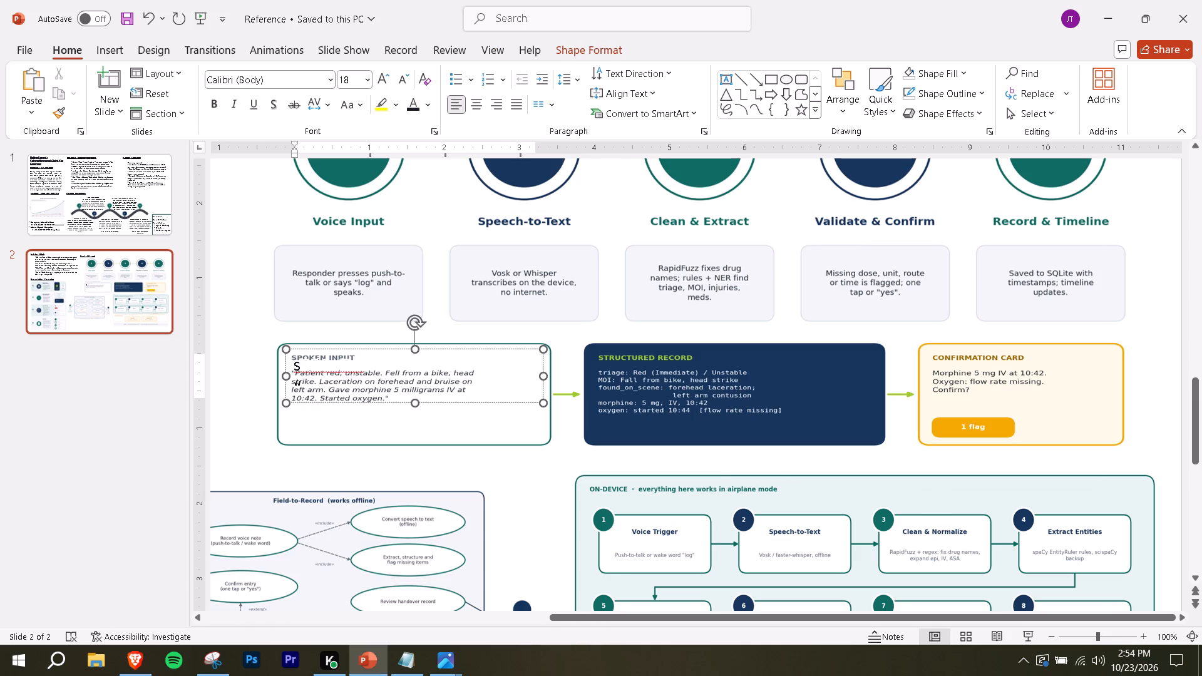
{"action": "key", "text": "BackSpace"}
{"action": "key", "text": "ctrl+v"}
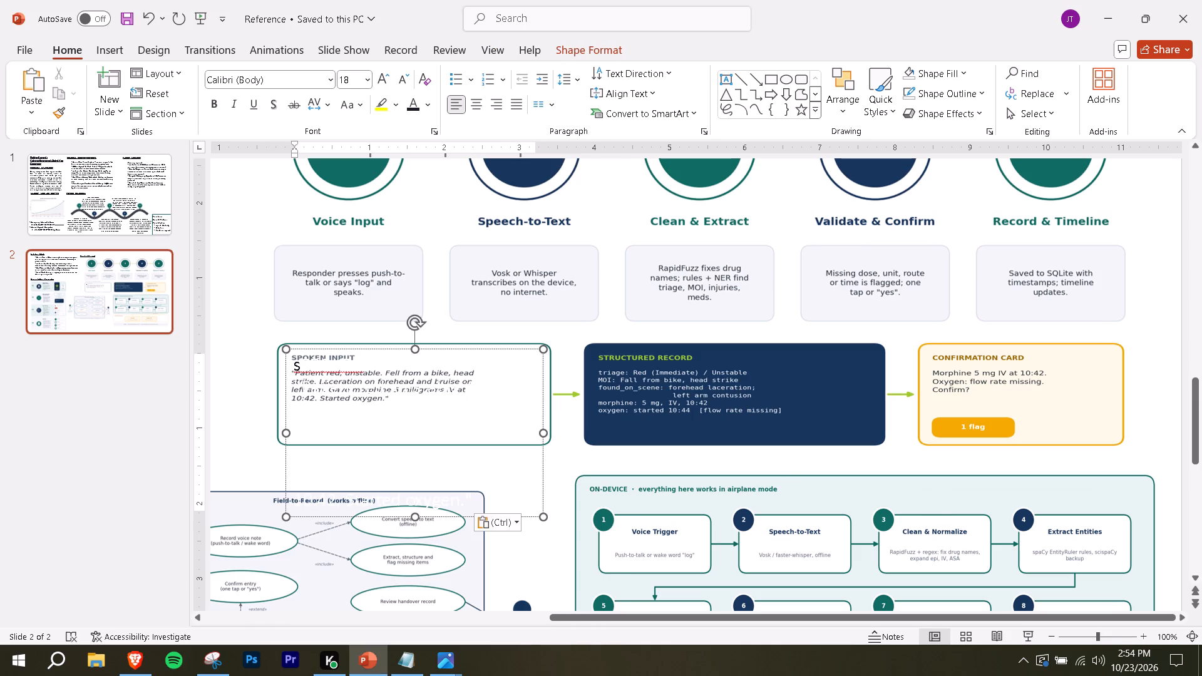
Make all text in the Spoken Input text box black and delete the extra "S" before the heading.
{"action": "key", "text": "ctrl+a"}
{"action": "left_click", "coordinate": [409, 102]}
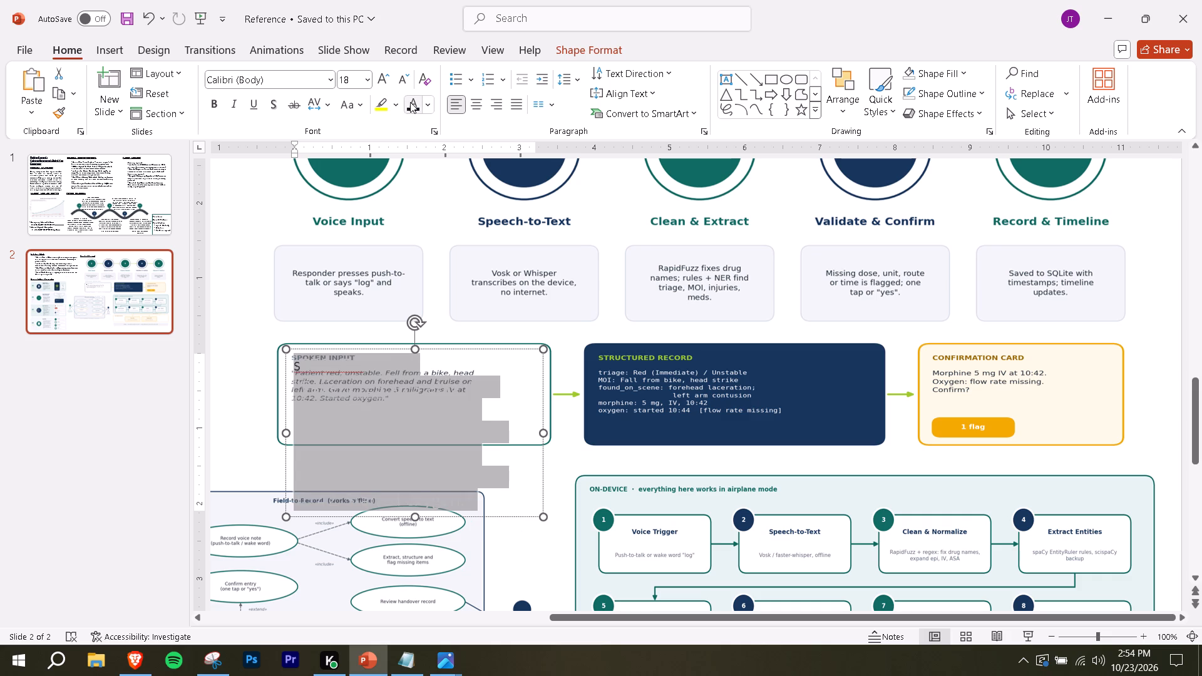
{"action": "left_click", "coordinate": [299, 365]}
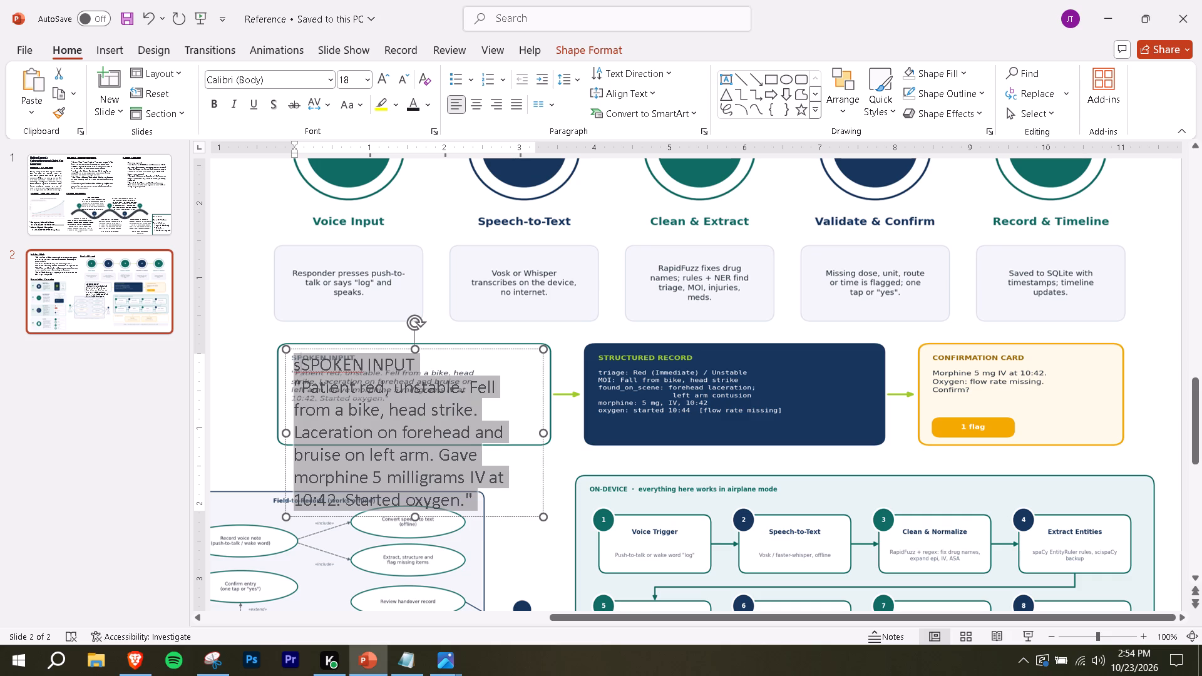
{"action": "key", "text": "BackSpace"}
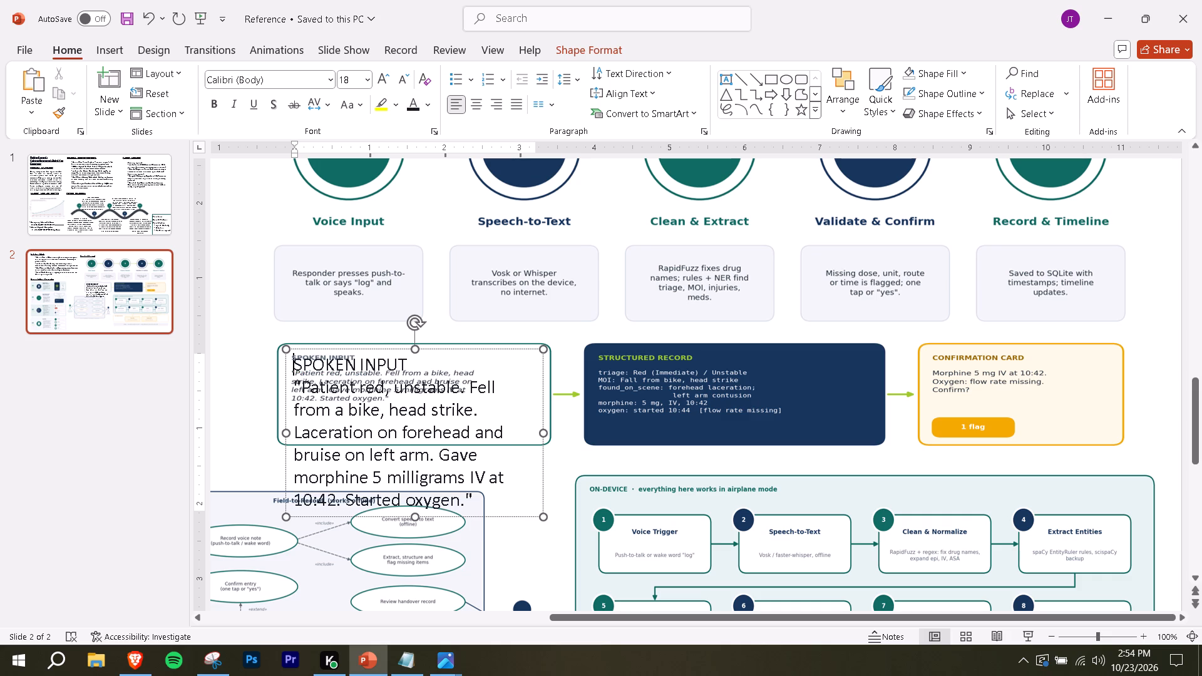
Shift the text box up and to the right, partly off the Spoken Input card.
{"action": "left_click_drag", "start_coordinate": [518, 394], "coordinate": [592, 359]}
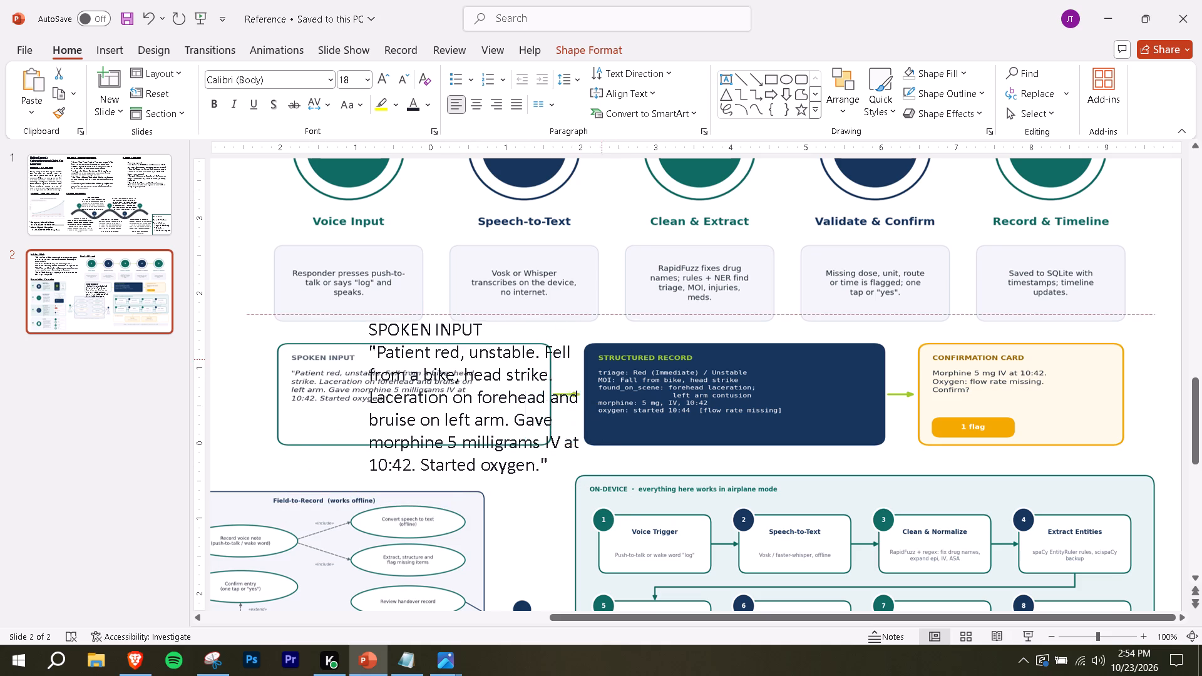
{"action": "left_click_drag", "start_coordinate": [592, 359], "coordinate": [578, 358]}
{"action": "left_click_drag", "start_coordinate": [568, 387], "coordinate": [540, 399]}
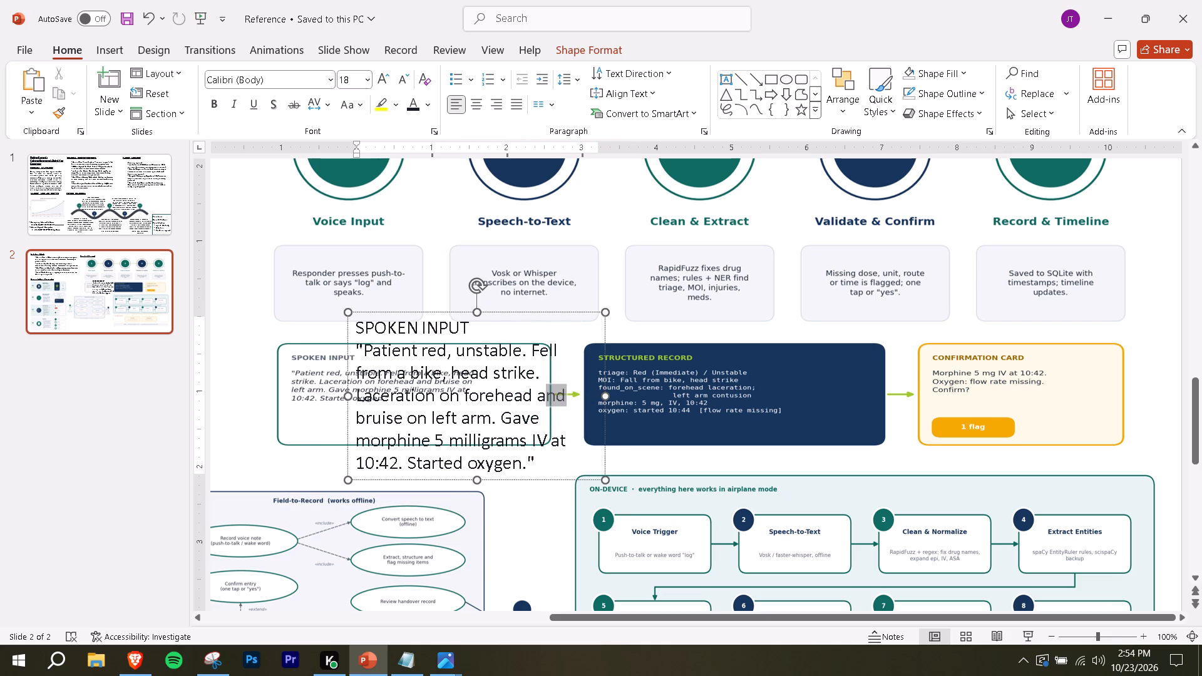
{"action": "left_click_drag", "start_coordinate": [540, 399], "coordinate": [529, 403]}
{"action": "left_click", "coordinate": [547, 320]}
Set all the text in the Spoken Input text box to Times New Roman.
{"action": "left_click_drag", "start_coordinate": [357, 349], "coordinate": [531, 463]}
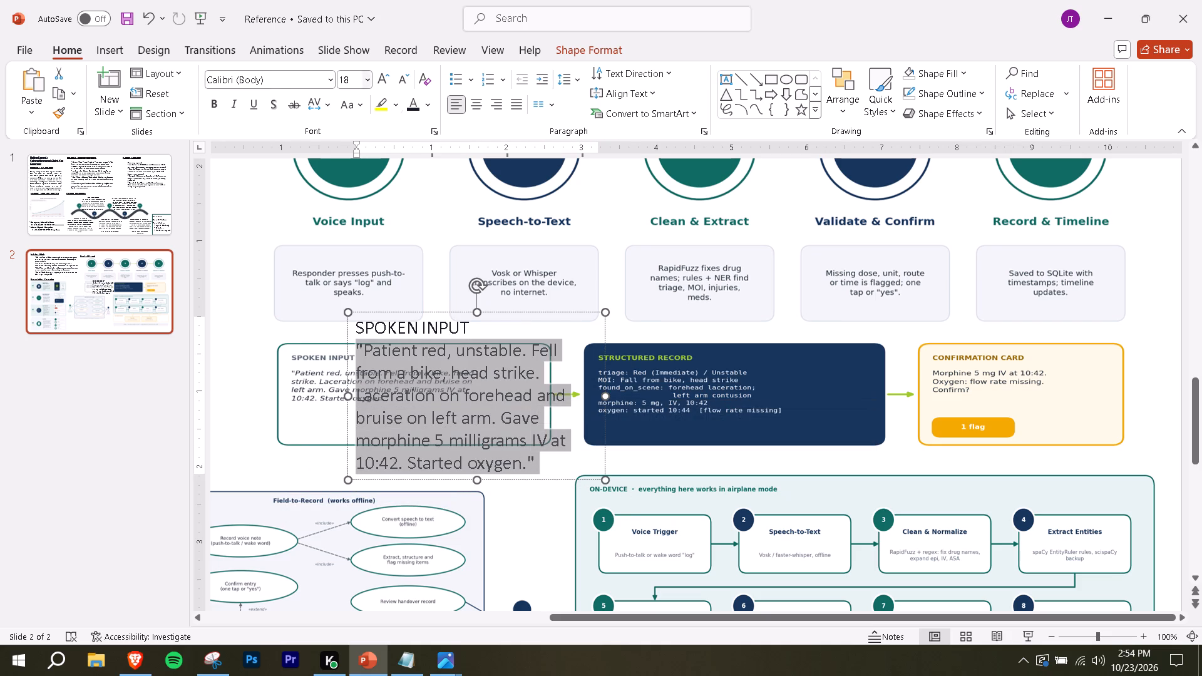
{"action": "key", "text": "ctrl+a"}
{"action": "left_click", "coordinate": [279, 78]}
{"action": "key", "text": "t"}
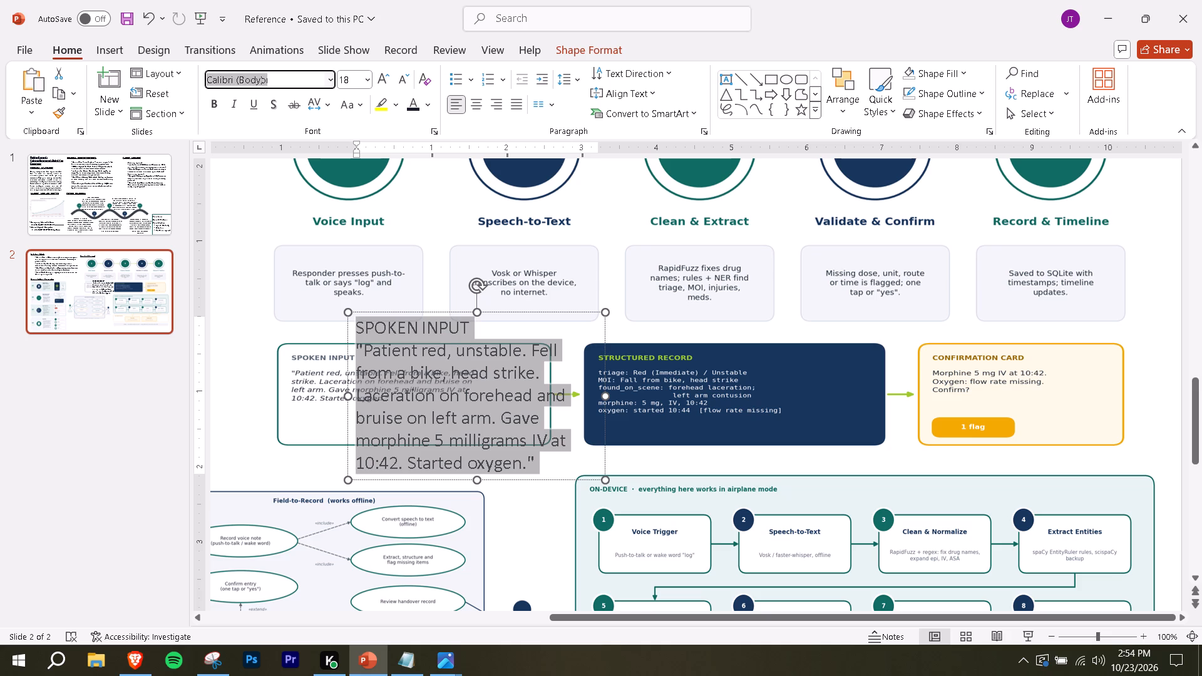
{"action": "key", "text": "Return"}
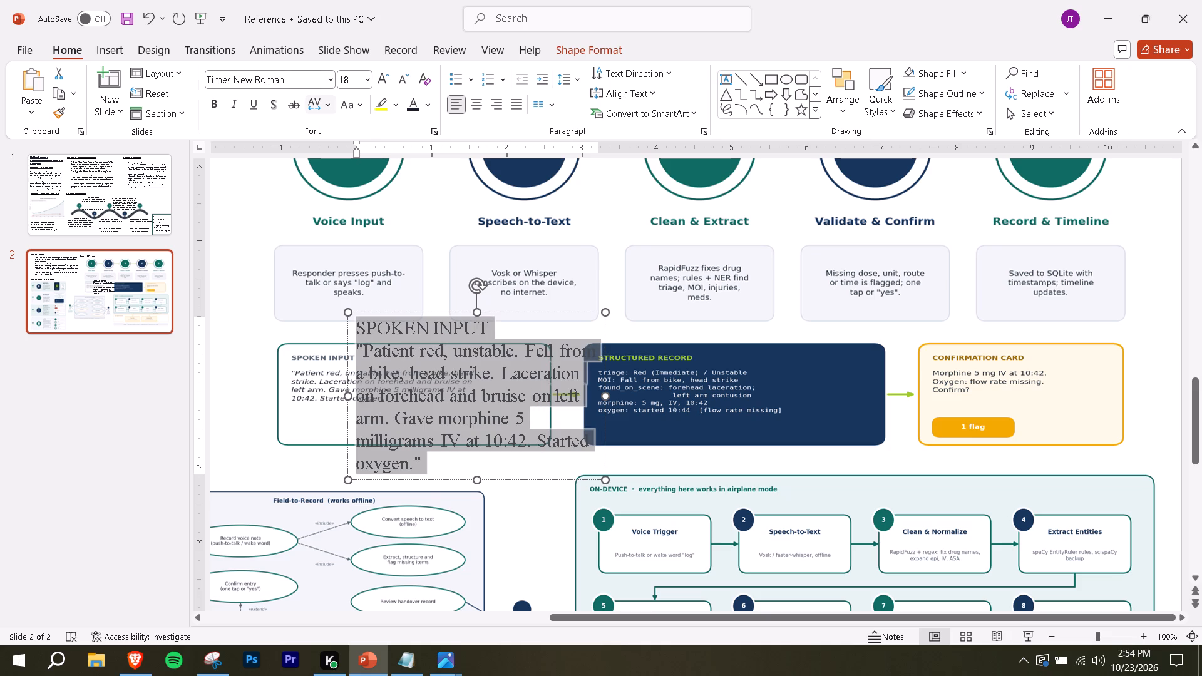
Make the "SPOKEN INPUT" heading in the text box bold.
{"action": "left_click", "coordinate": [478, 327]}
{"action": "left_click_drag", "start_coordinate": [491, 326], "coordinate": [336, 326]}
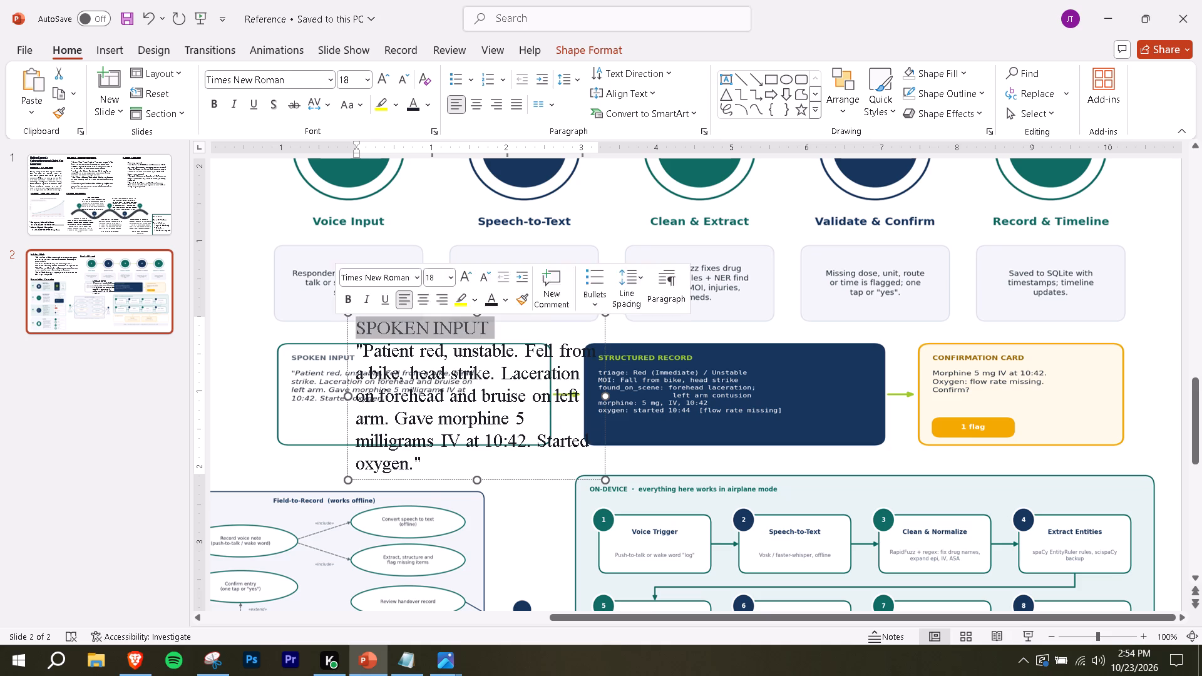
{"action": "key", "text": "ctrl+b"}
{"action": "left_click", "coordinate": [404, 361]}
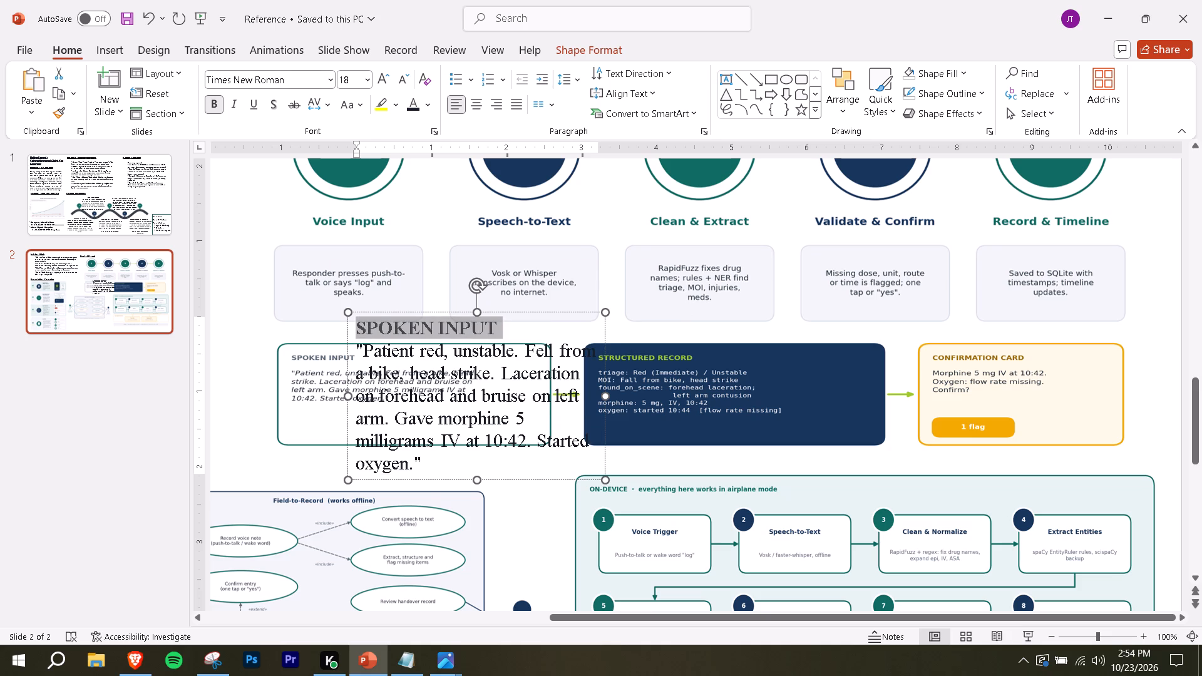
Reduce all the text in the Spoken Input text box to 14 pt.
{"action": "left_click_drag", "start_coordinate": [357, 348], "coordinate": [424, 446]}
{"action": "key", "text": "ctrl+a"}
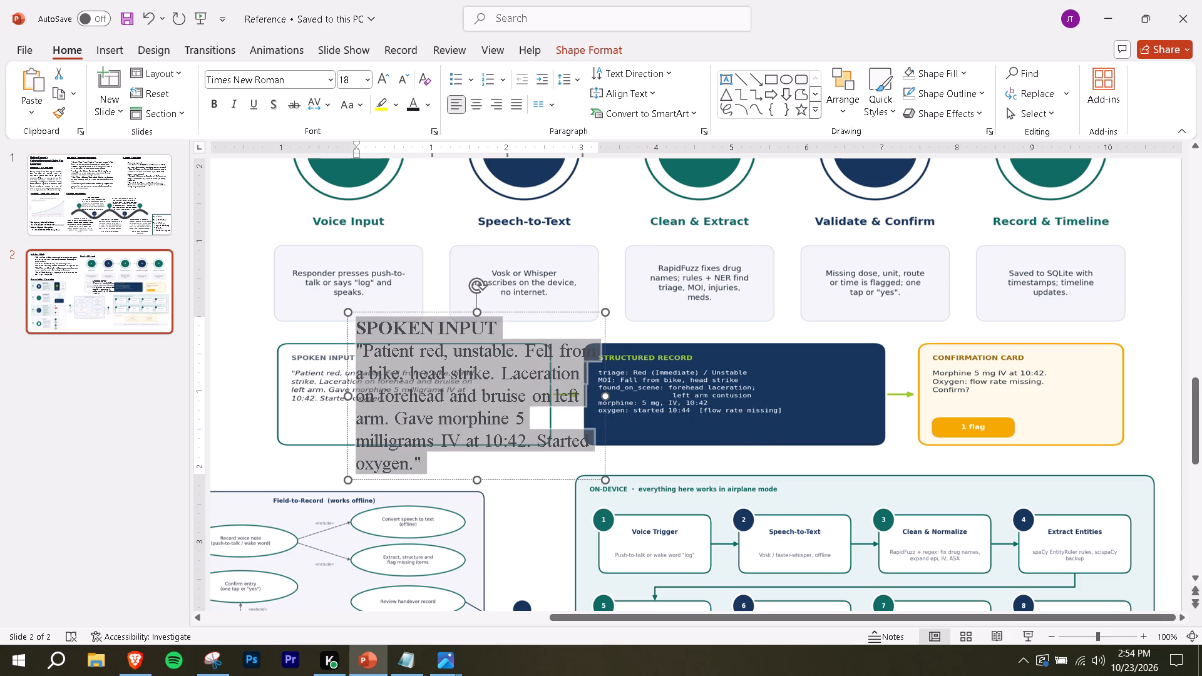
{"action": "left_click", "coordinate": [398, 78]}
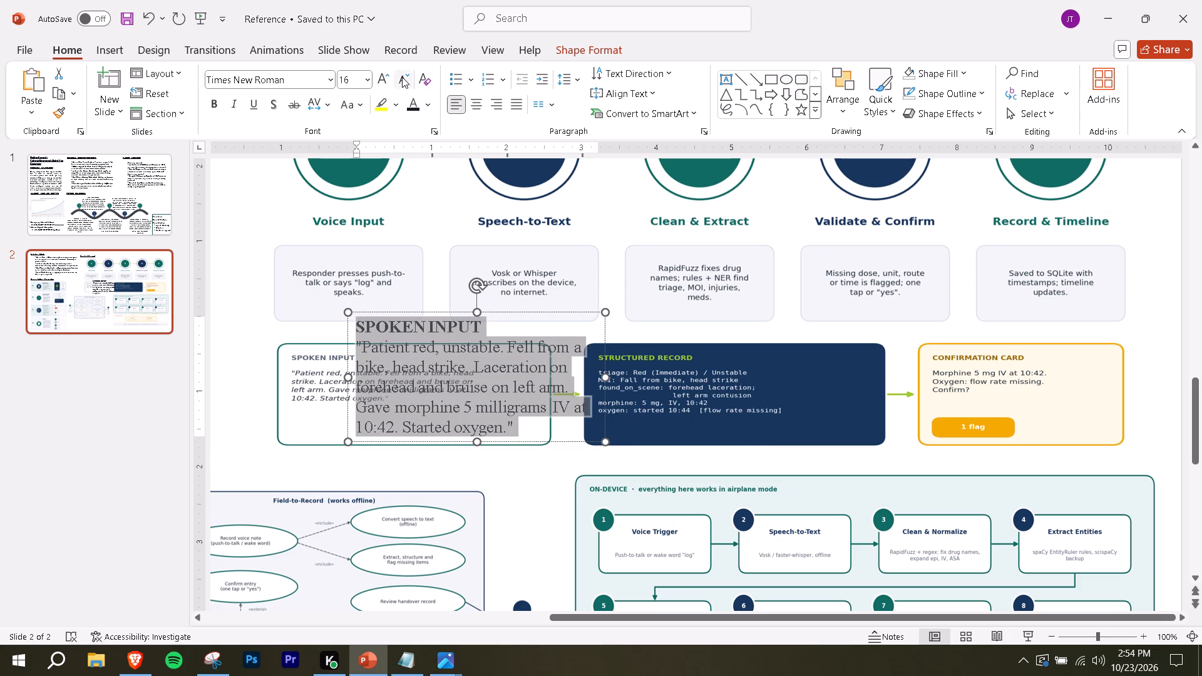
{"action": "left_click", "coordinate": [402, 77]}
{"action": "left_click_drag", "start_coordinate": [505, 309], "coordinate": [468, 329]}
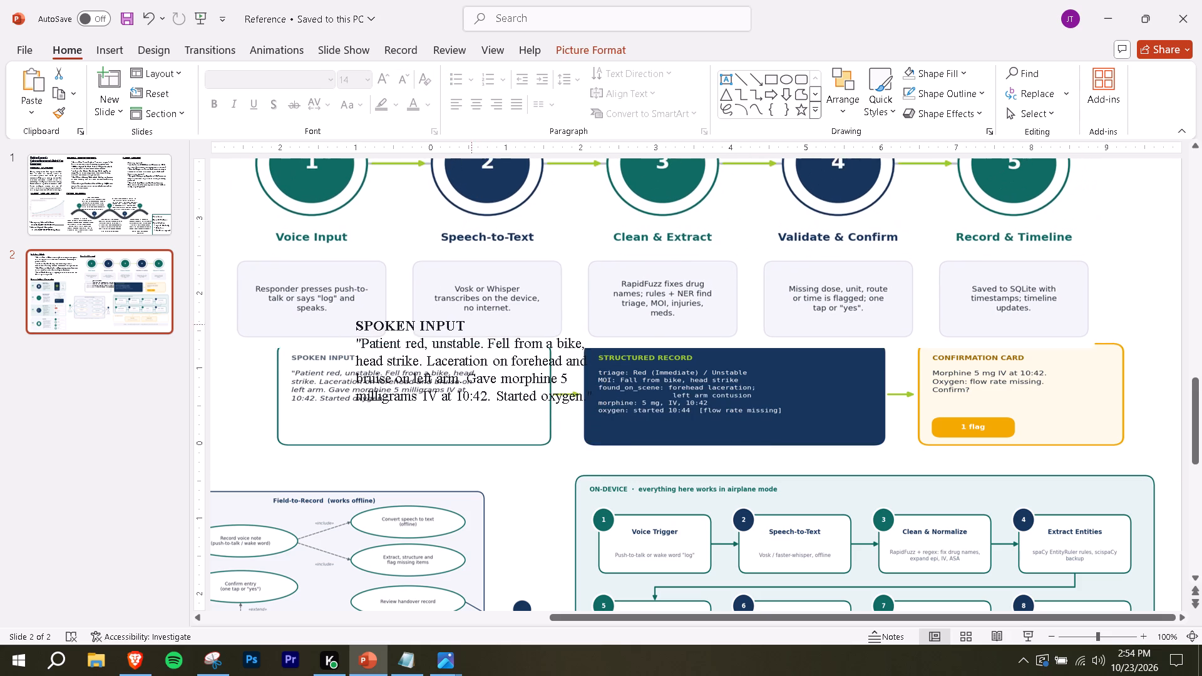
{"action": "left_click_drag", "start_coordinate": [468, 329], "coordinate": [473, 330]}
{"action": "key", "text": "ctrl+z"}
Move the text box back onto the Spoken Input card so that it fits inside the card's border.
{"action": "left_click", "coordinate": [478, 344]}
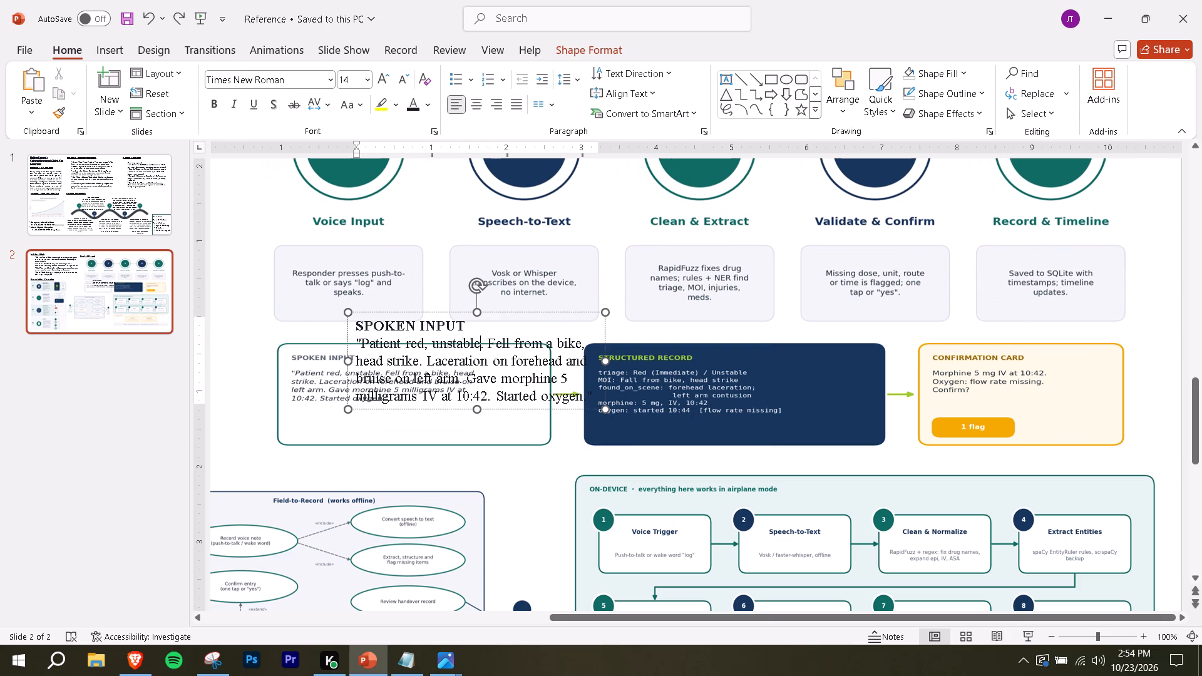
{"action": "left_click_drag", "start_coordinate": [486, 314], "coordinate": [420, 344]}
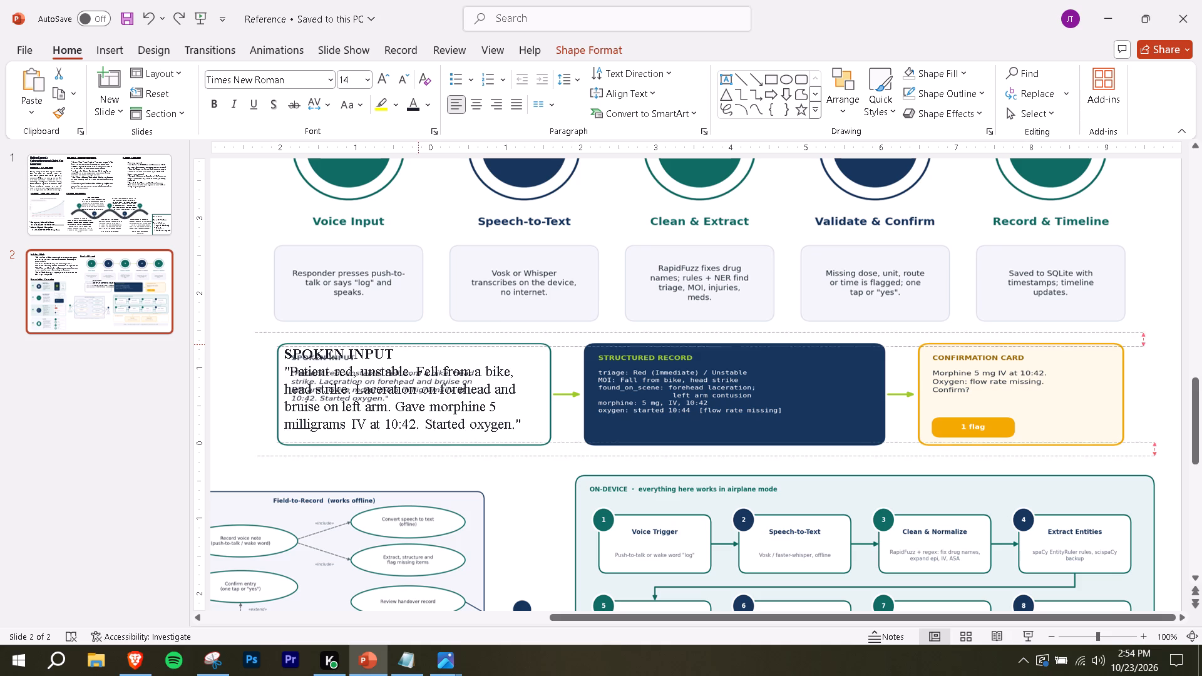
{"action": "left_click_drag", "start_coordinate": [420, 344], "coordinate": [426, 345]}
Fill the Spoken Input text box with white to cover the original card text beneath it.
{"action": "left_click", "coordinate": [588, 38]}
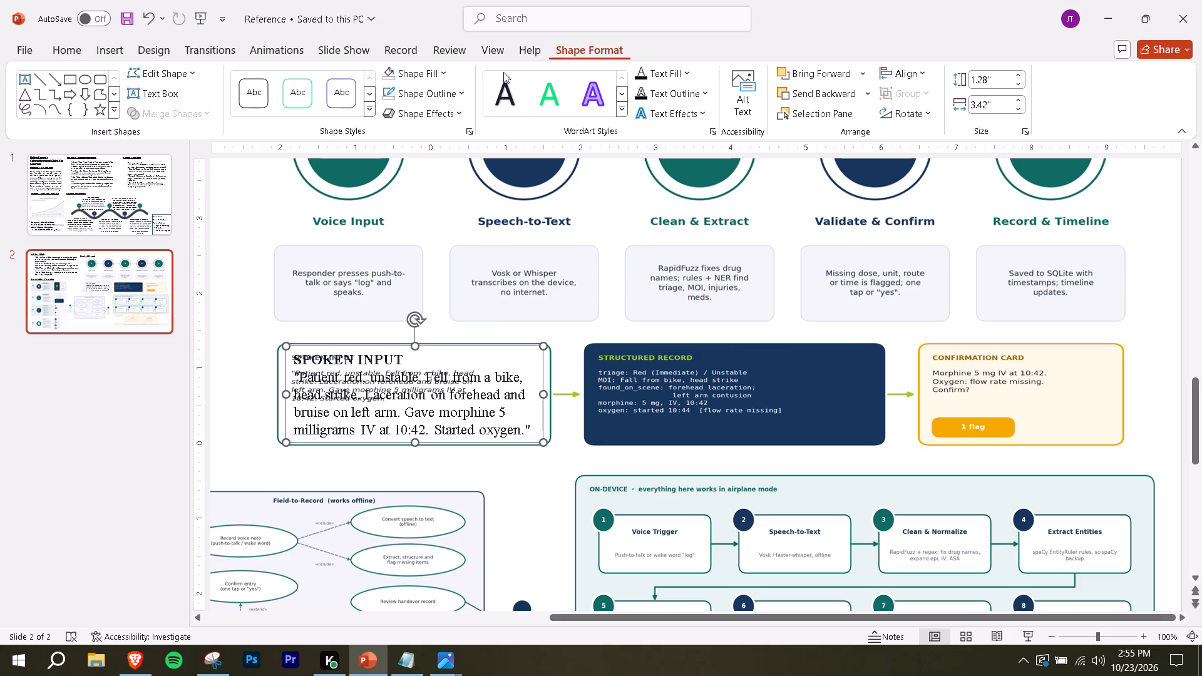
{"action": "left_click", "coordinate": [449, 79]}
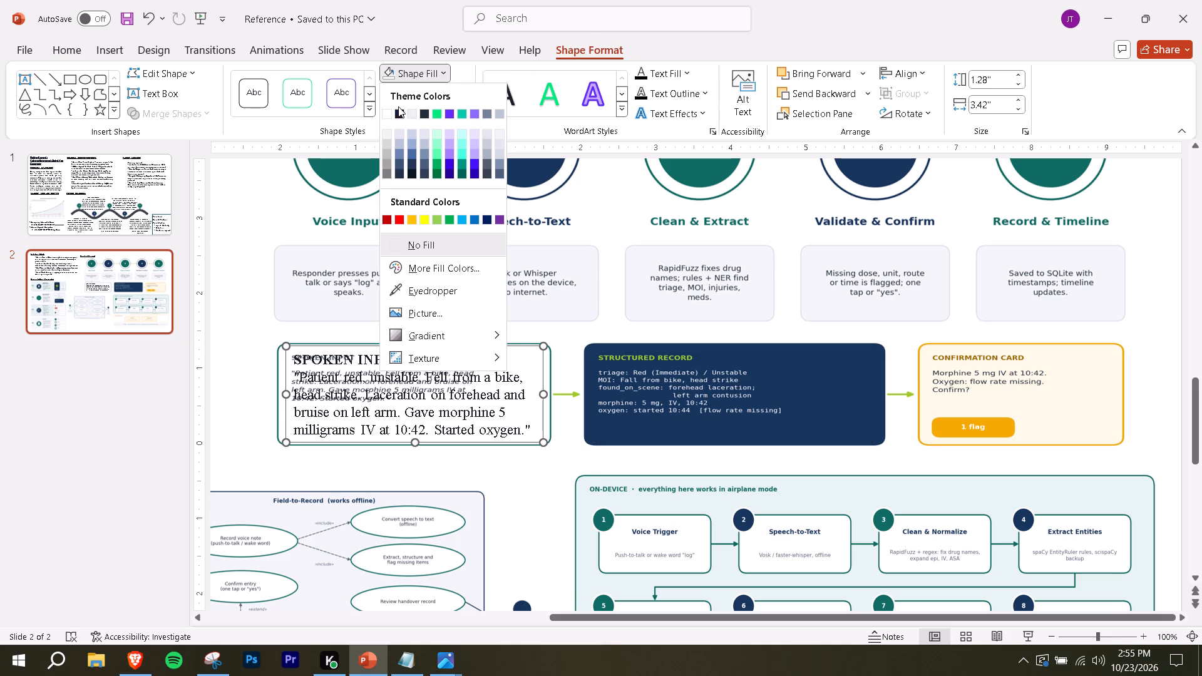
{"action": "left_click", "coordinate": [391, 113]}
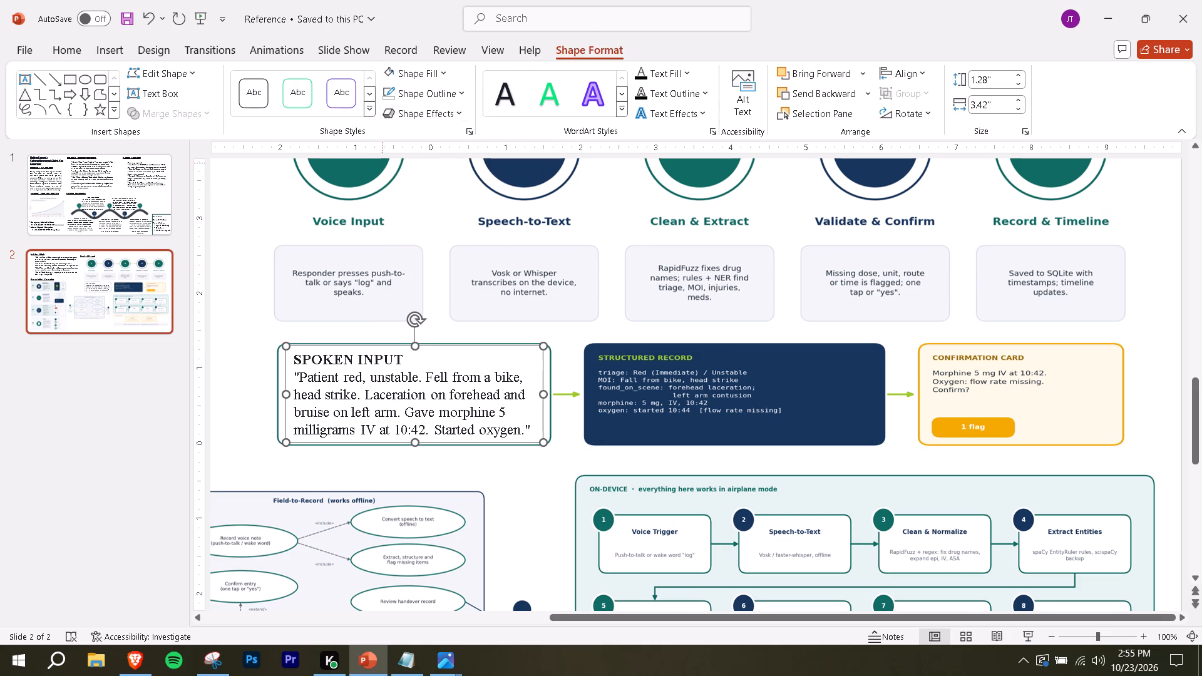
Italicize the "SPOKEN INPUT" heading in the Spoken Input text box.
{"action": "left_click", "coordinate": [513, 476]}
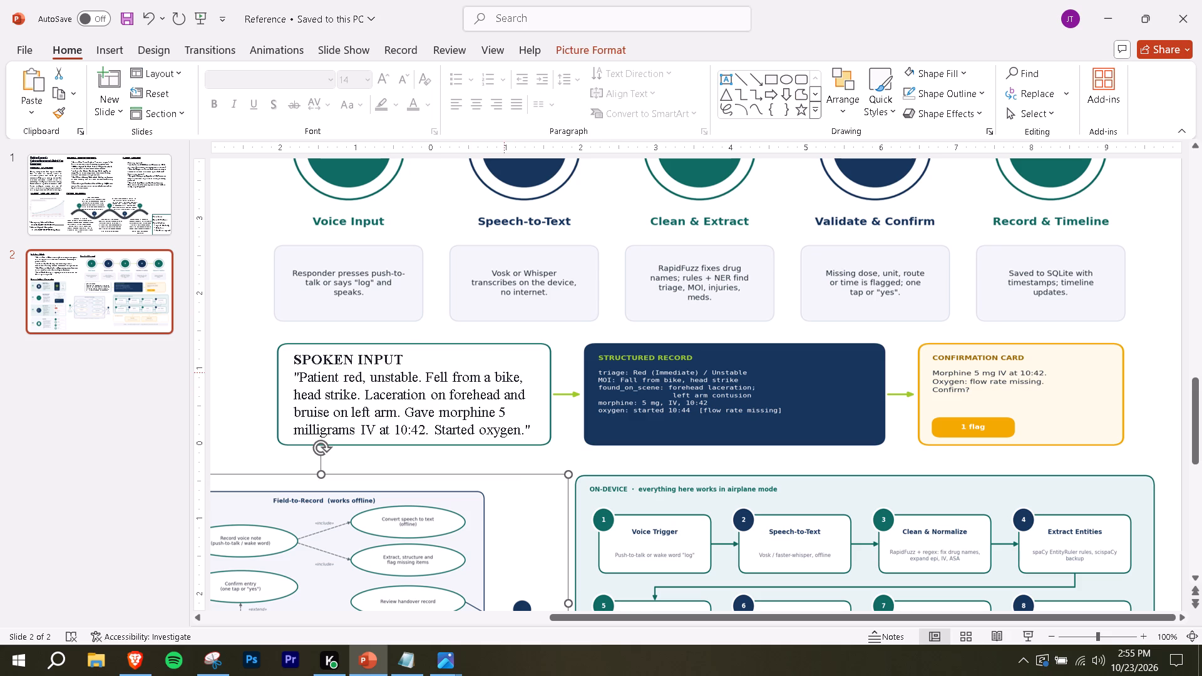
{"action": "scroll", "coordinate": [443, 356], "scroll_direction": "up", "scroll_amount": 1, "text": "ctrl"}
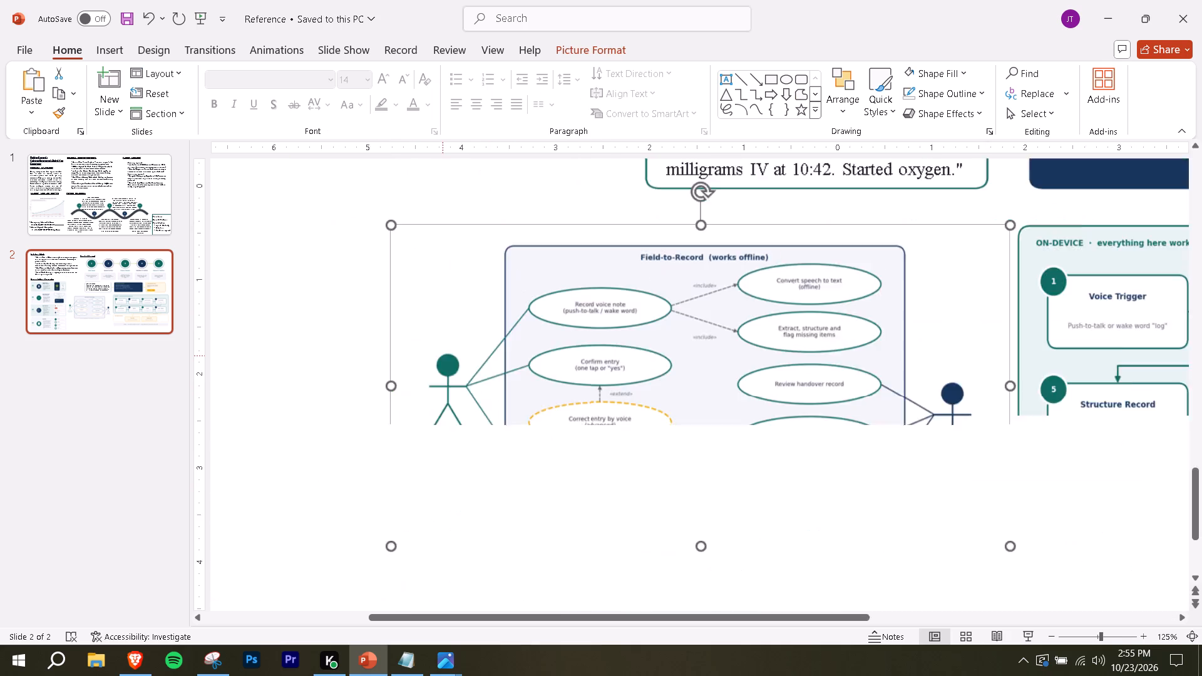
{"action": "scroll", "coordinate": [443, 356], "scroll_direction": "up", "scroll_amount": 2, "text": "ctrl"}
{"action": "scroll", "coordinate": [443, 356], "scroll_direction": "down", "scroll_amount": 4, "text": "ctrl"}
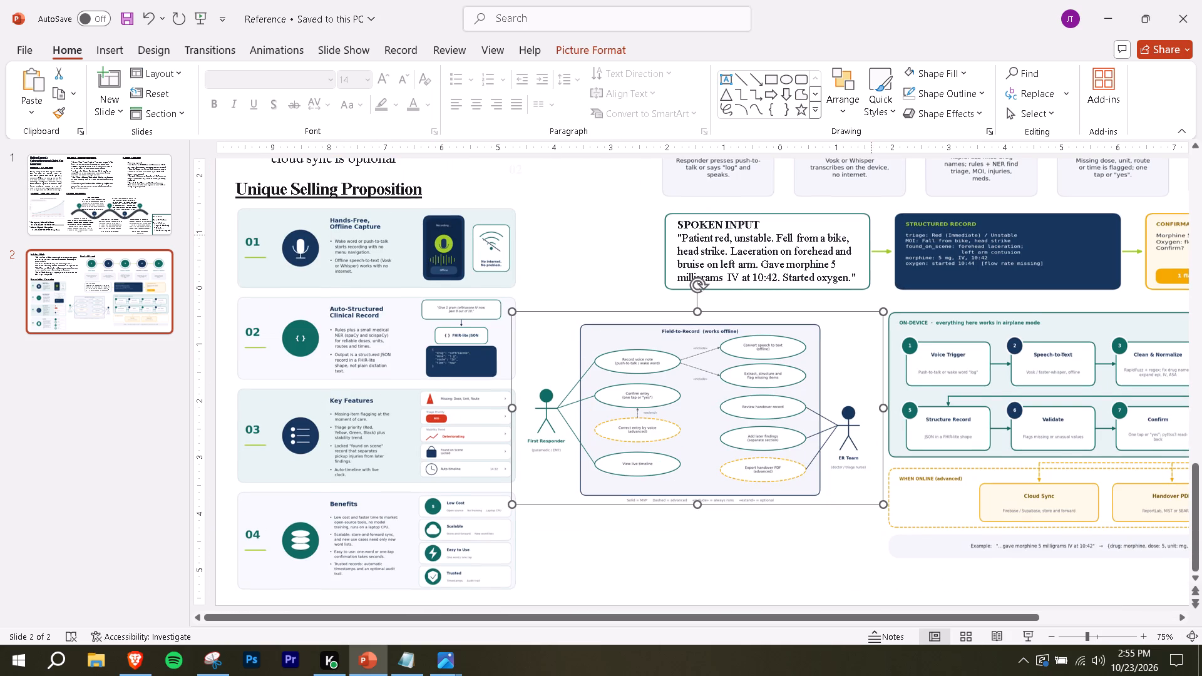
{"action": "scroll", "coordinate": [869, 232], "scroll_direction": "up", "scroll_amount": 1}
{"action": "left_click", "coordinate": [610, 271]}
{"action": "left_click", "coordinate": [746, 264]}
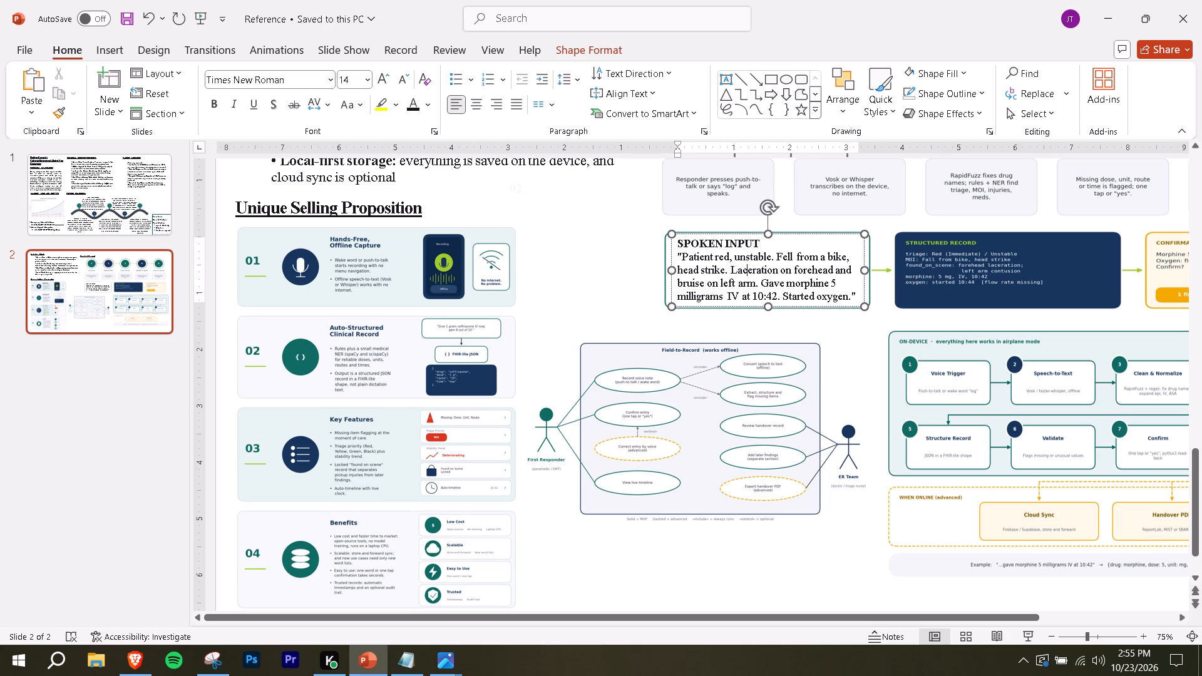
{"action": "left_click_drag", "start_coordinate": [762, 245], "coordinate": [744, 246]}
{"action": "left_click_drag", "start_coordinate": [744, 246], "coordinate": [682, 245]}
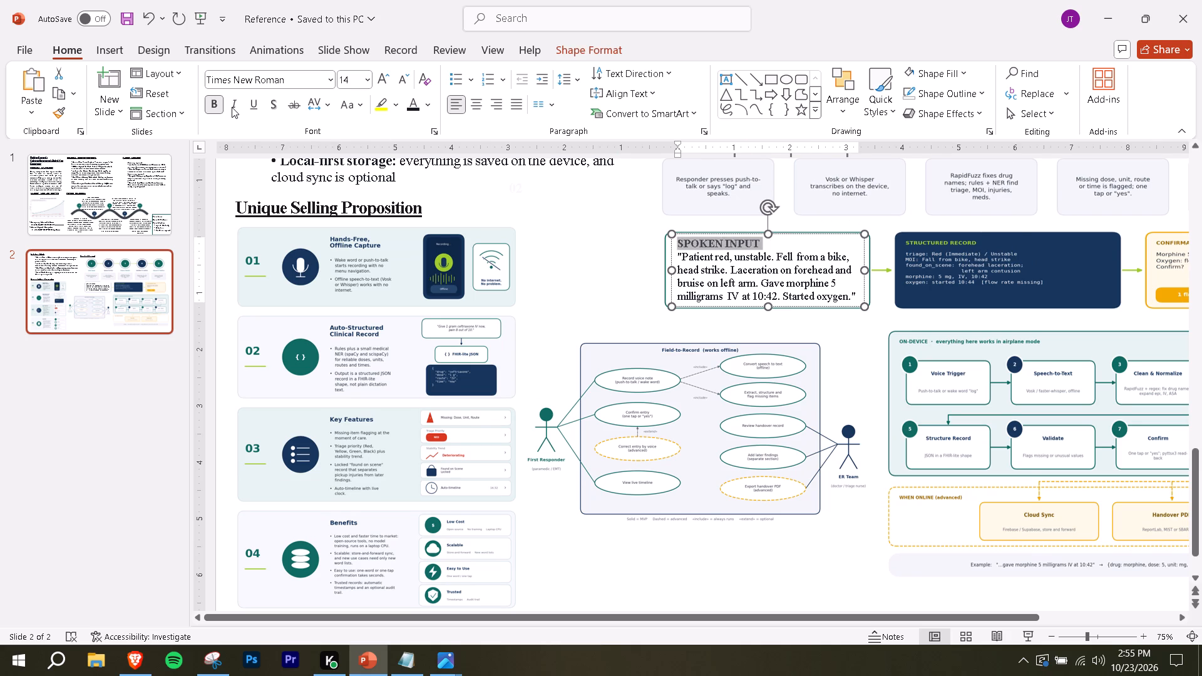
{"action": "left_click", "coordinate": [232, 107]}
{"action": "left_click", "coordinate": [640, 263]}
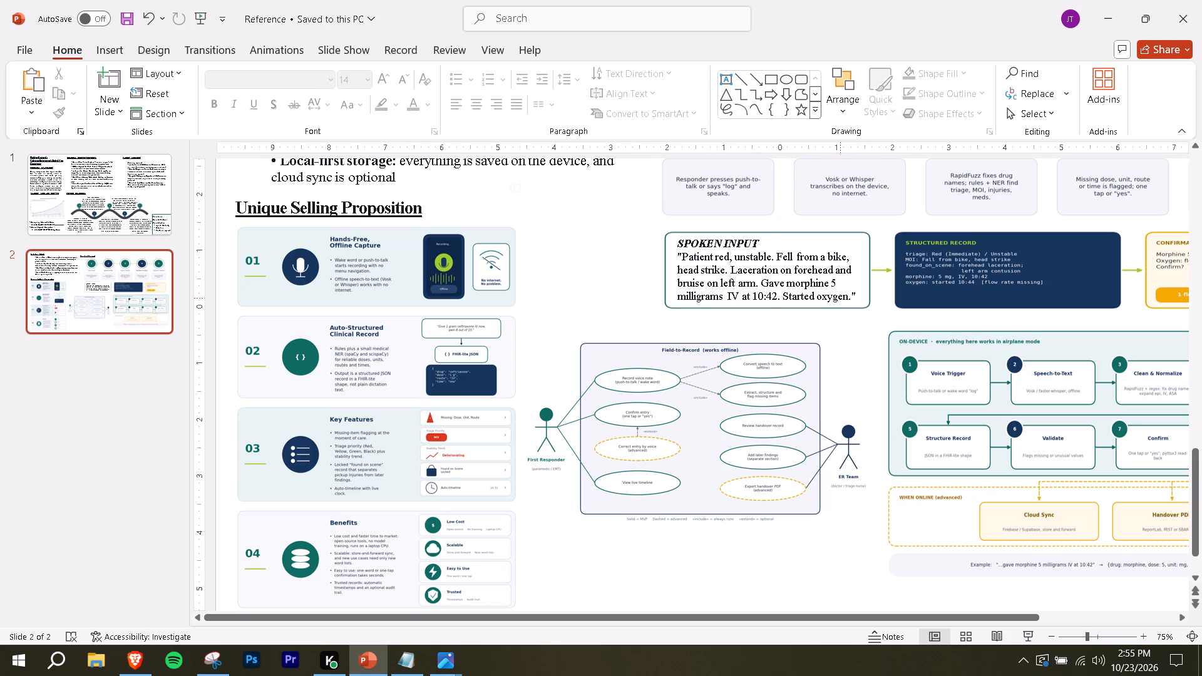
Reduce the quoted patient text below the "SPOKEN INPUT" heading to 12 pt, leaving the heading's size alone.
{"action": "left_click_drag", "start_coordinate": [856, 298], "coordinate": [844, 294]}
{"action": "key", "text": "ctrl+z"}
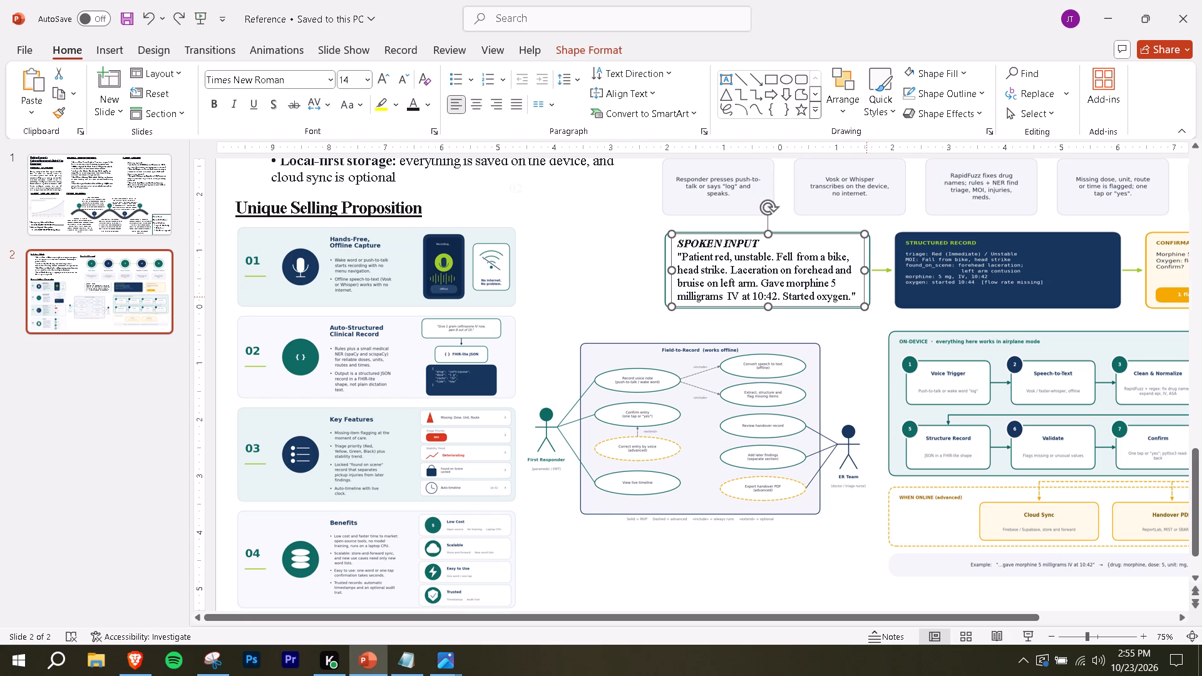
{"action": "left_click", "coordinate": [849, 297]}
{"action": "left_click_drag", "start_coordinate": [854, 294], "coordinate": [674, 247]}
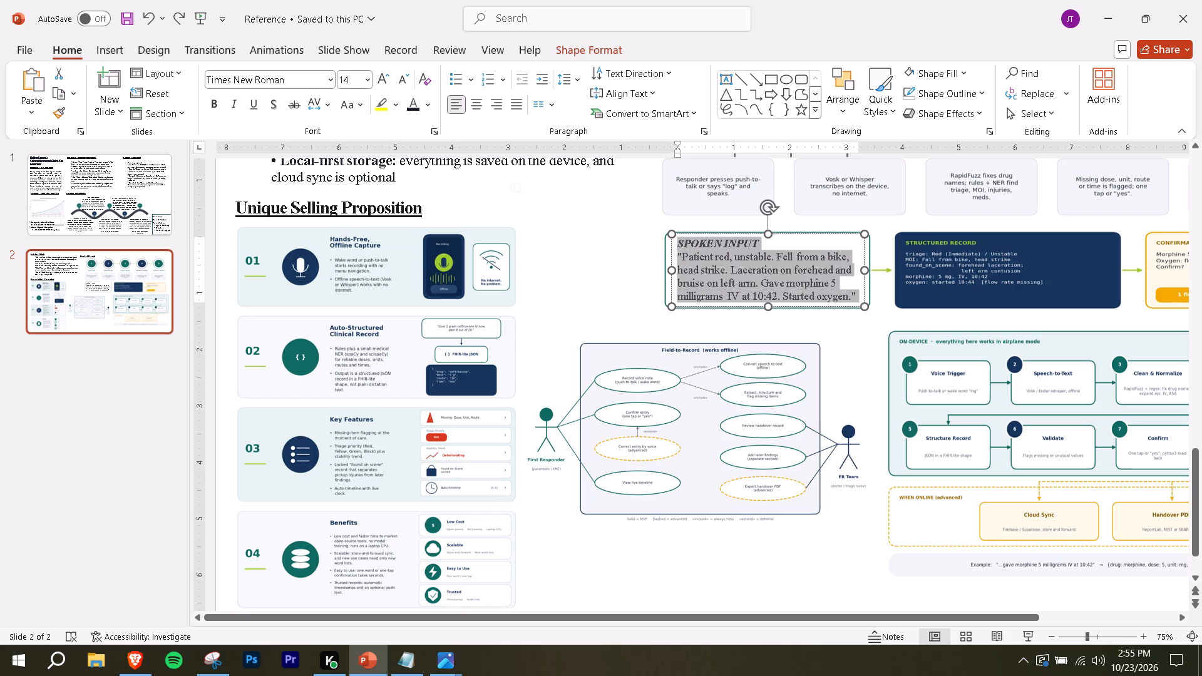
{"action": "left_click_drag", "start_coordinate": [674, 247], "coordinate": [674, 255]}
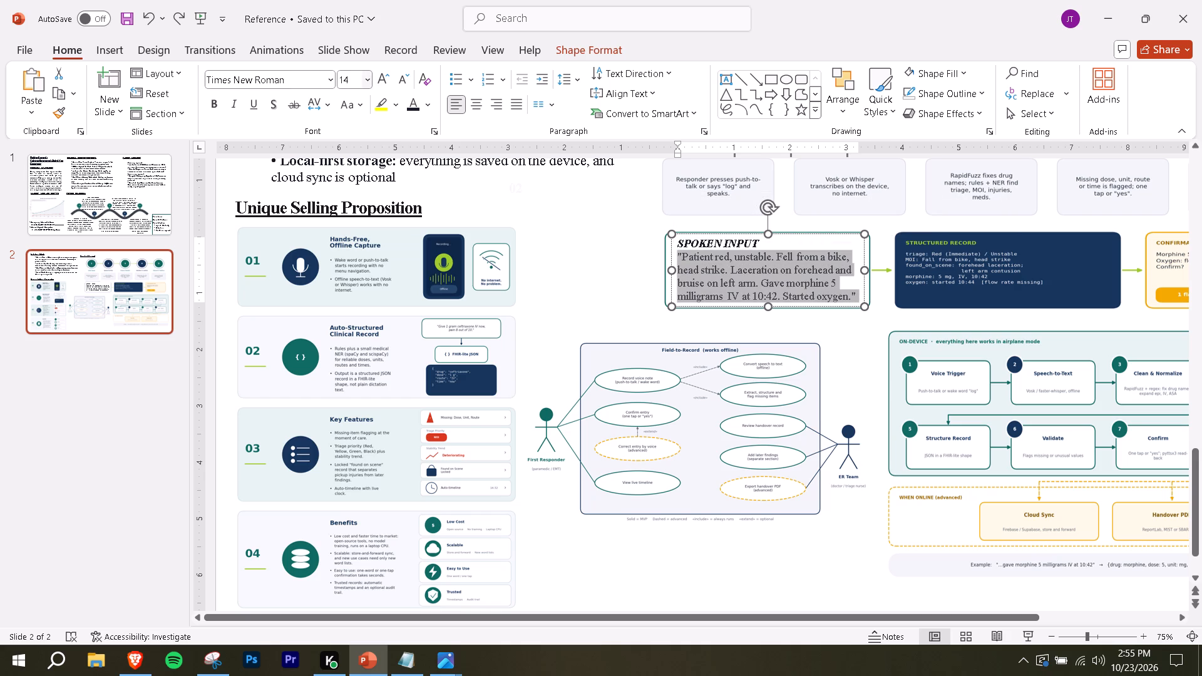
{"action": "left_click", "coordinate": [359, 78]}
{"action": "type", "text": "12"}
{"action": "key", "text": "Return"}
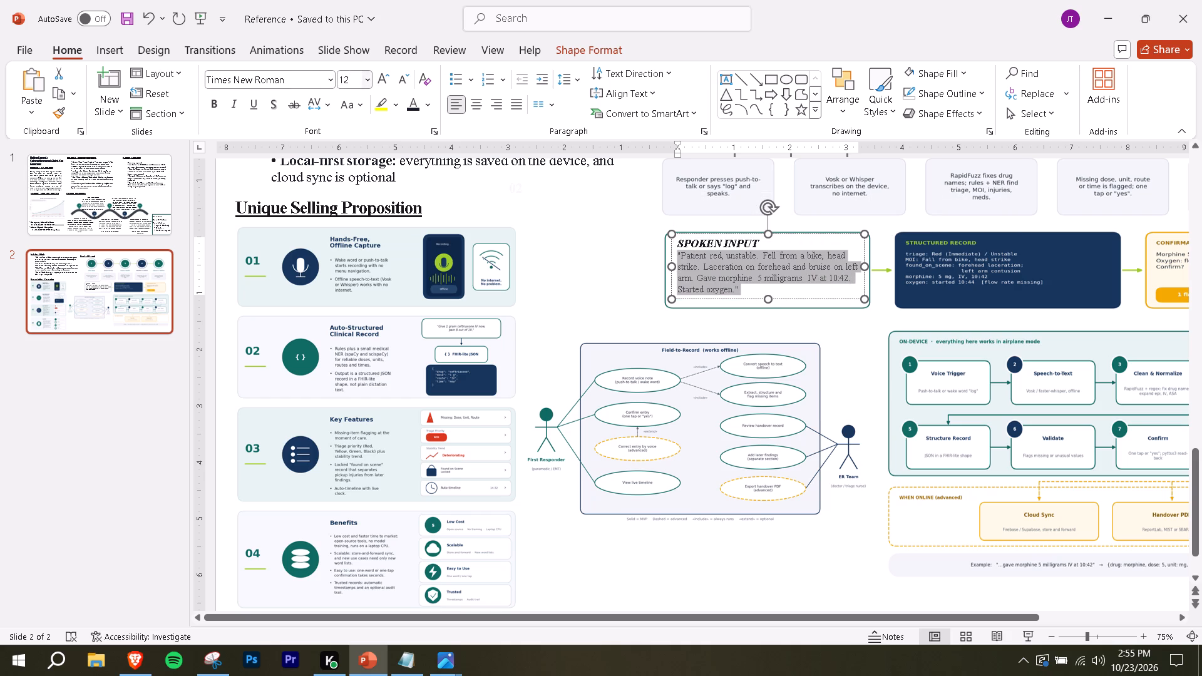
{"action": "left_click", "coordinate": [588, 238]}
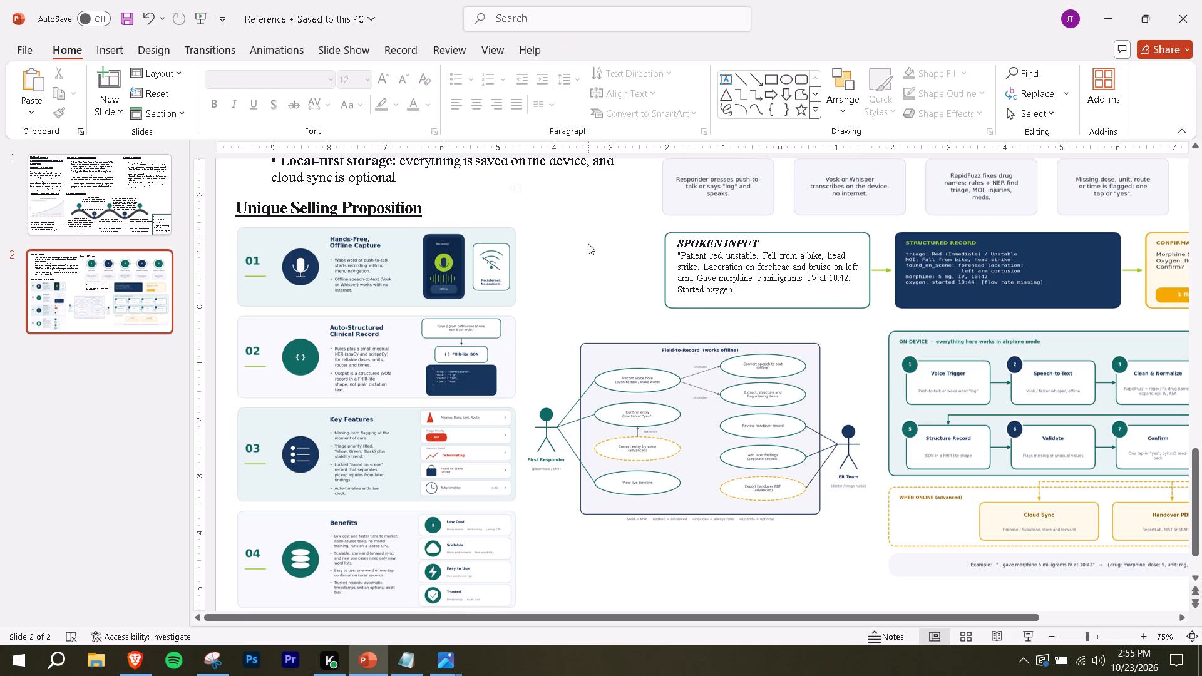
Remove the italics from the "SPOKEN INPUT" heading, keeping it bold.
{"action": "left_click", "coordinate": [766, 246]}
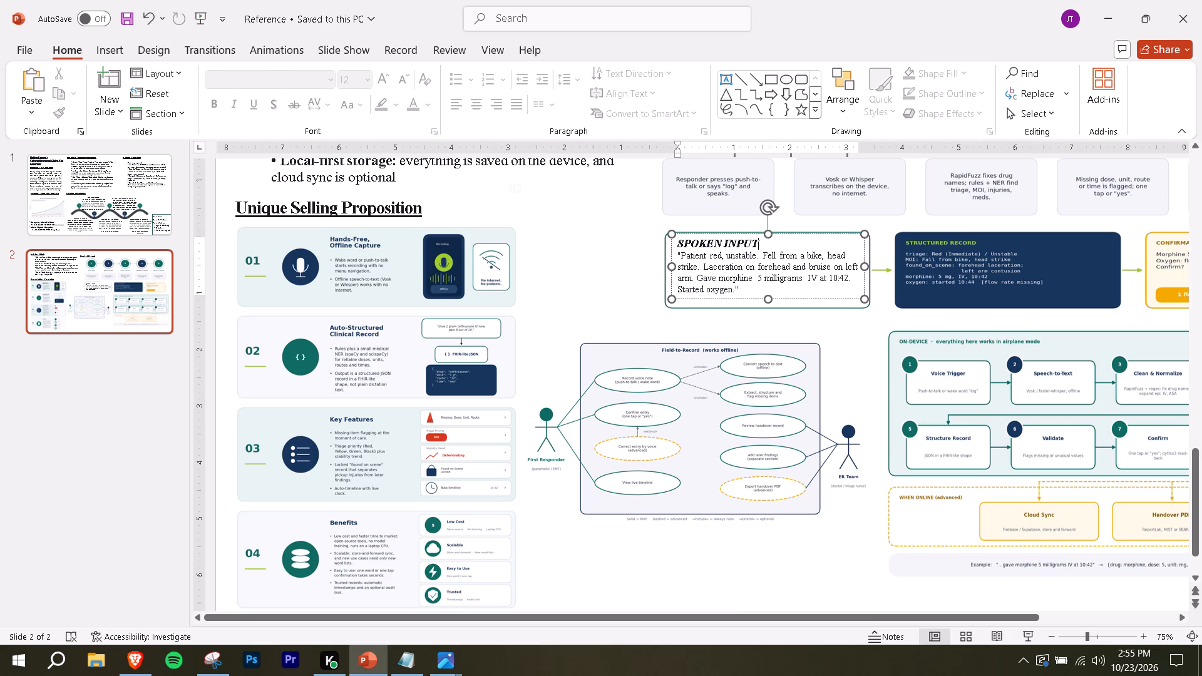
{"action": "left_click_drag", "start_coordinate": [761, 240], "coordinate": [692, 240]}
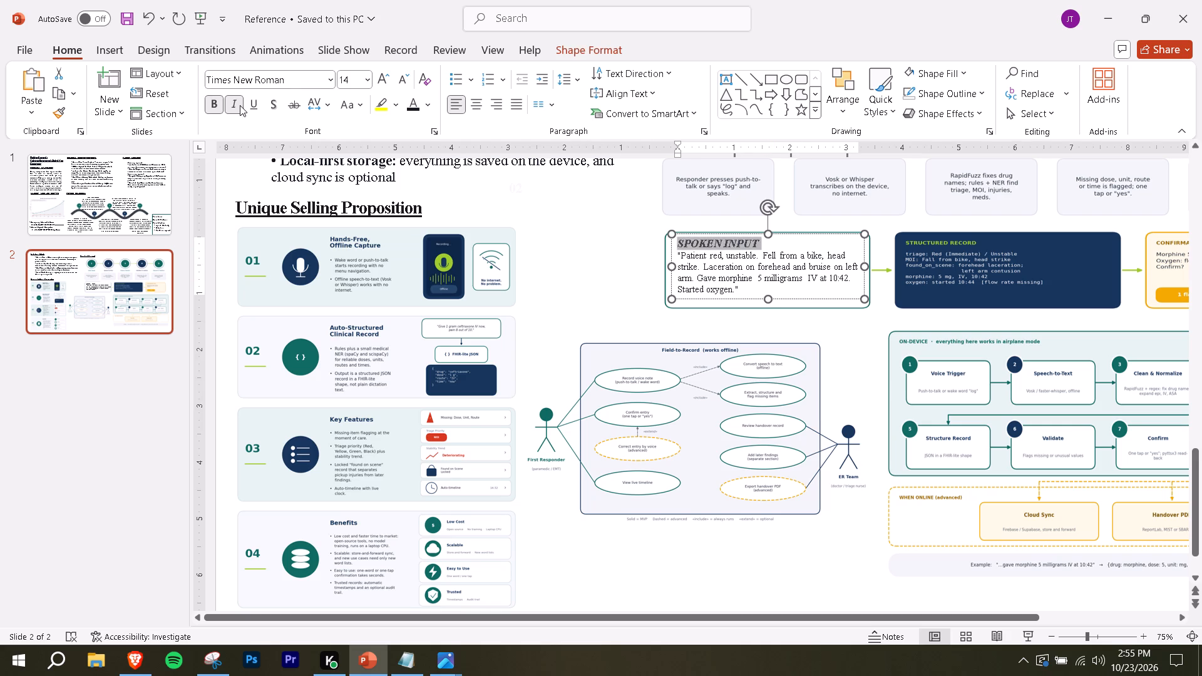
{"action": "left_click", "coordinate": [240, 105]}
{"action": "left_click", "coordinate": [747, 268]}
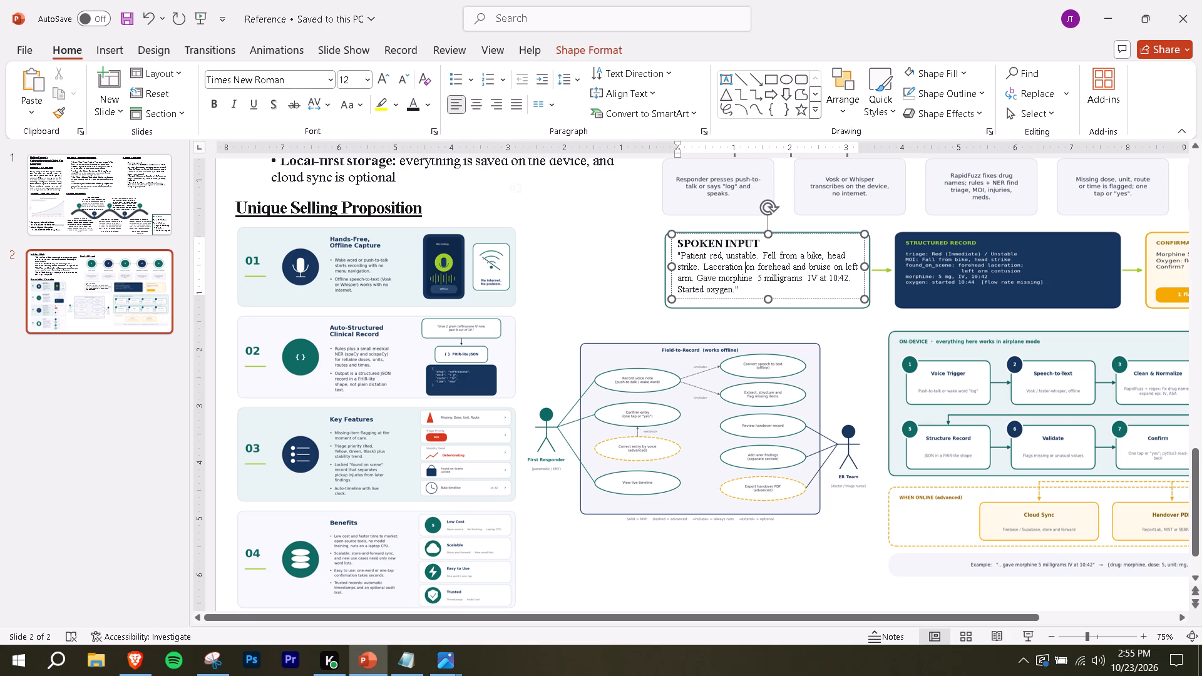
Nudge the Spoken Input text box slightly downward to centre it vertically within the card's border.
{"action": "left_click", "coordinate": [761, 346]}
{"action": "left_click", "coordinate": [781, 292]}
{"action": "left_click", "coordinate": [793, 299]}
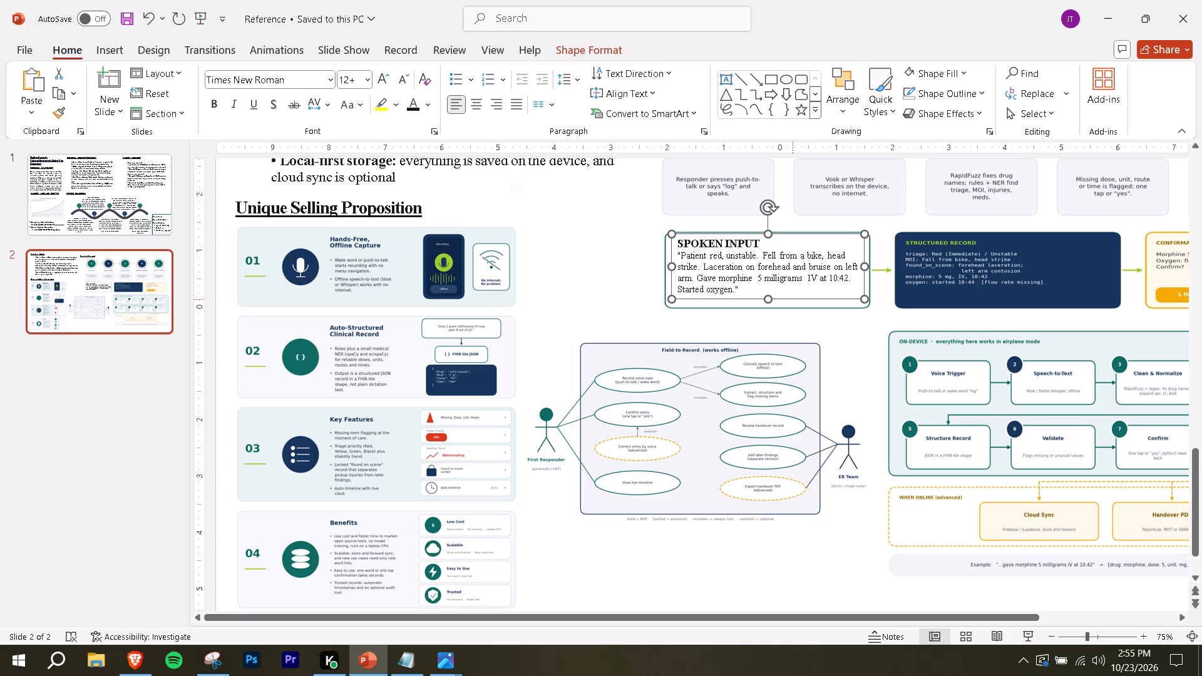
{"action": "key", "text": "Down"}
{"action": "left_click", "coordinate": [801, 324]}
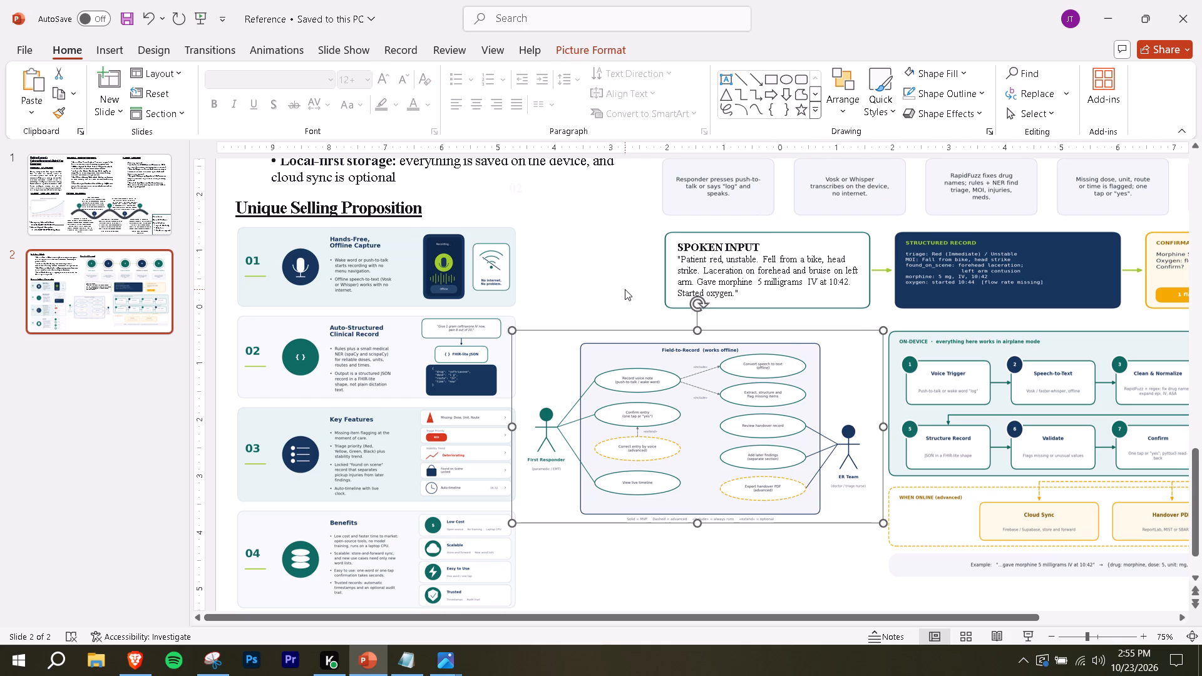
{"action": "left_click", "coordinate": [625, 289]}
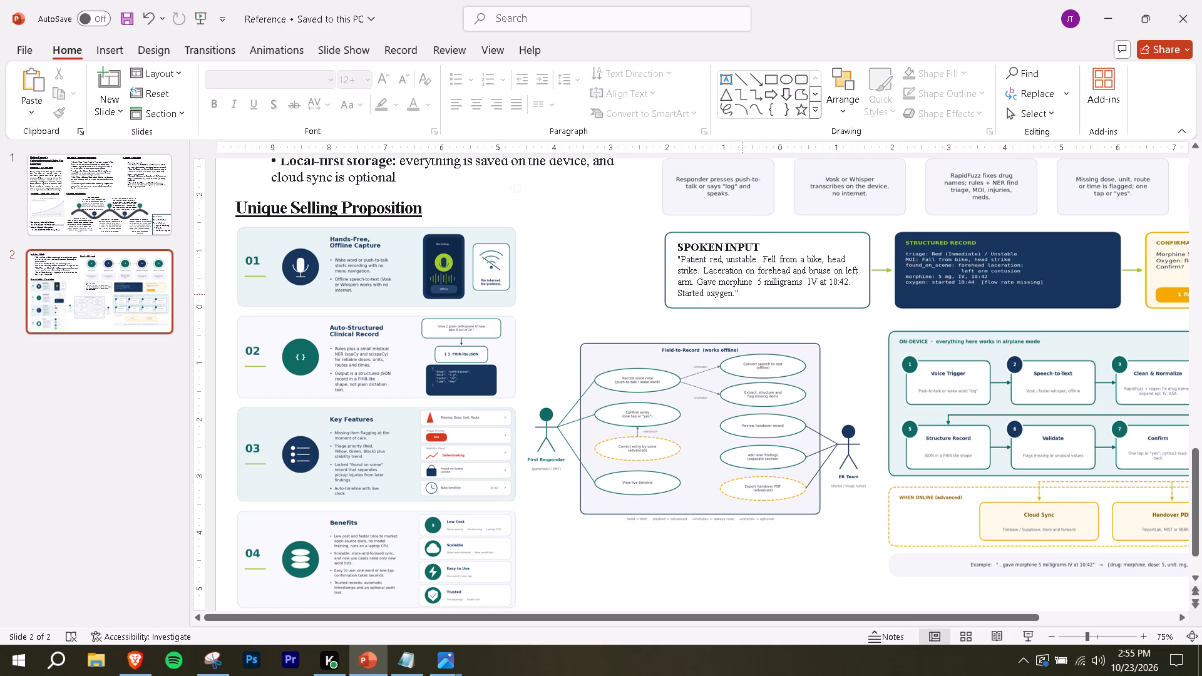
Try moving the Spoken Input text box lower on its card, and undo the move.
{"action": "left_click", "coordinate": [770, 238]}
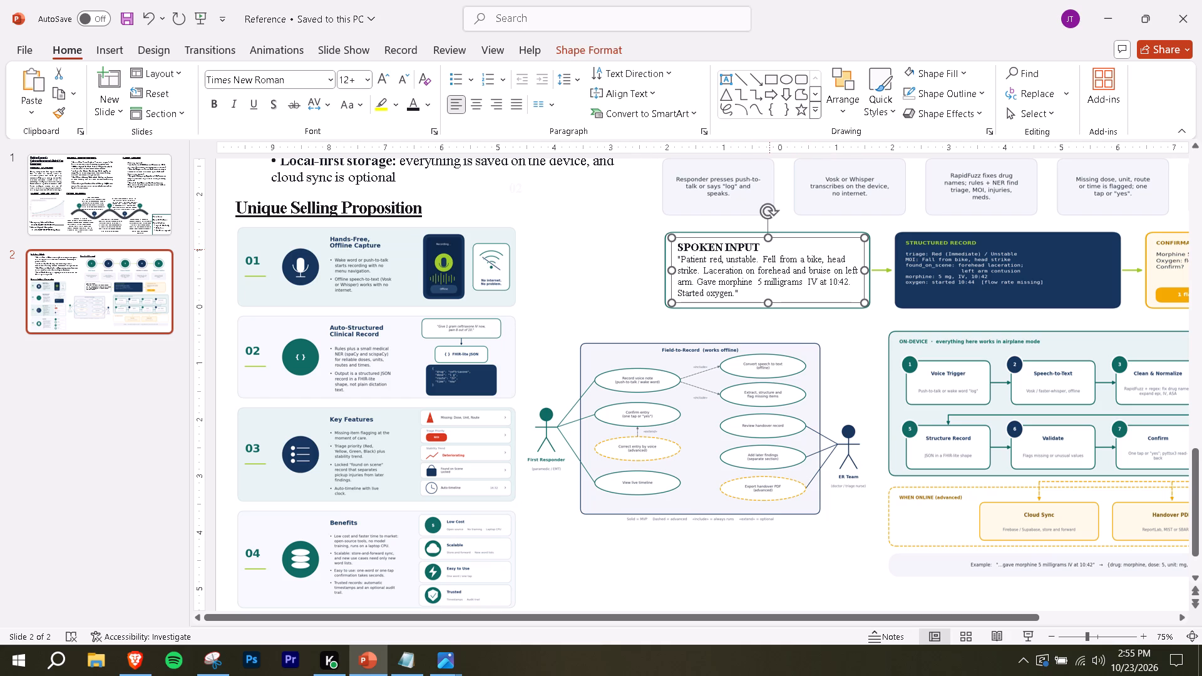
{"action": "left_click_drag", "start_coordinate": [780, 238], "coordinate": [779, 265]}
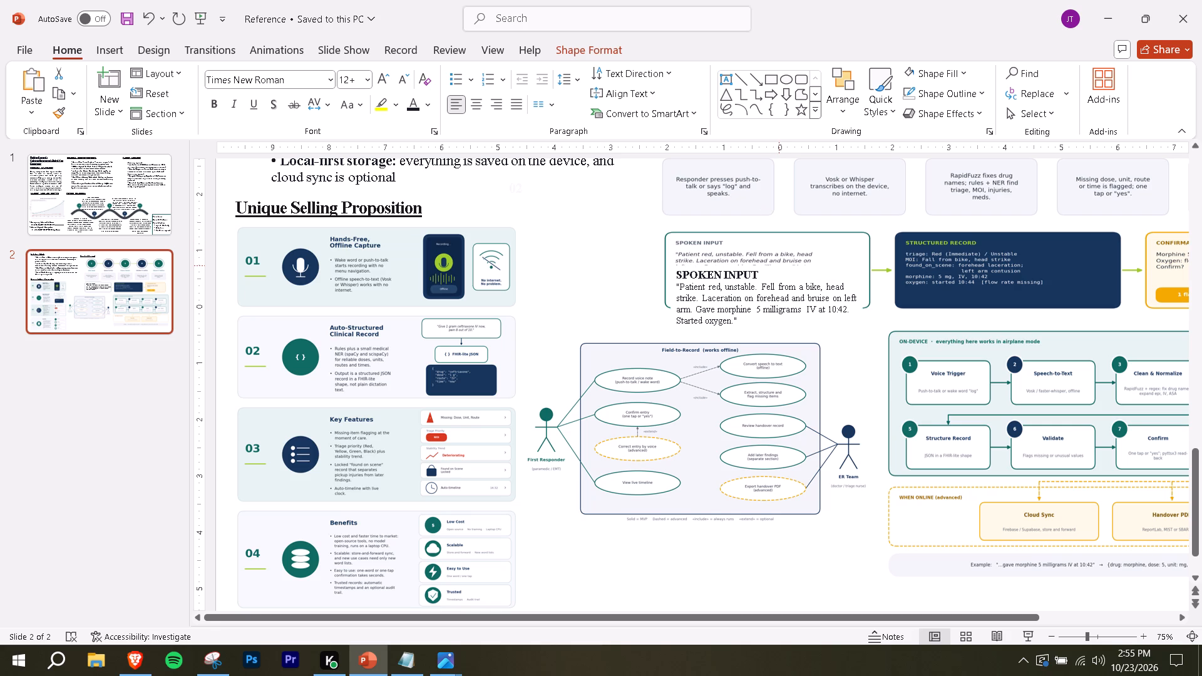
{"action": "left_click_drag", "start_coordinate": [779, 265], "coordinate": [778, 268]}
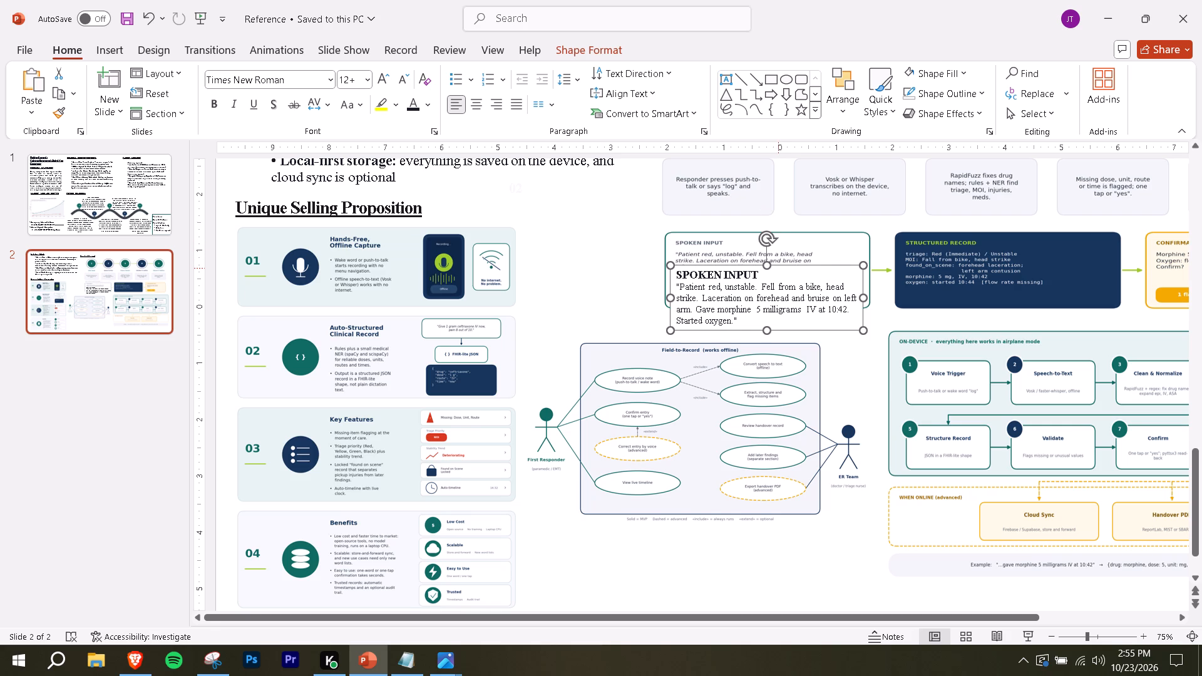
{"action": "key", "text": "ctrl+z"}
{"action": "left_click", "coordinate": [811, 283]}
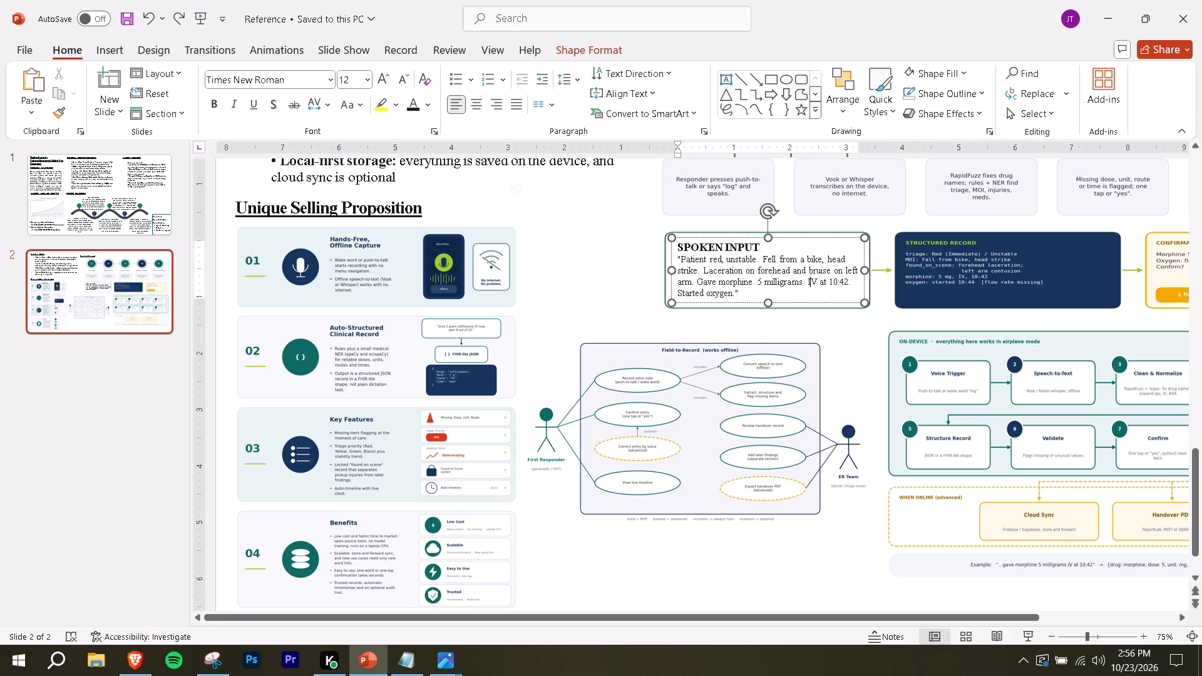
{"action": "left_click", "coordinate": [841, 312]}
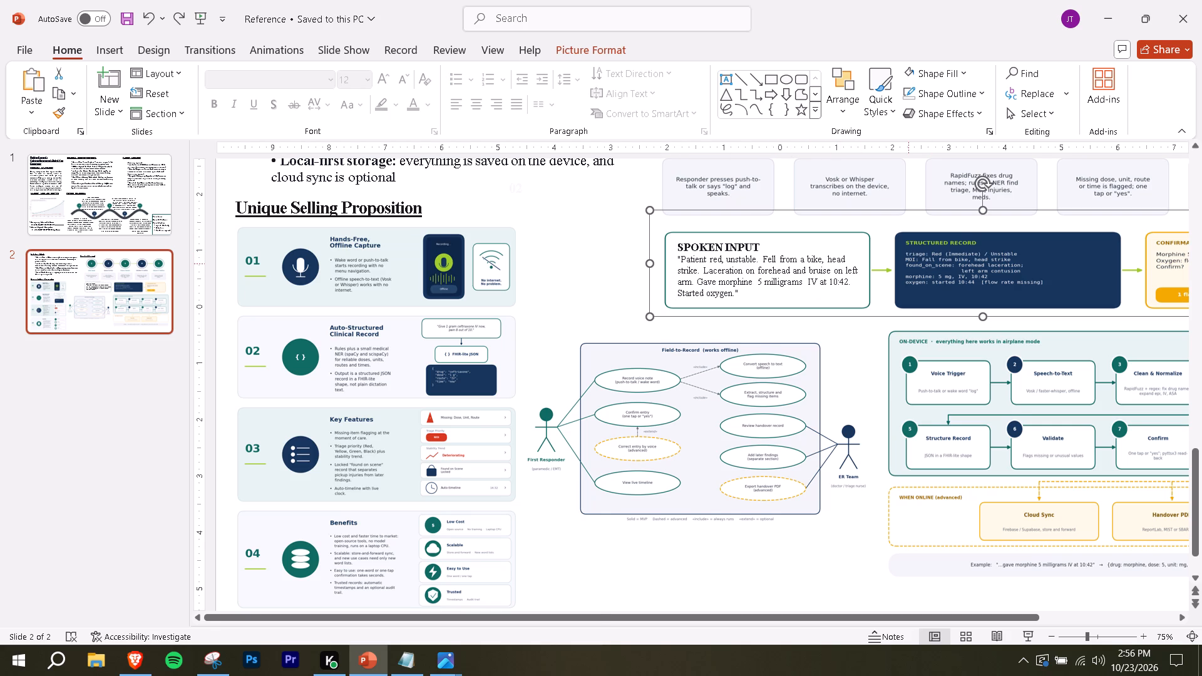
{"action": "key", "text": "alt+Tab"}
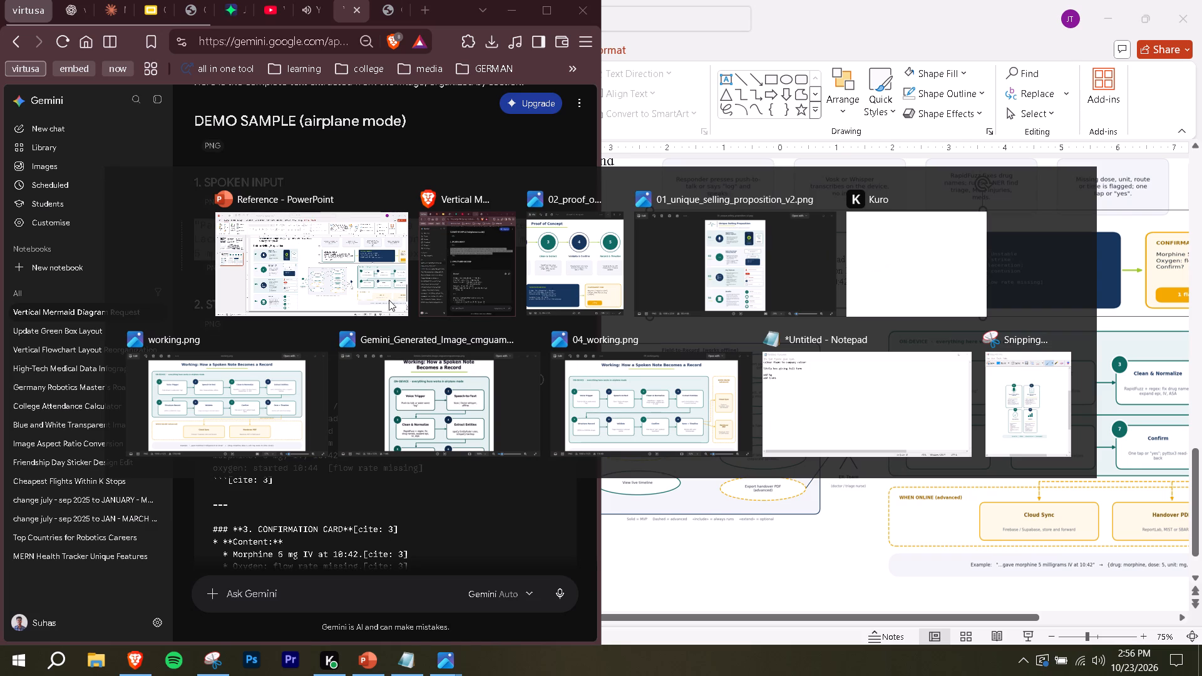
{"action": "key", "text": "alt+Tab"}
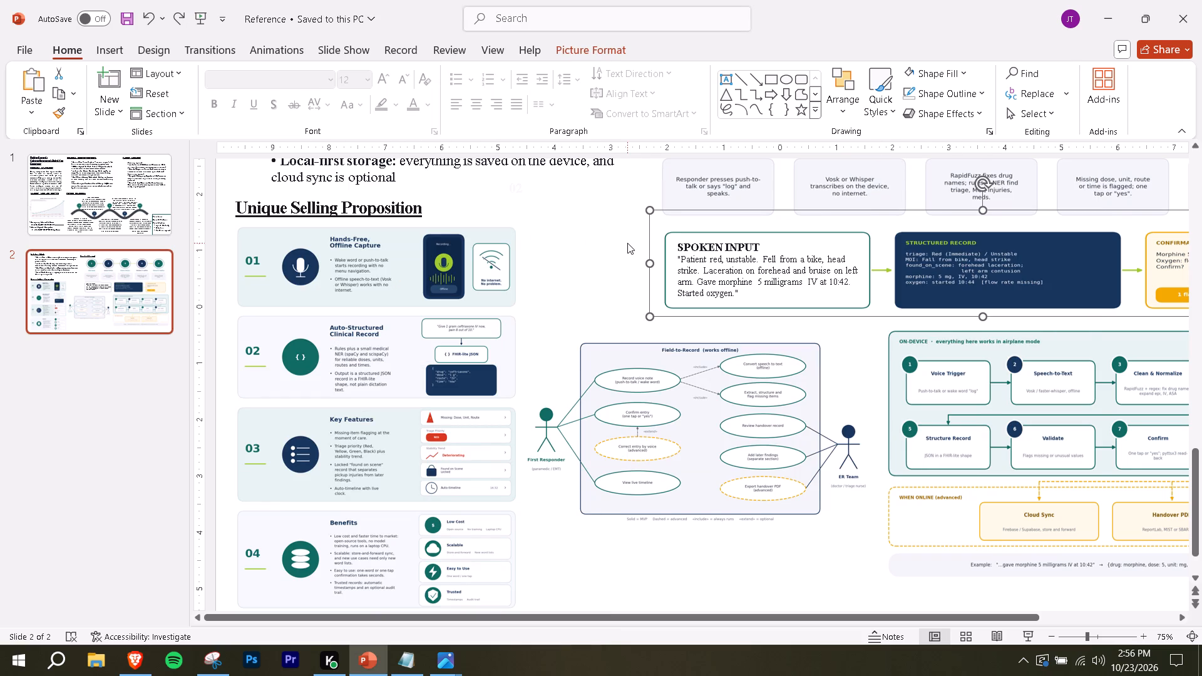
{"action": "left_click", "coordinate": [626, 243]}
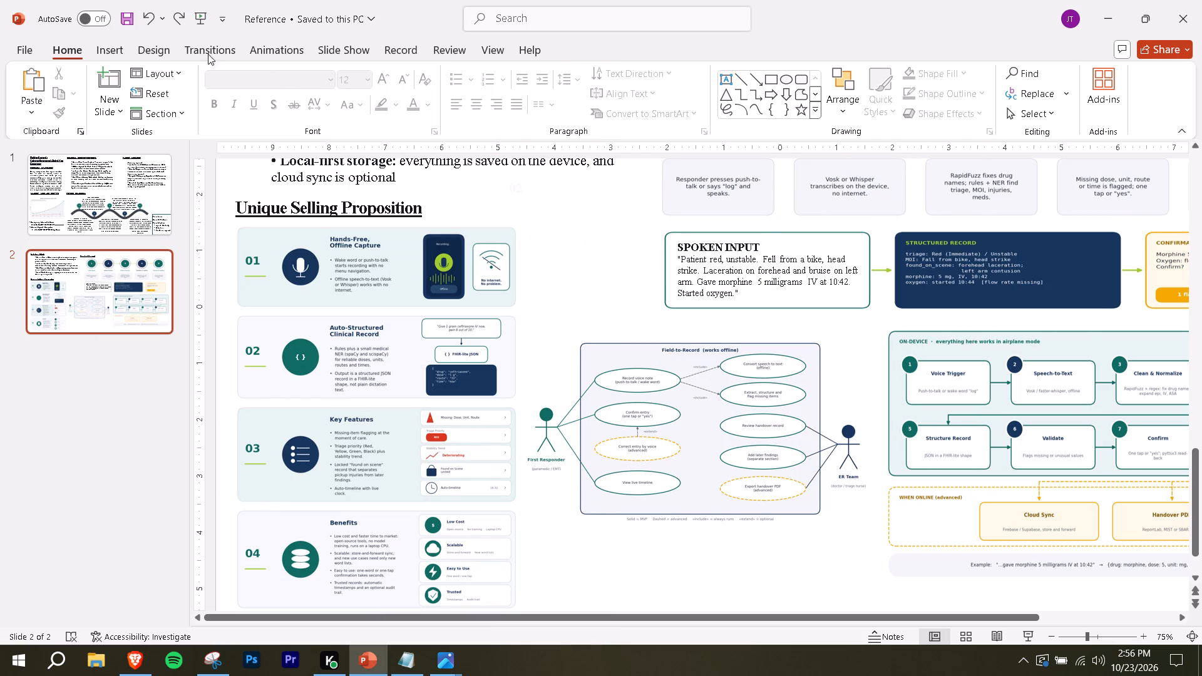
Duplicate the Spoken Input text box and place the copy over the dark blue Structured Record card, inside its upper and left edges.
{"action": "left_click", "coordinate": [738, 271]}
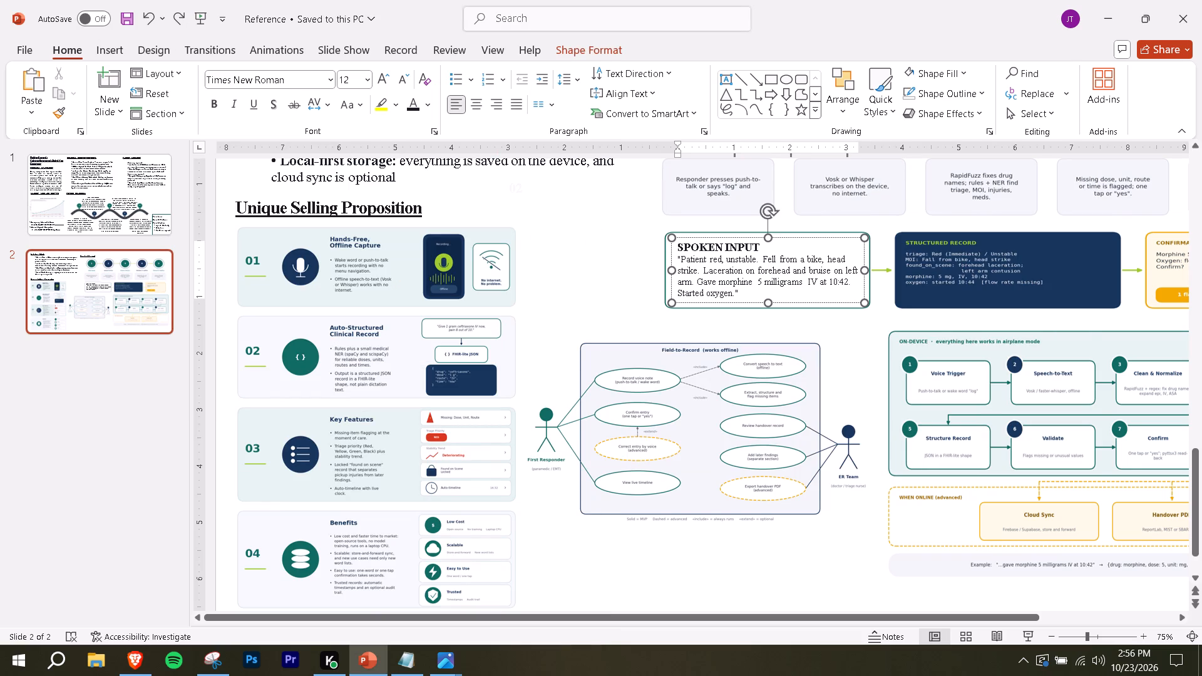
{"action": "left_click", "coordinate": [786, 237]}
{"action": "key", "text": "ctrl+x"}
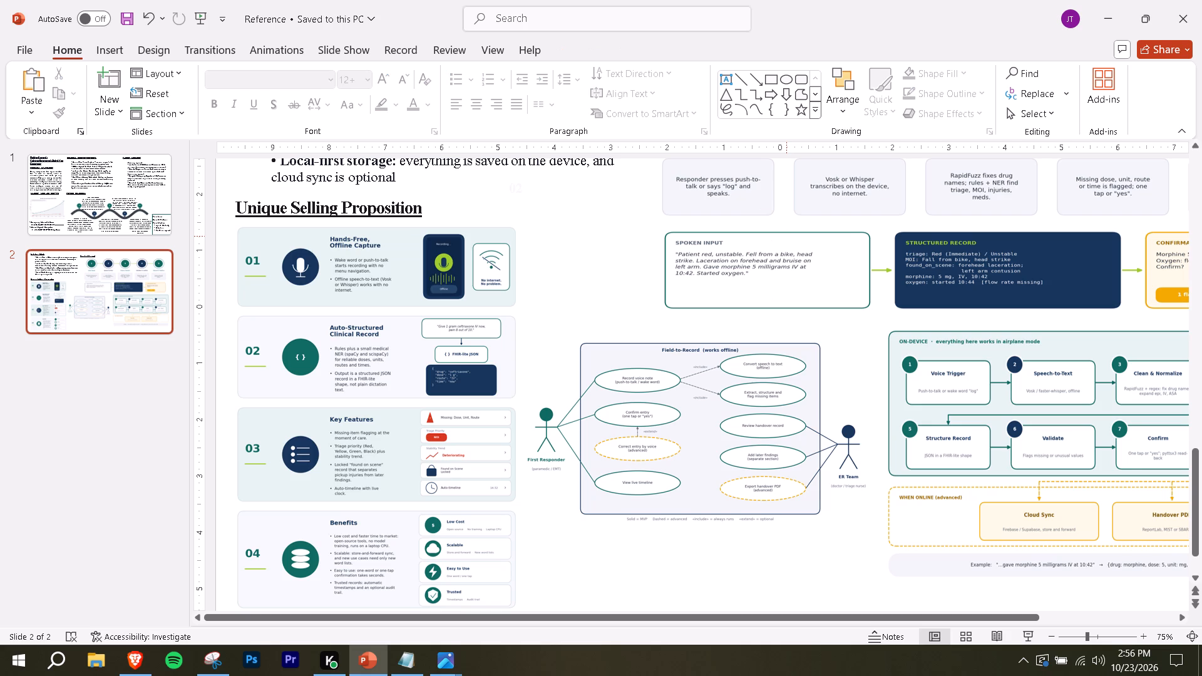
{"action": "key", "text": "ctrl+z"}
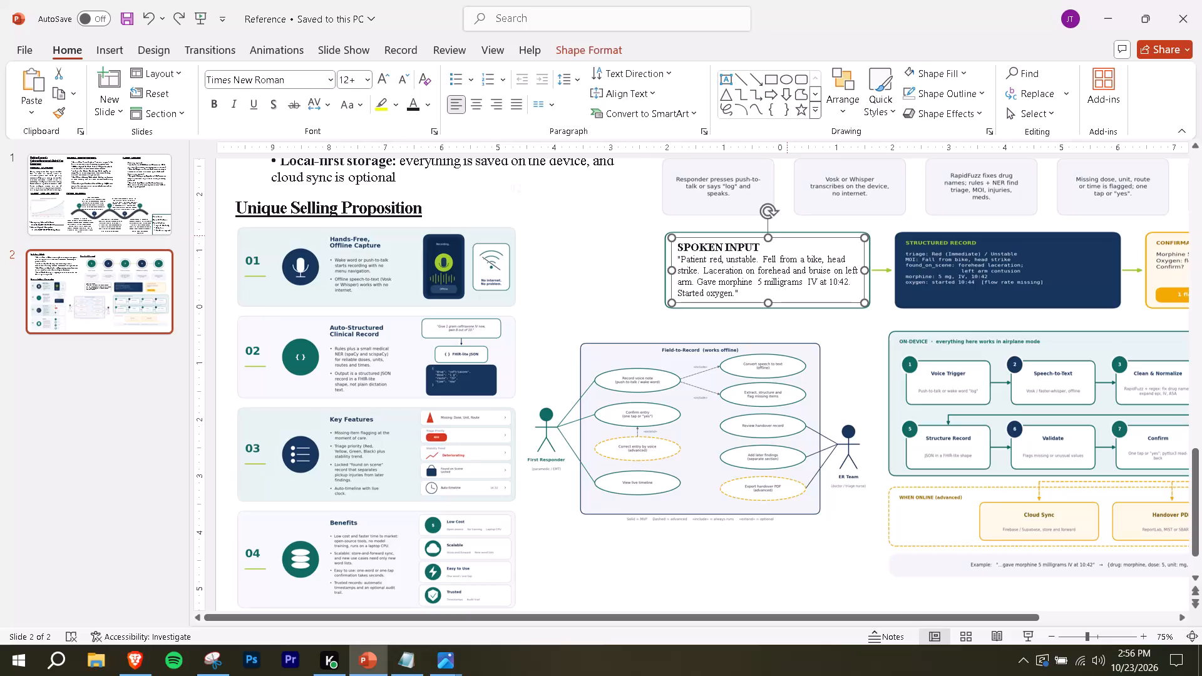
{"action": "key", "text": "ctrl+c"}
{"action": "key", "text": "ctrl+v"}
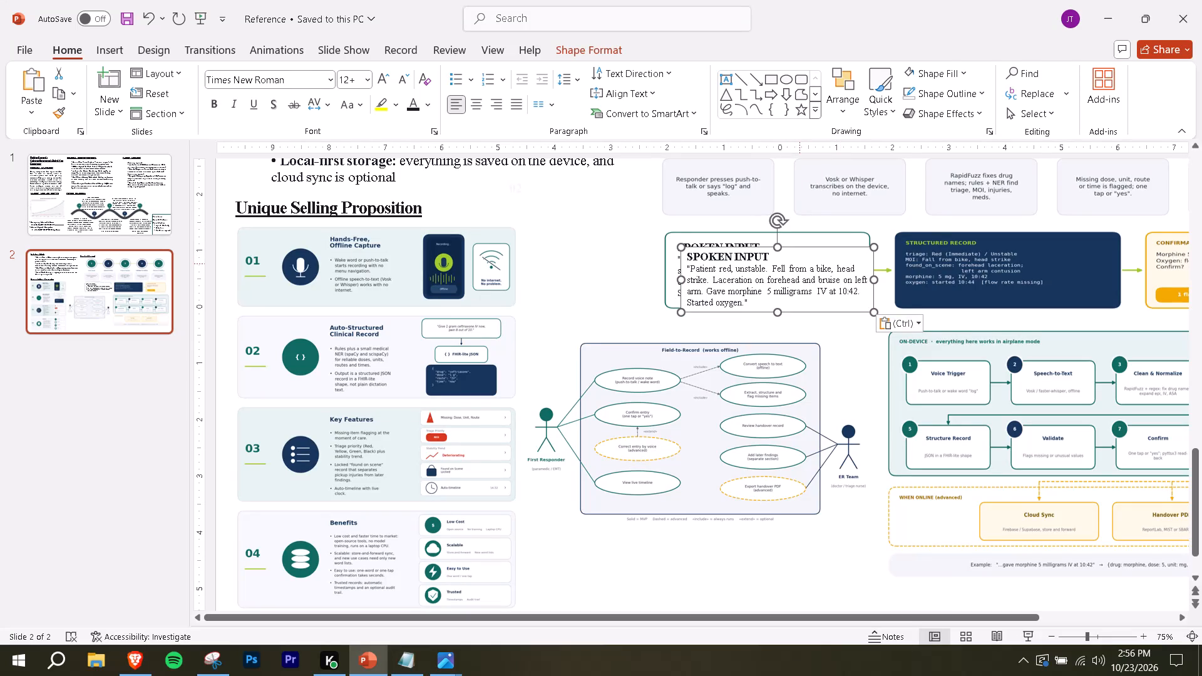
{"action": "left_click_drag", "start_coordinate": [803, 248], "coordinate": [1017, 237]}
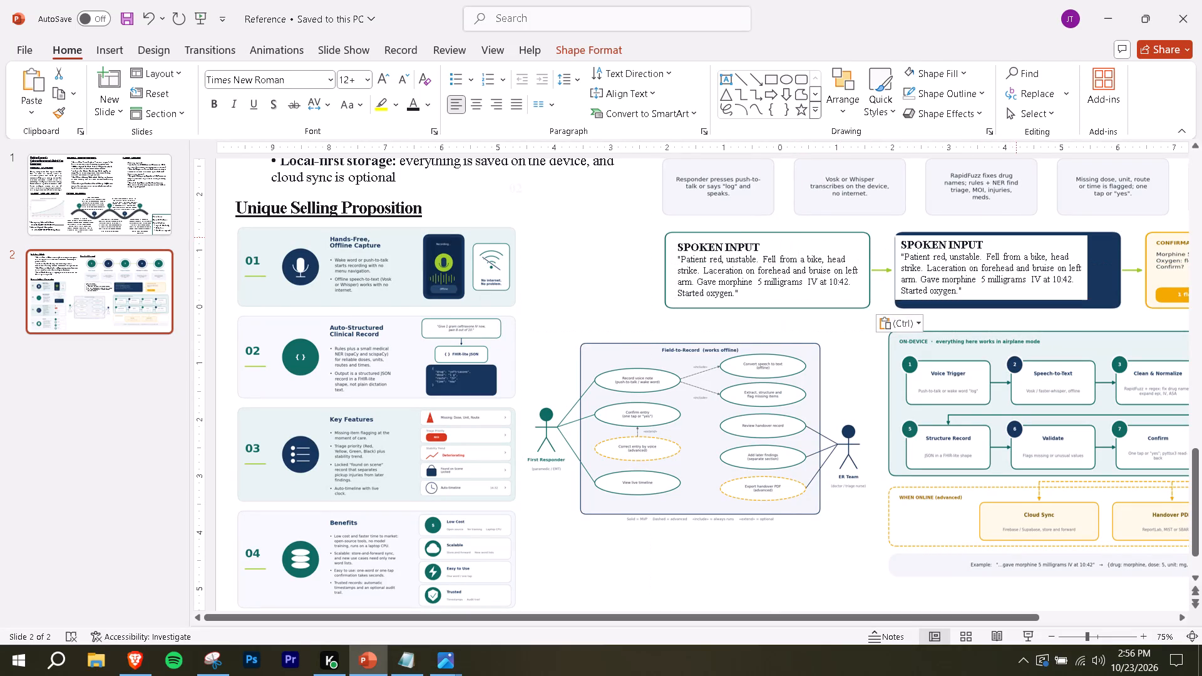
{"action": "left_click_drag", "start_coordinate": [1017, 237], "coordinate": [1025, 237]}
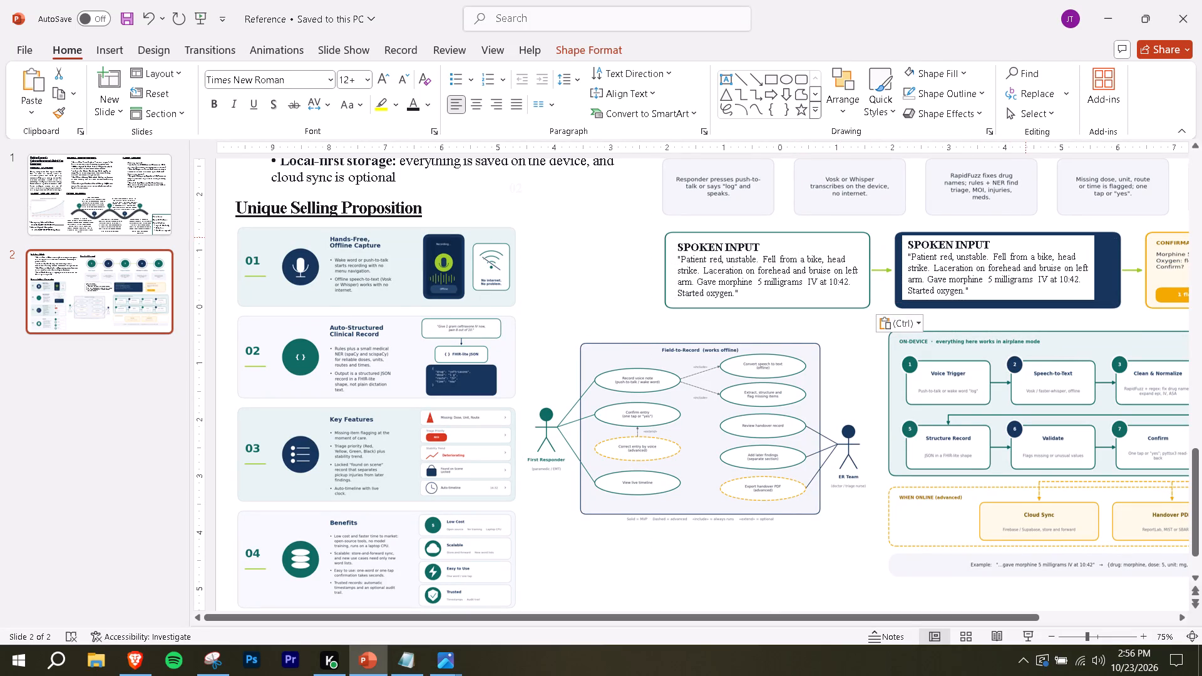
{"action": "left_click_drag", "start_coordinate": [1025, 237], "coordinate": [1022, 237]}
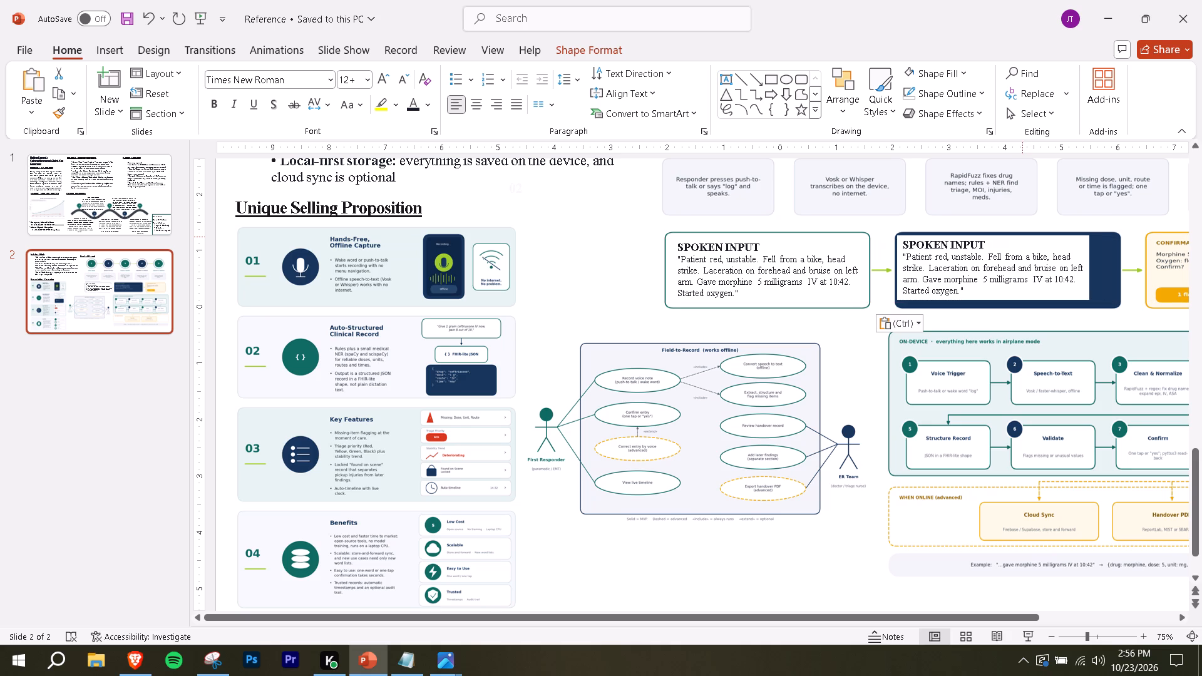
{"action": "left_click_drag", "start_coordinate": [1022, 237], "coordinate": [1025, 237]}
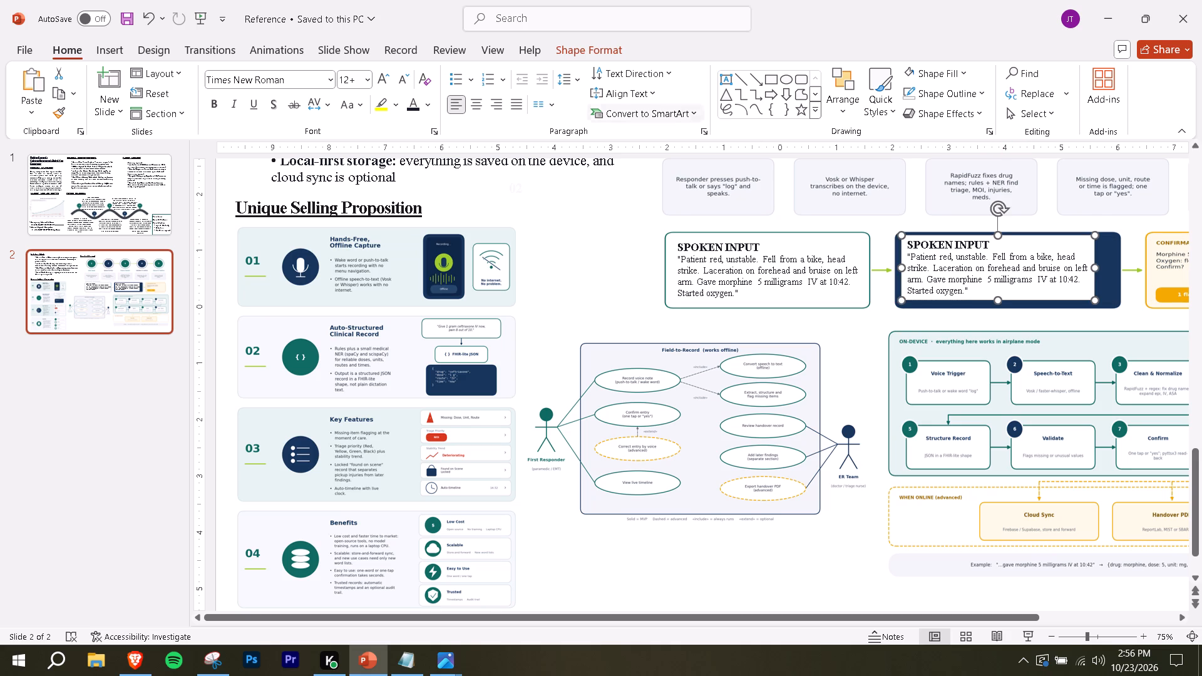
Match the copied text box's outline and fill to the dark blue sampled from the Structured Record card, nudging the box slightly.
{"action": "left_click", "coordinate": [573, 42]}
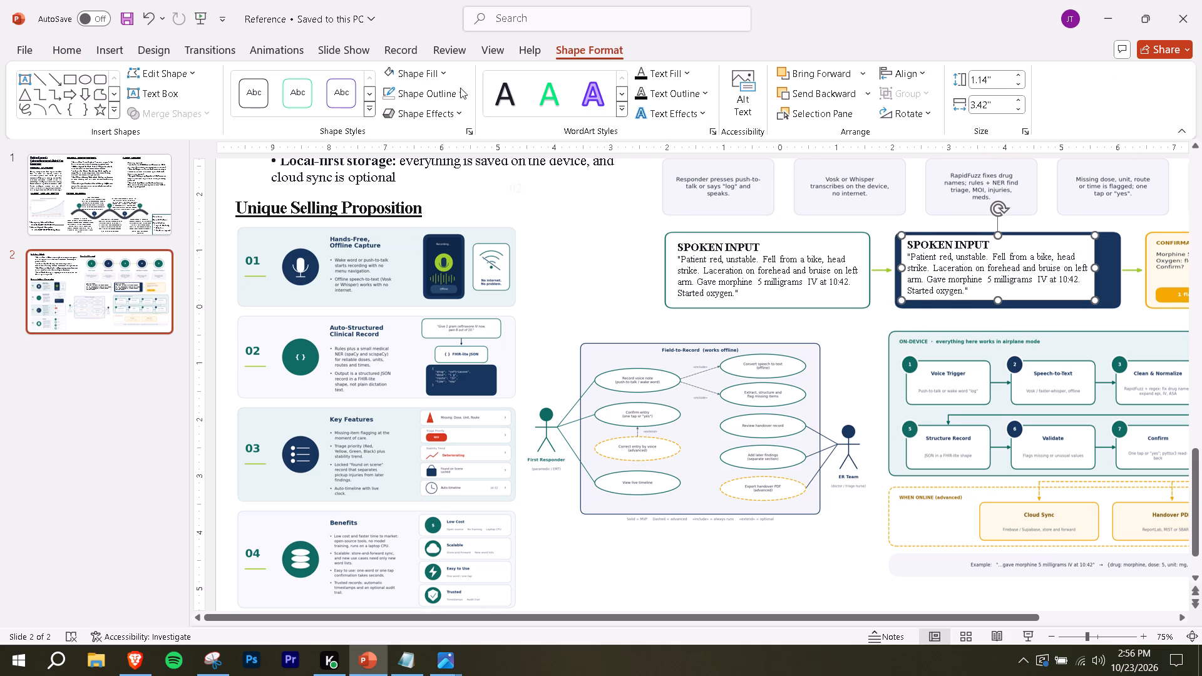
{"action": "left_click", "coordinate": [467, 88]}
{"action": "left_click", "coordinate": [437, 307]}
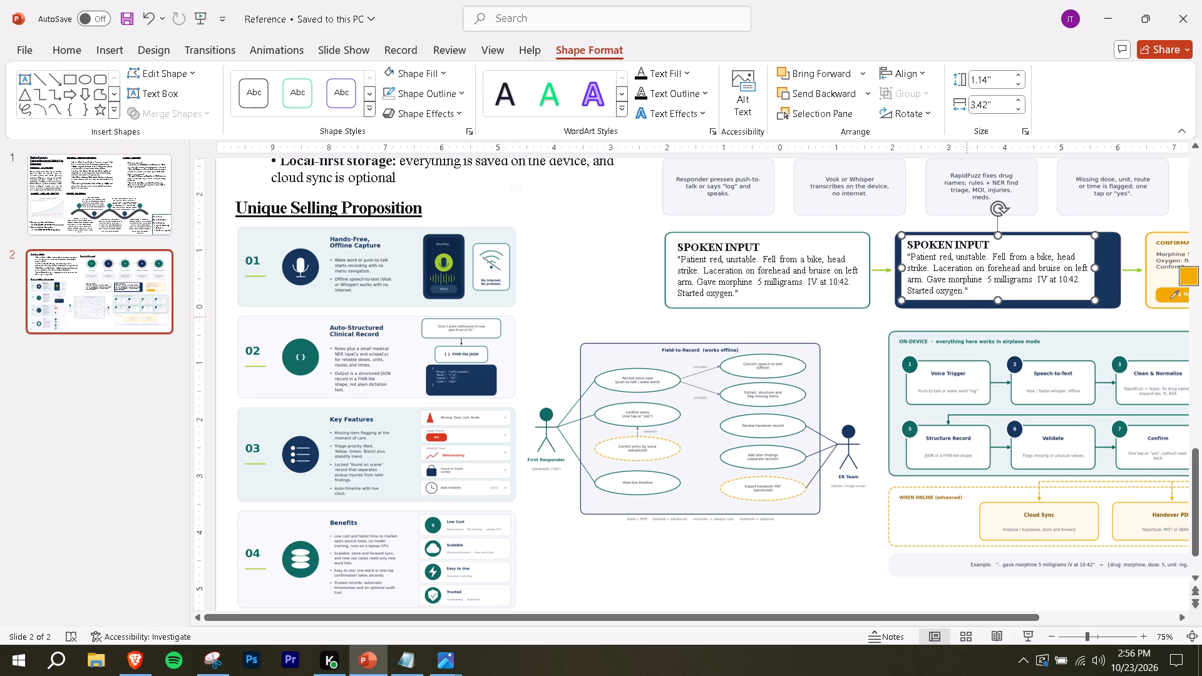
{"action": "left_click", "coordinate": [1110, 283]}
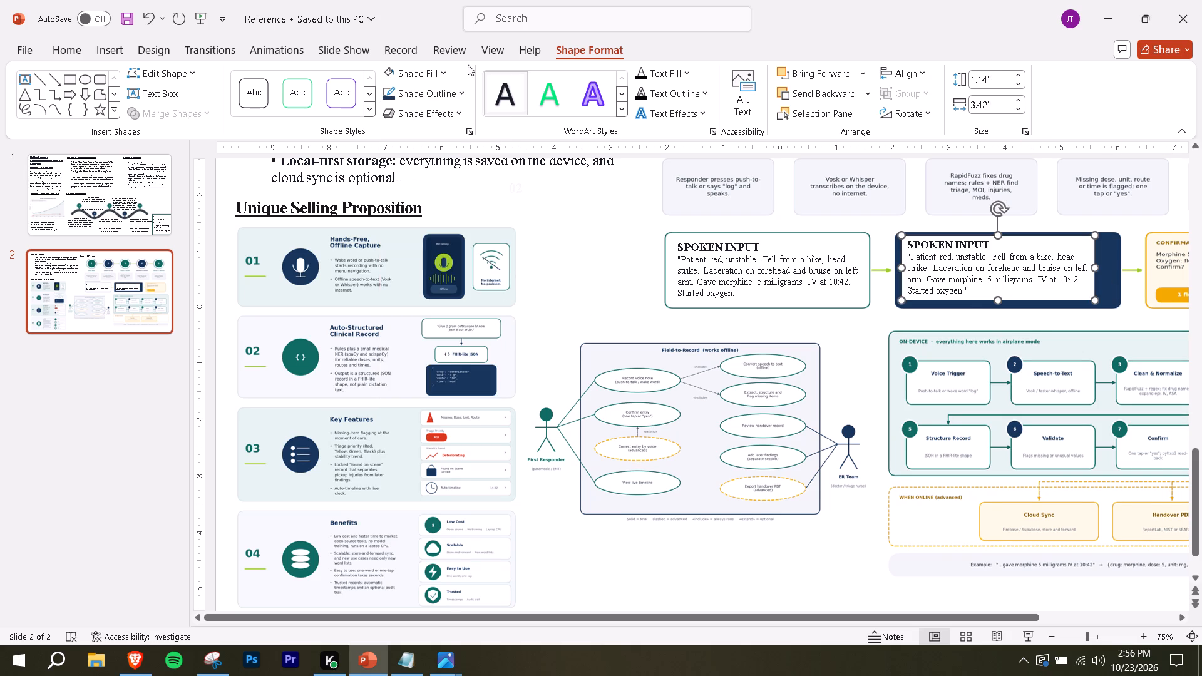
{"action": "left_click", "coordinate": [446, 72]}
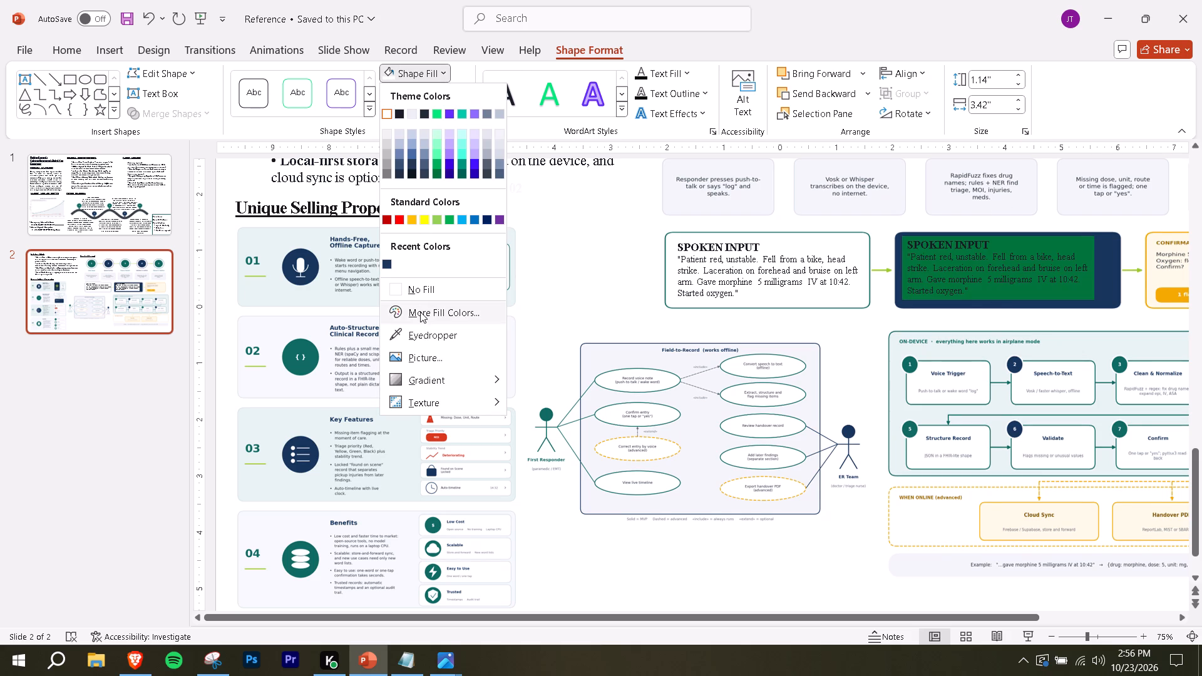
{"action": "left_click", "coordinate": [424, 339]}
{"action": "left_click", "coordinate": [1110, 281]}
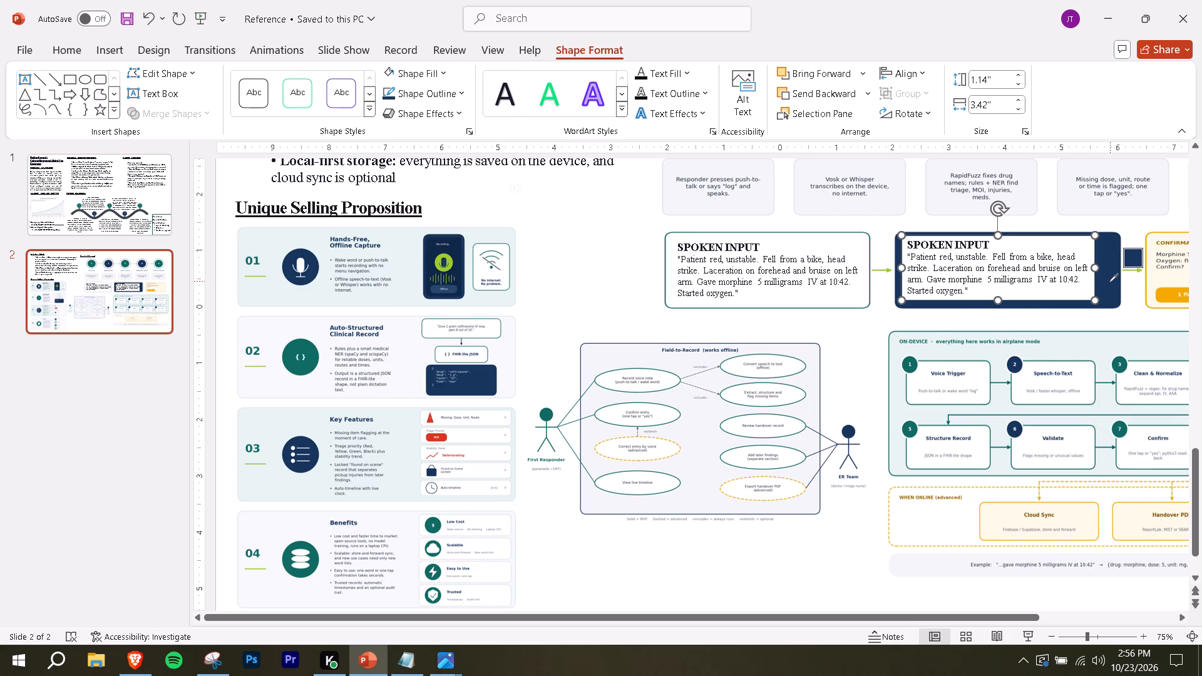
{"action": "left_click", "coordinate": [1037, 237]}
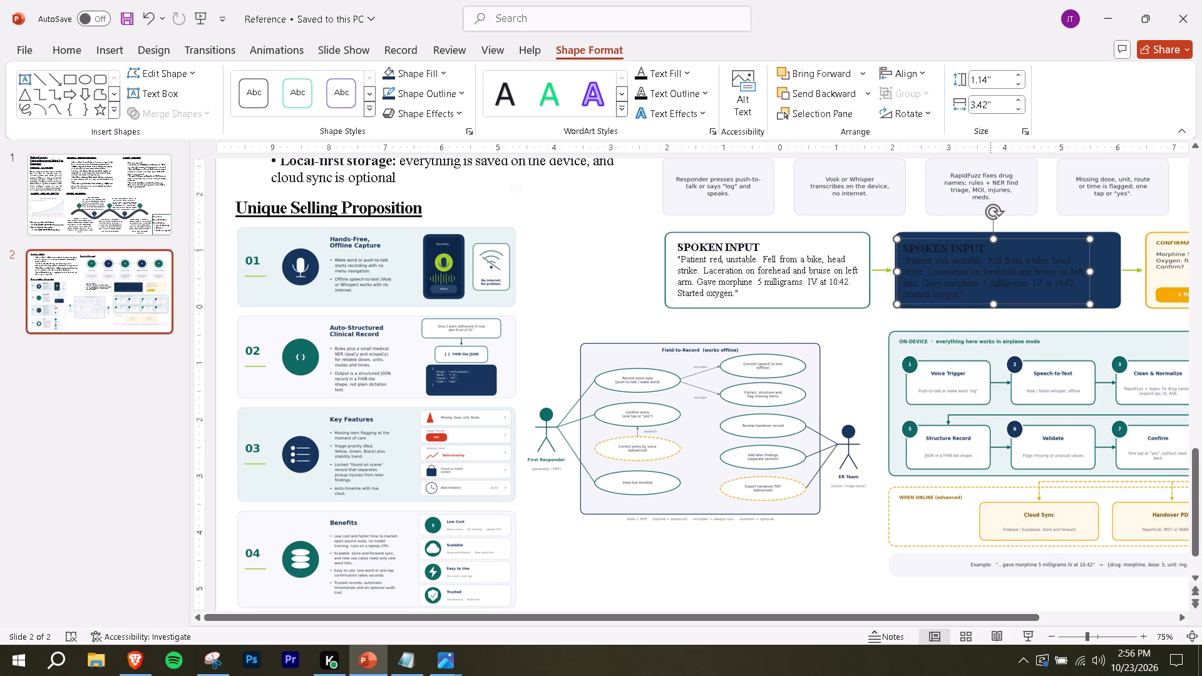
Delete the quoted patient text from the copied text box, leaving only its SPOKEN INPUT heading.
{"action": "left_click", "coordinate": [938, 268]}
{"action": "left_click_drag", "start_coordinate": [903, 259], "coordinate": [960, 297]}
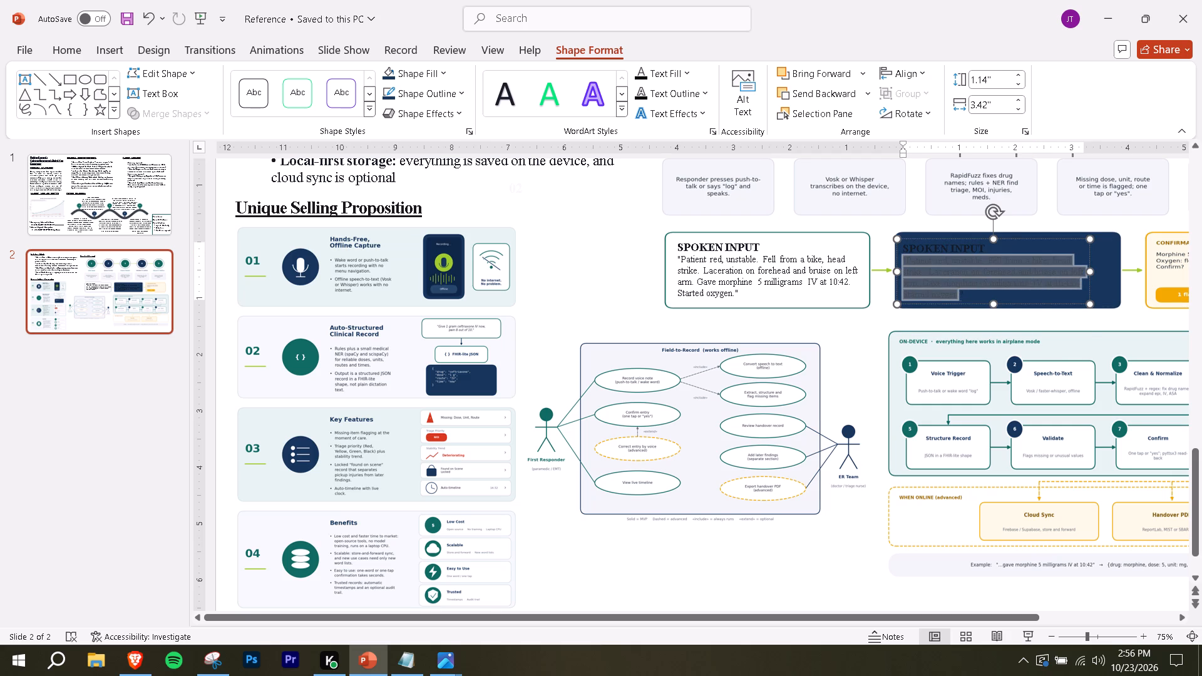
{"action": "left_click_drag", "start_coordinate": [960, 297], "coordinate": [1081, 291]}
{"action": "key", "text": "Delete"}
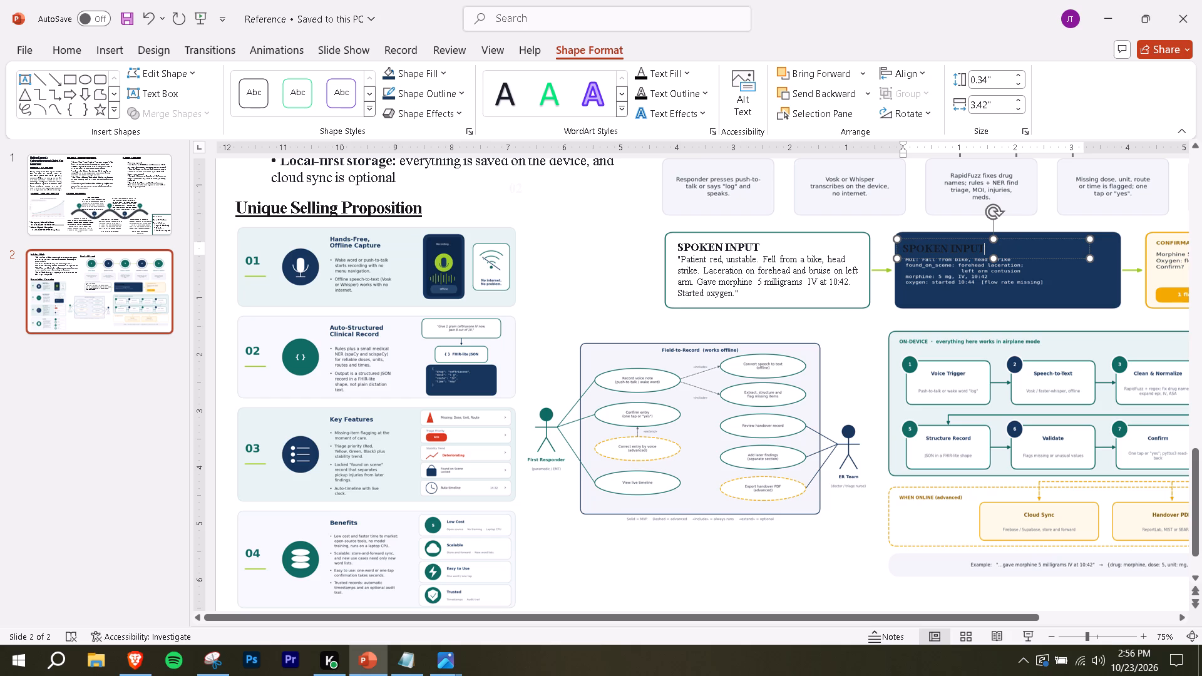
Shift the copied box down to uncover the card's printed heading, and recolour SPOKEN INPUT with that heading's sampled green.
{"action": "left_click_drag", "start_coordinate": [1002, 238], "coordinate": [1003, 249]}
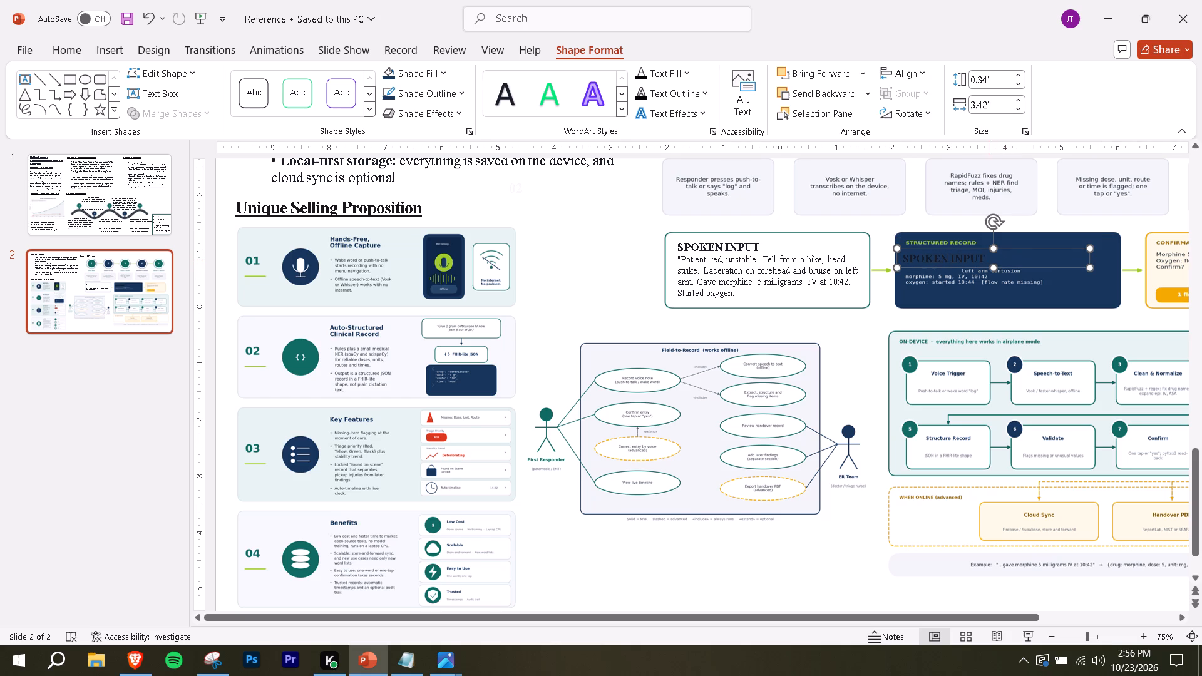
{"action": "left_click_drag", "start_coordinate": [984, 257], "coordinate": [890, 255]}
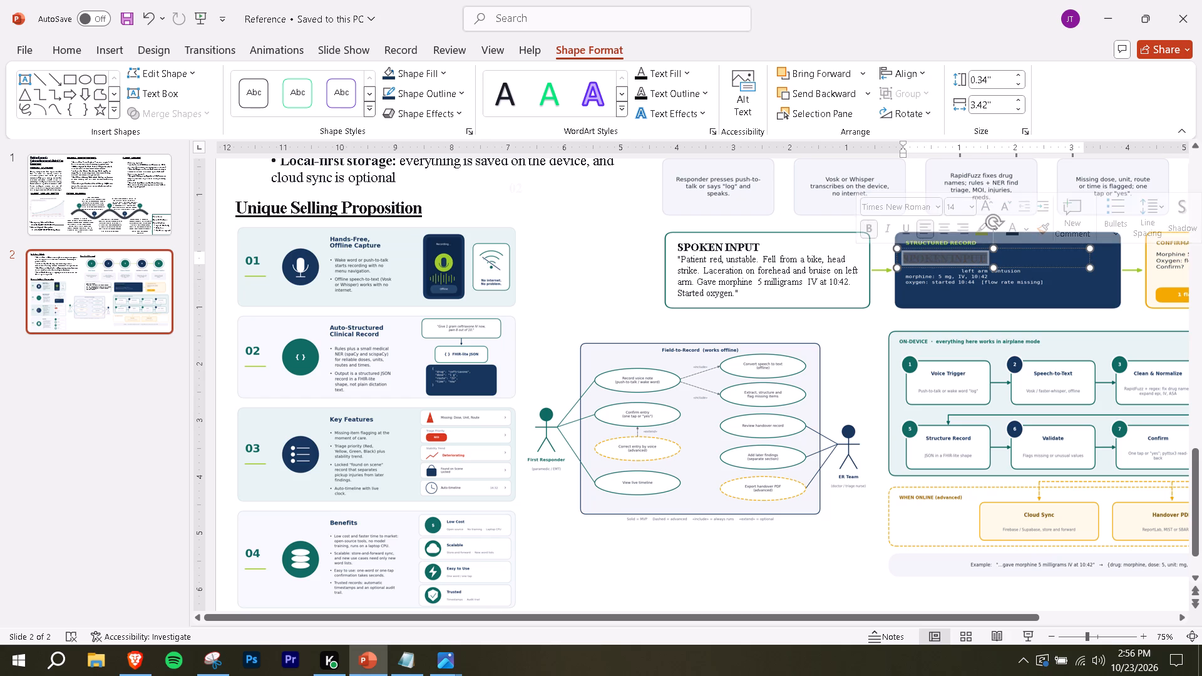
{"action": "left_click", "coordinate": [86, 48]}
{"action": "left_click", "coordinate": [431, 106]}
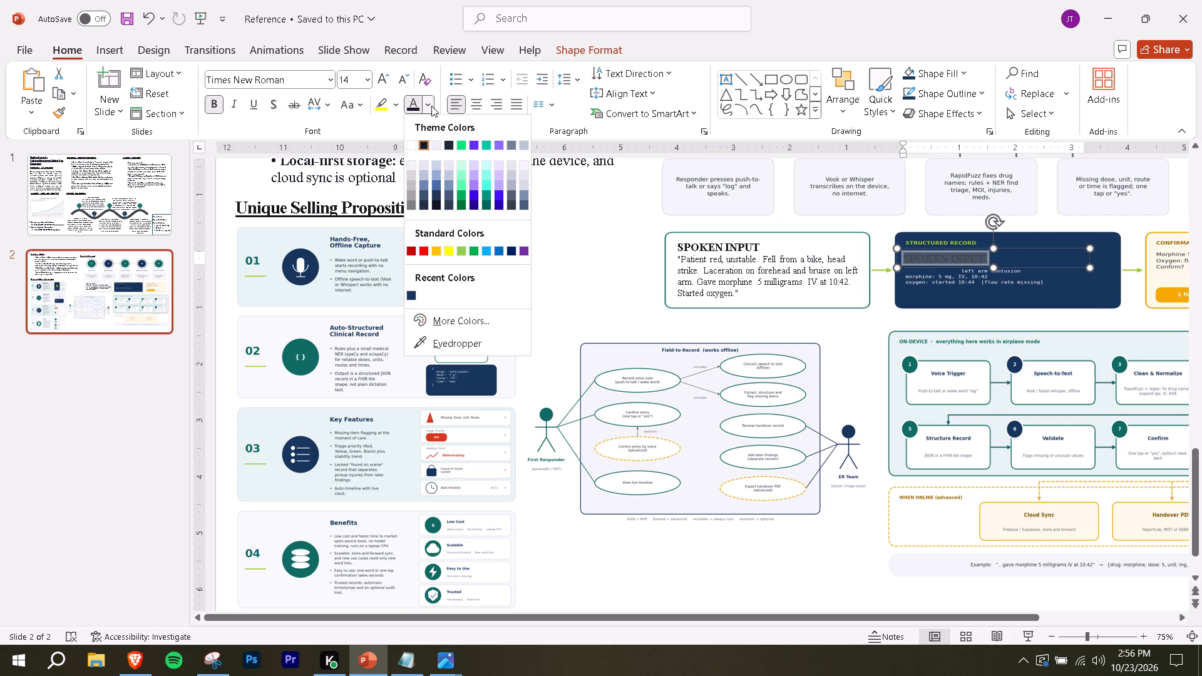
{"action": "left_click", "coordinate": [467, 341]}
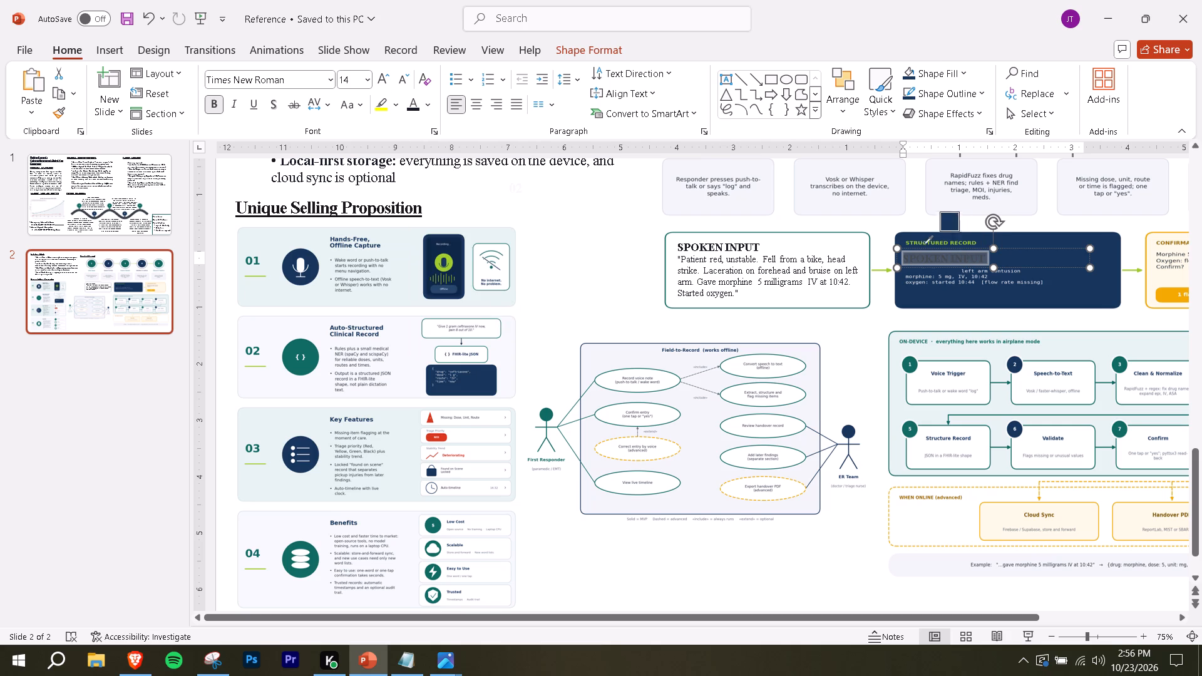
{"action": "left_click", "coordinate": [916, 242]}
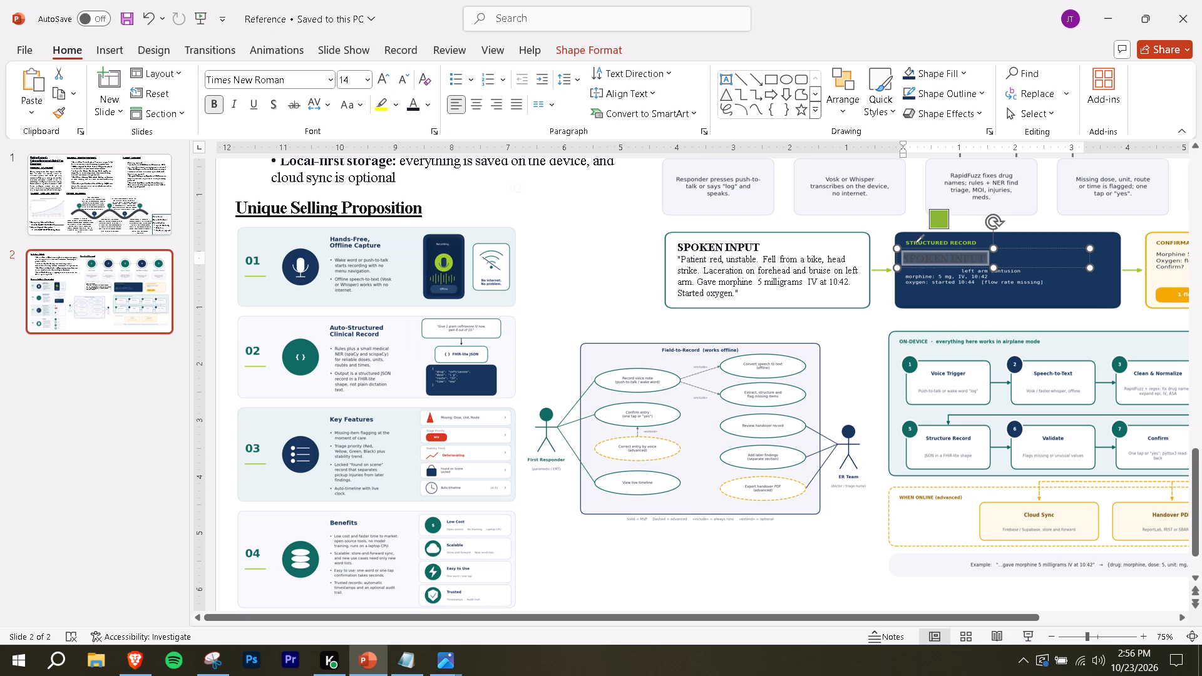
{"action": "left_click", "coordinate": [996, 257]}
{"action": "left_click", "coordinate": [989, 257]}
{"action": "left_click", "coordinate": [986, 257]}
{"action": "left_click", "coordinate": [986, 250]}
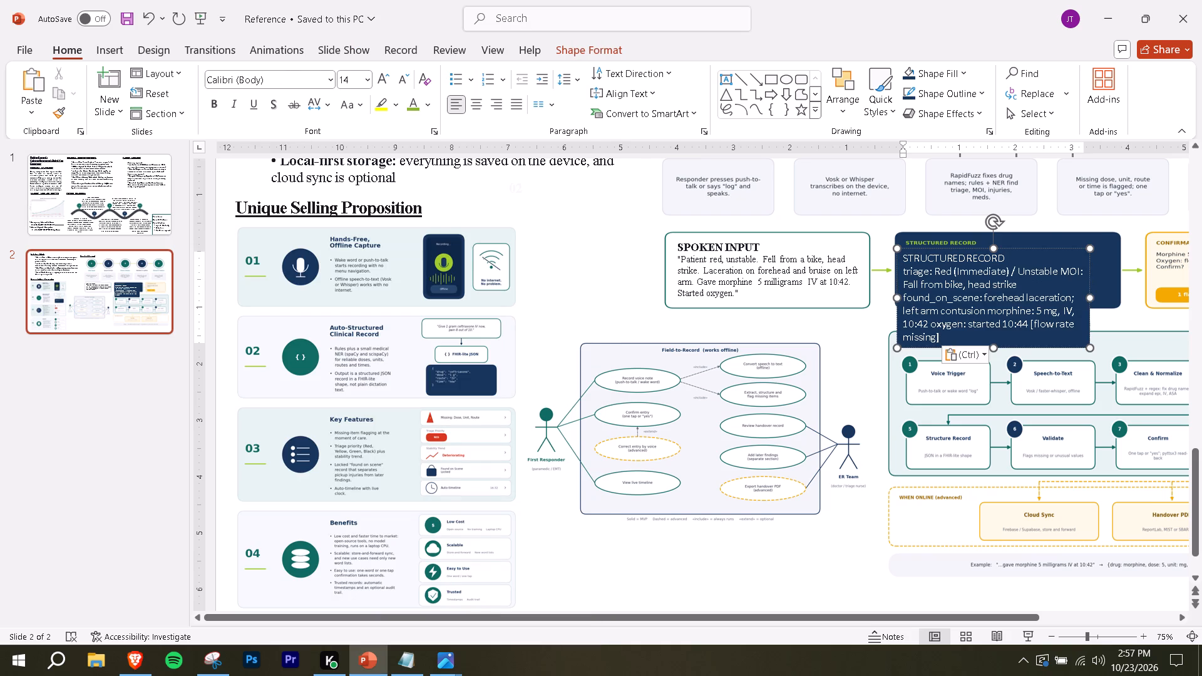
Move the text box below the card's printed record lines and start a new line before "MOI".
{"action": "left_click_drag", "start_coordinate": [1021, 250], "coordinate": [1036, 293]}
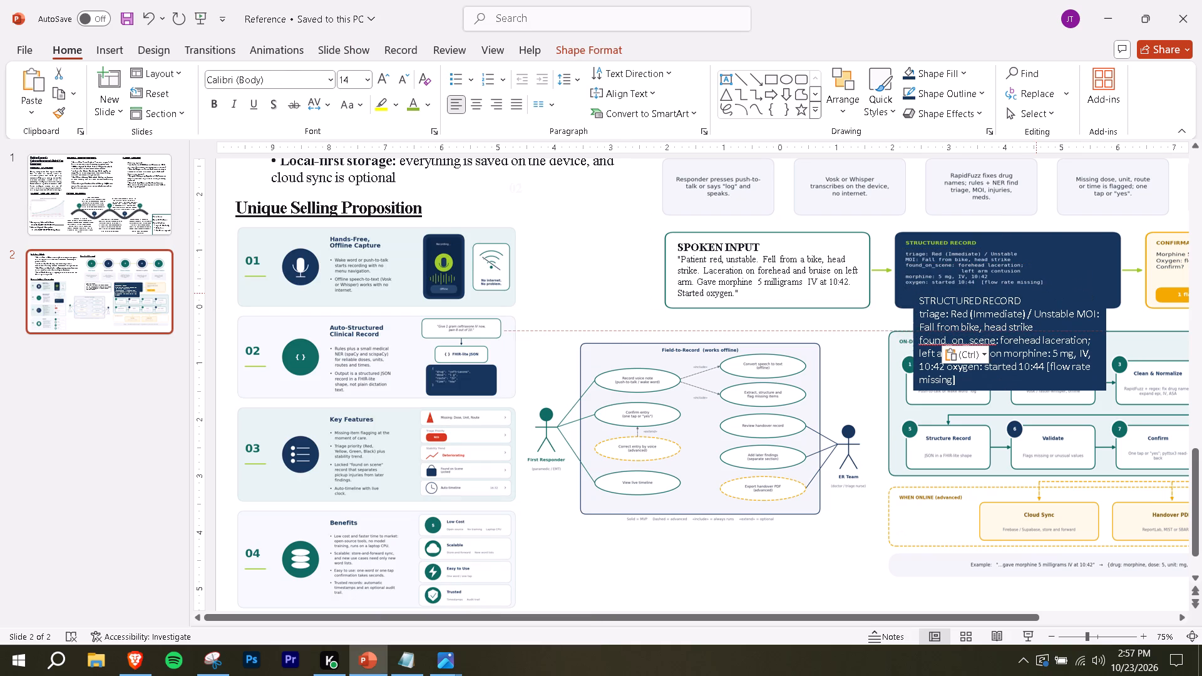
{"action": "left_click_drag", "start_coordinate": [1036, 293], "coordinate": [1037, 288]}
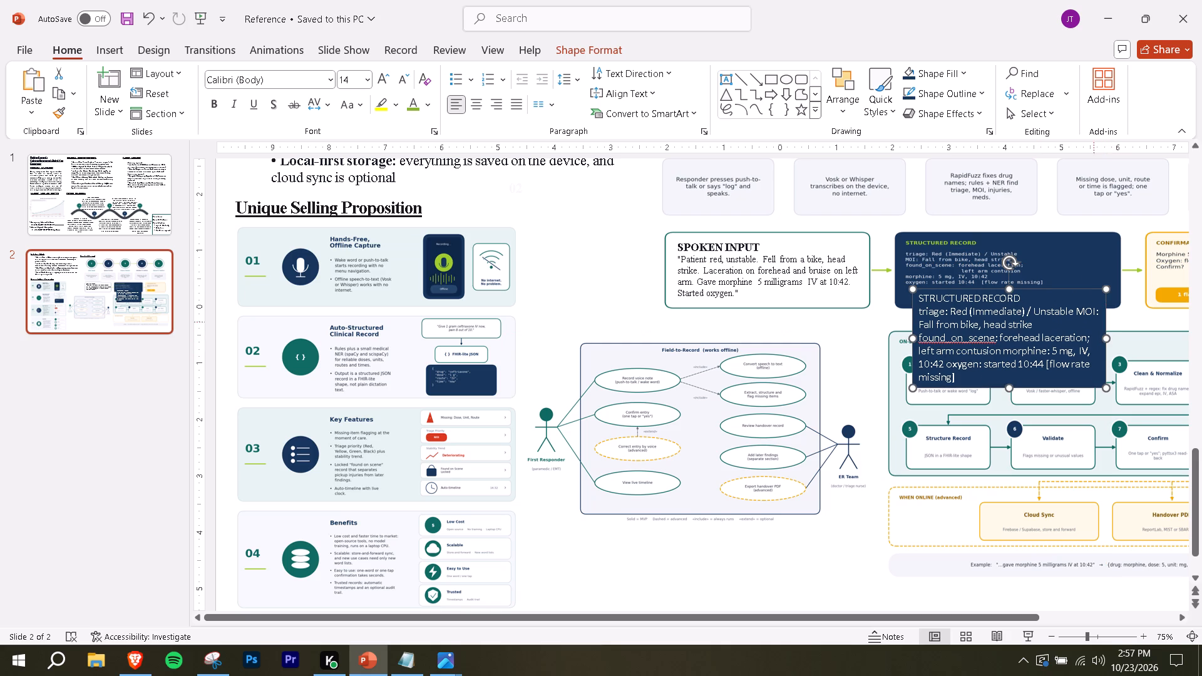
{"action": "left_click", "coordinate": [1077, 307]}
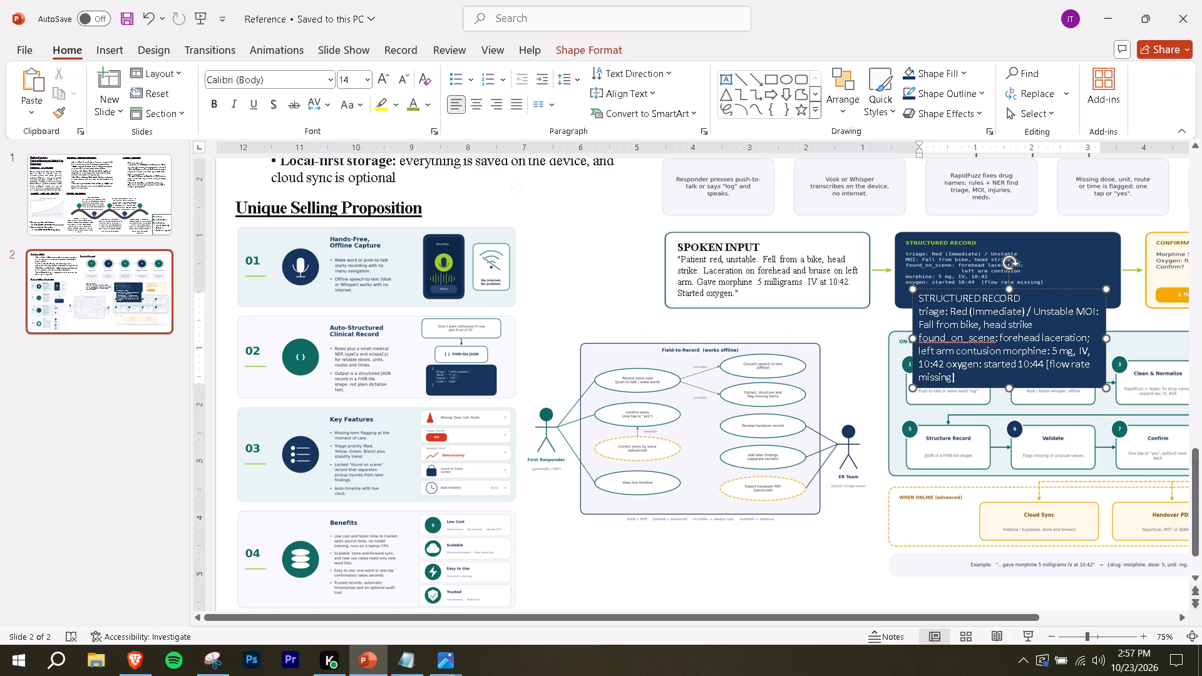
{"action": "key", "text": "Return"}
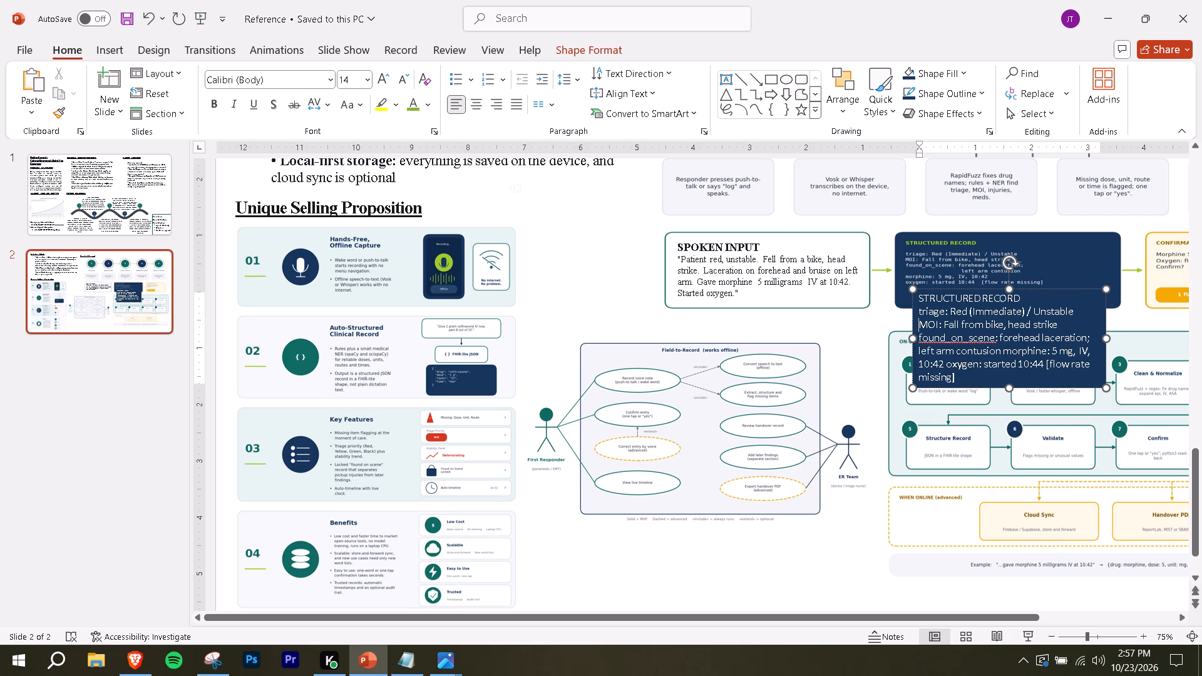
Move the dark blue text box over the Spoken Input card so the printed Structured Record text is uncovered for reference.
{"action": "left_click_drag", "start_coordinate": [1063, 289], "coordinate": [886, 257]}
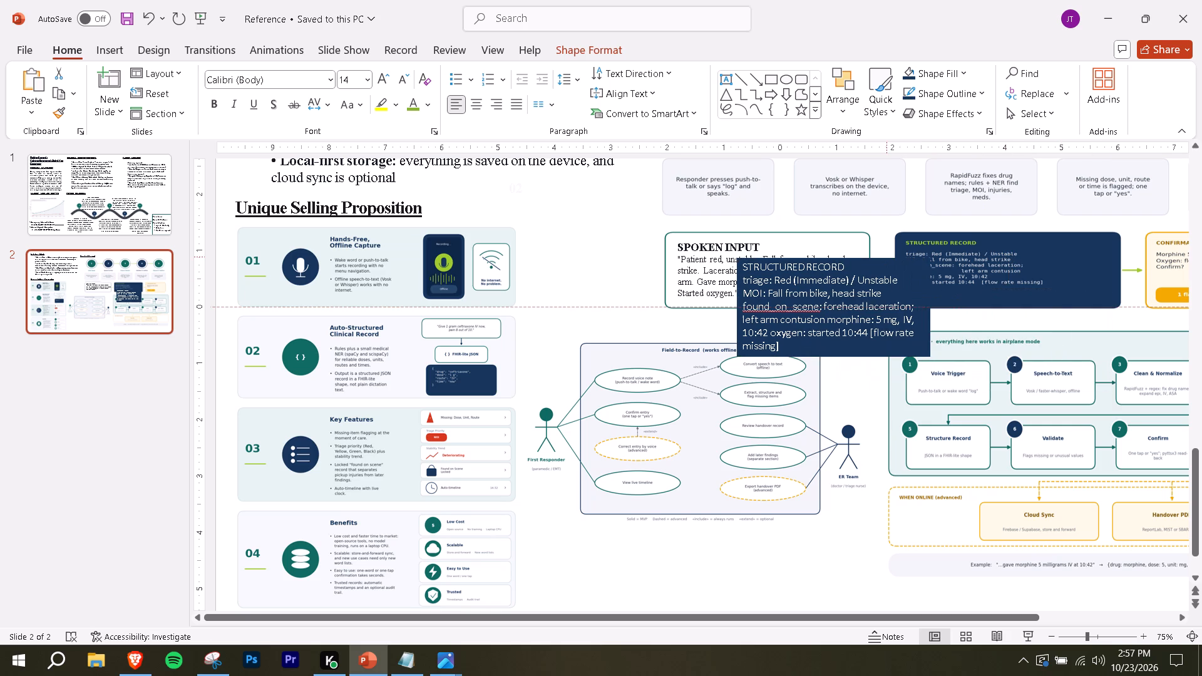
{"action": "left_click_drag", "start_coordinate": [886, 257], "coordinate": [872, 236]}
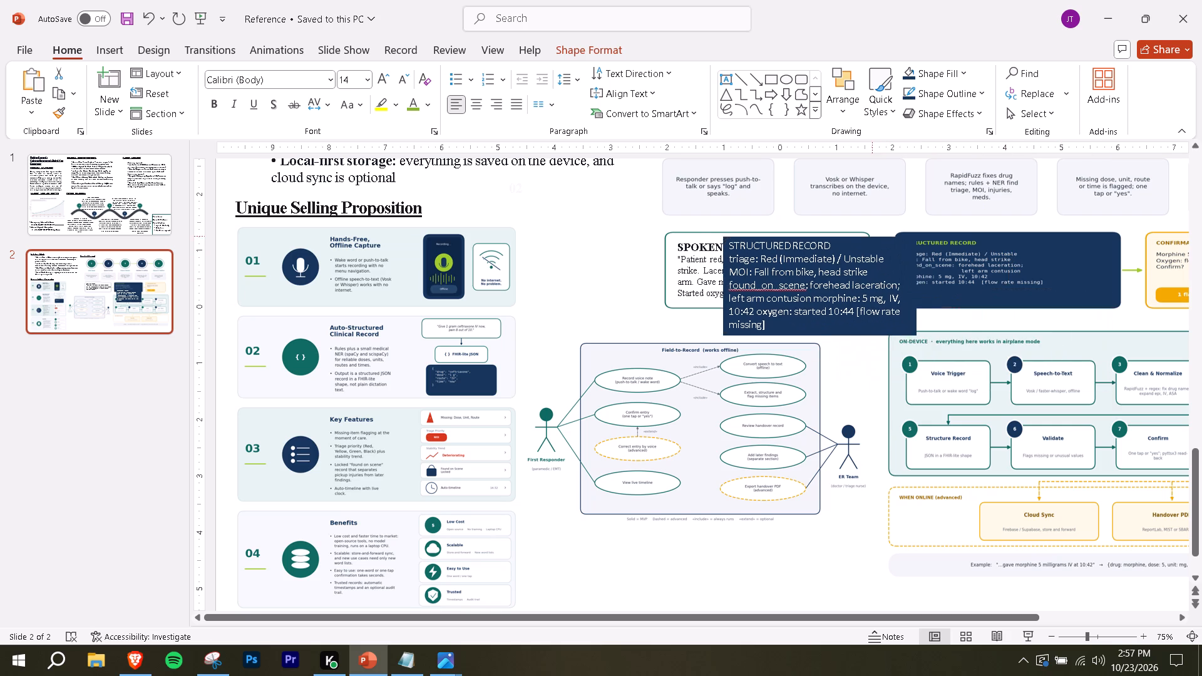
{"action": "left_click_drag", "start_coordinate": [872, 236], "coordinate": [854, 227]}
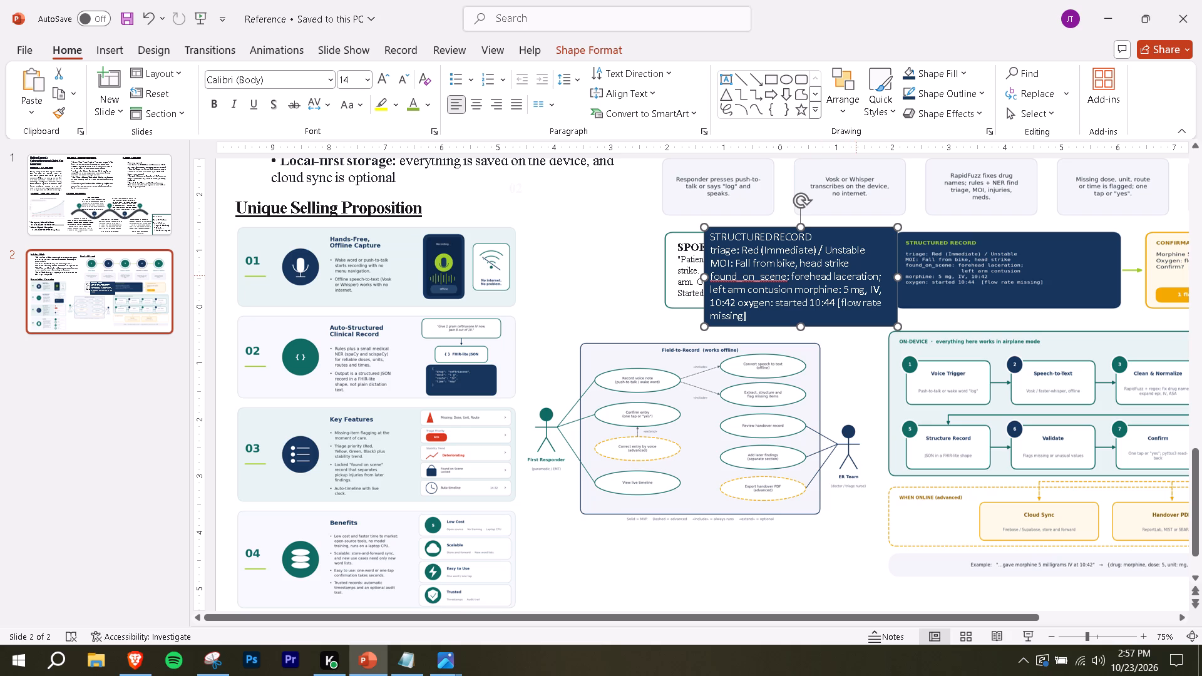
Insert two spaces before "left arm contusion" in the Structured Record text box.
{"action": "left_click", "coordinate": [711, 292]}
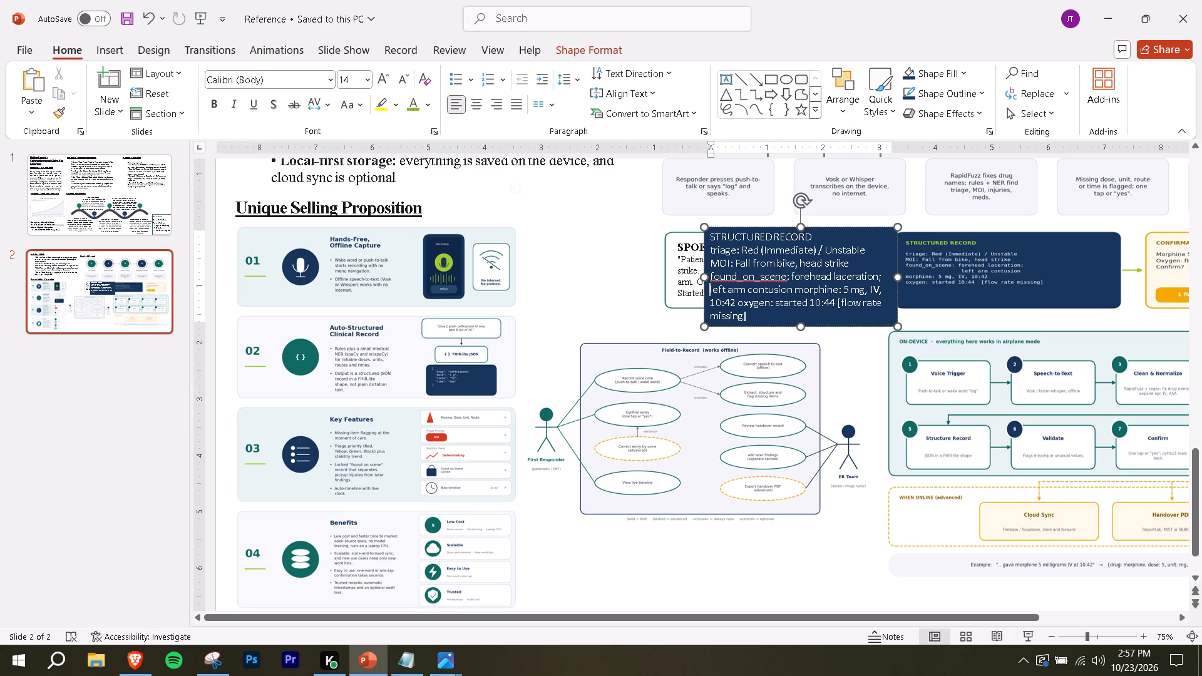
{"action": "key", "text": "space"}
{"action": "key", "text": "space"}
Widen the Structured Record text box and start a new line before "found_on_scene".
{"action": "left_click_drag", "start_coordinate": [900, 278], "coordinate": [958, 286]}
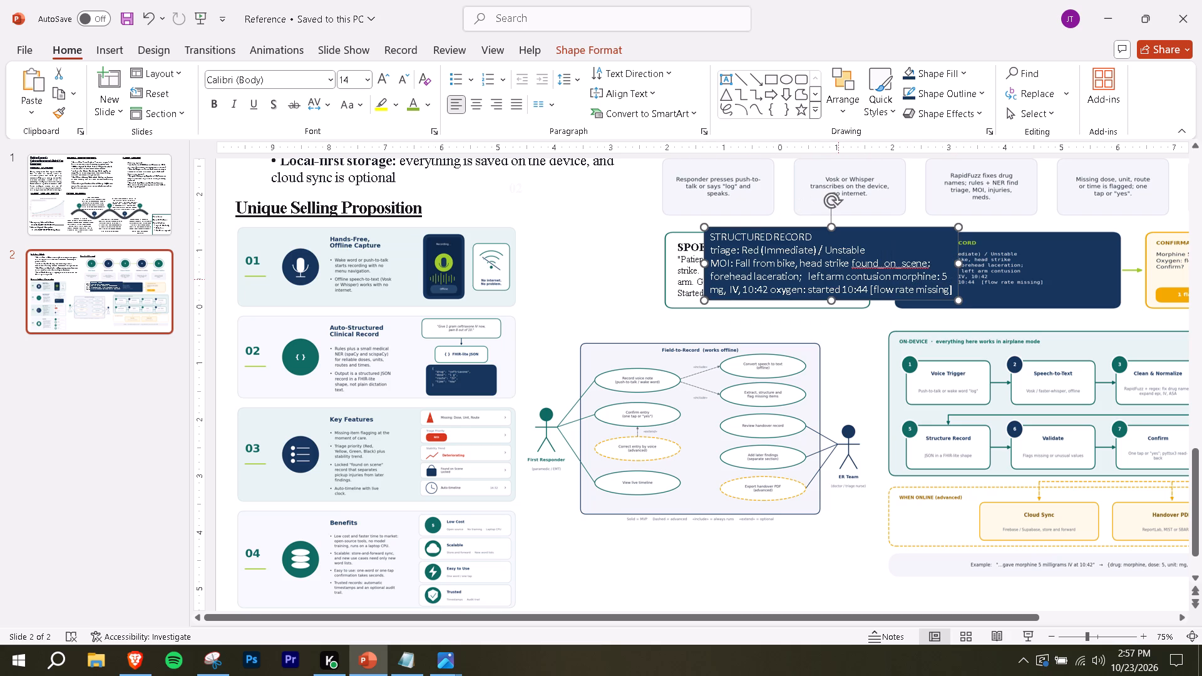
{"action": "left_click", "coordinate": [852, 261]}
{"action": "key", "text": "Return"}
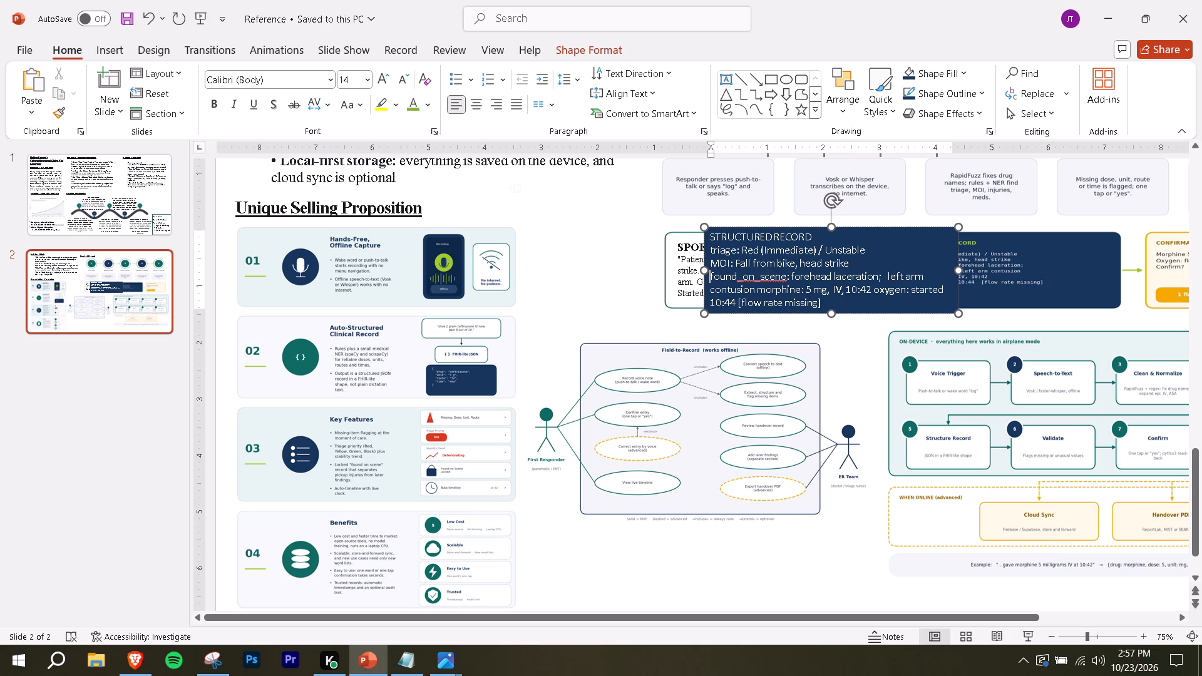
Start a new line before "left arm contusion" and indent it with spaces to align beneath "forehead laceration".
{"action": "left_click", "coordinate": [886, 275]}
{"action": "key", "text": "Return"}
{"action": "key", "text": "space"}
{"action": "key", "text": "space"}
{"action": "key", "text": "space"}
{"action": "key", "text": "space"}
{"action": "key", "text": "space"}
{"action": "key", "text": "space"}
{"action": "key", "text": "space"}
{"action": "key", "text": "space"}
{"action": "key", "text": "space"}
{"action": "key", "text": "space"}
{"action": "key", "text": "space"}
{"action": "key", "text": "space"}
{"action": "key", "text": "space"}
{"action": "key", "text": "space"}
{"action": "key", "text": "space"}
{"action": "key", "text": "space"}
{"action": "key", "text": "space"}
{"action": "key", "text": "space"}
{"action": "key", "text": "space"}
{"action": "key", "text": "space"}
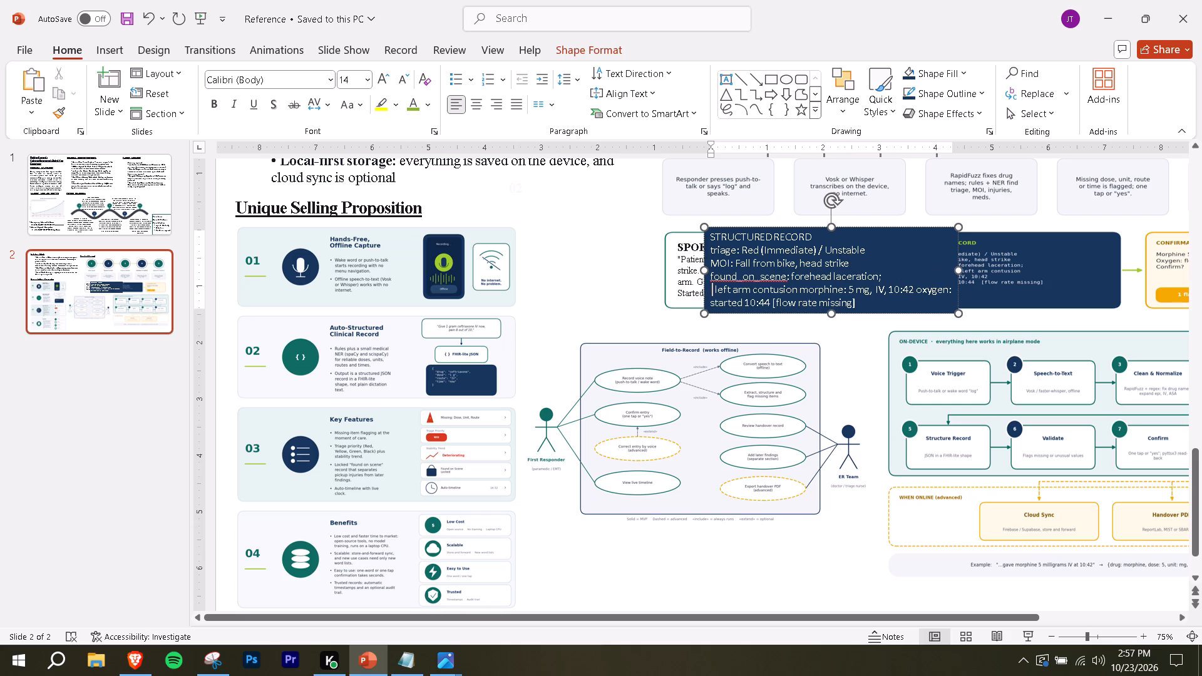
{"action": "key", "text": "space"}
{"action": "key", "text": "space"}
{"action": "key", "text": "space"}
{"action": "key", "text": "space"}
{"action": "key", "text": "space"}
{"action": "key", "text": "space"}
{"action": "key", "text": "space"}
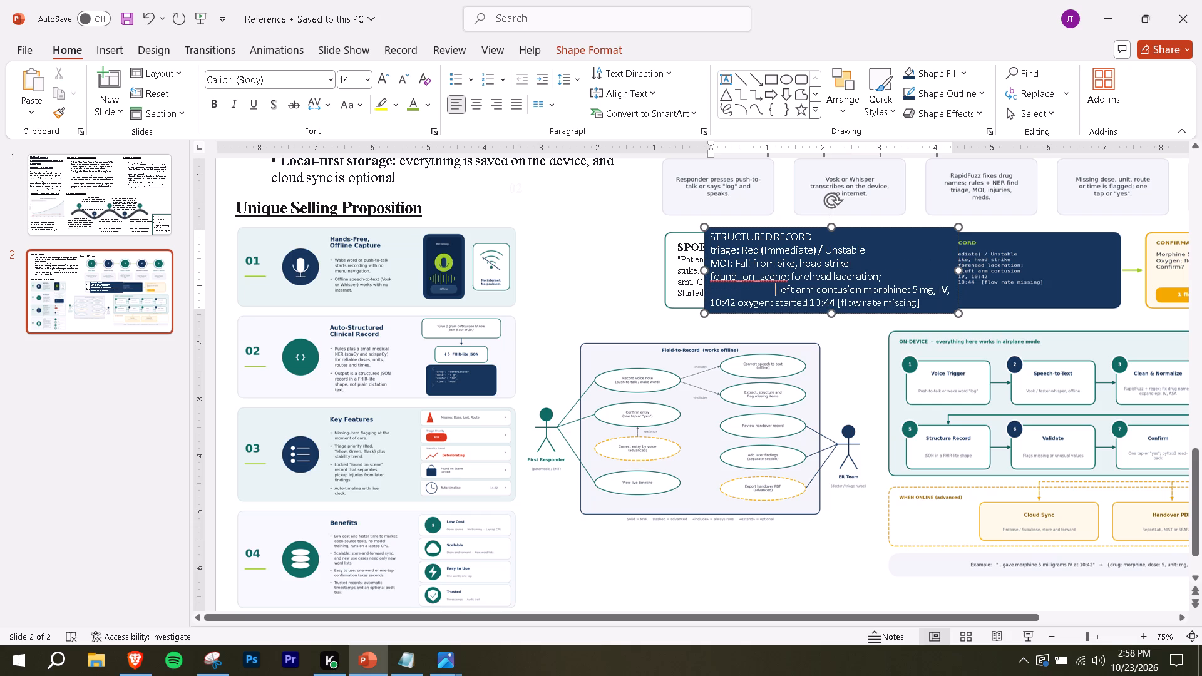
{"action": "key", "text": "space"}
{"action": "key", "text": "space"}
{"action": "key", "text": "space"}
{"action": "key", "text": "space"}
{"action": "key", "text": "space"}
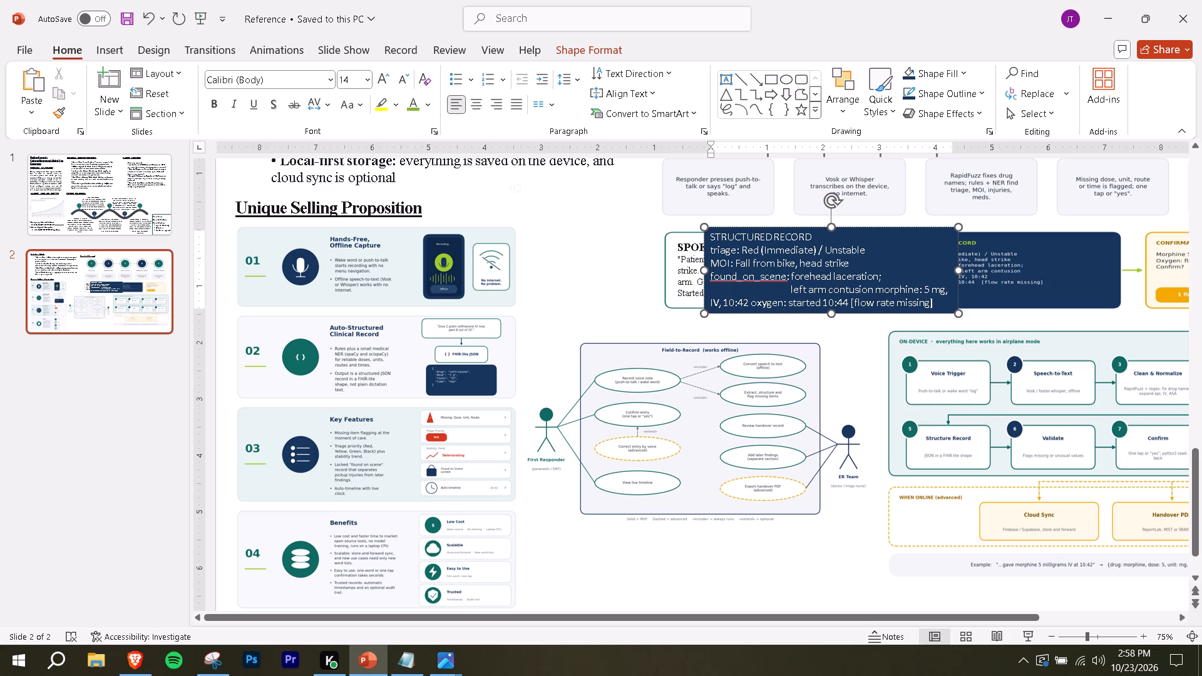
Start new lines before "morphine" and before "oxygen" in the Structured Record text box.
{"action": "left_click", "coordinate": [877, 287]}
{"action": "key", "text": "Return"}
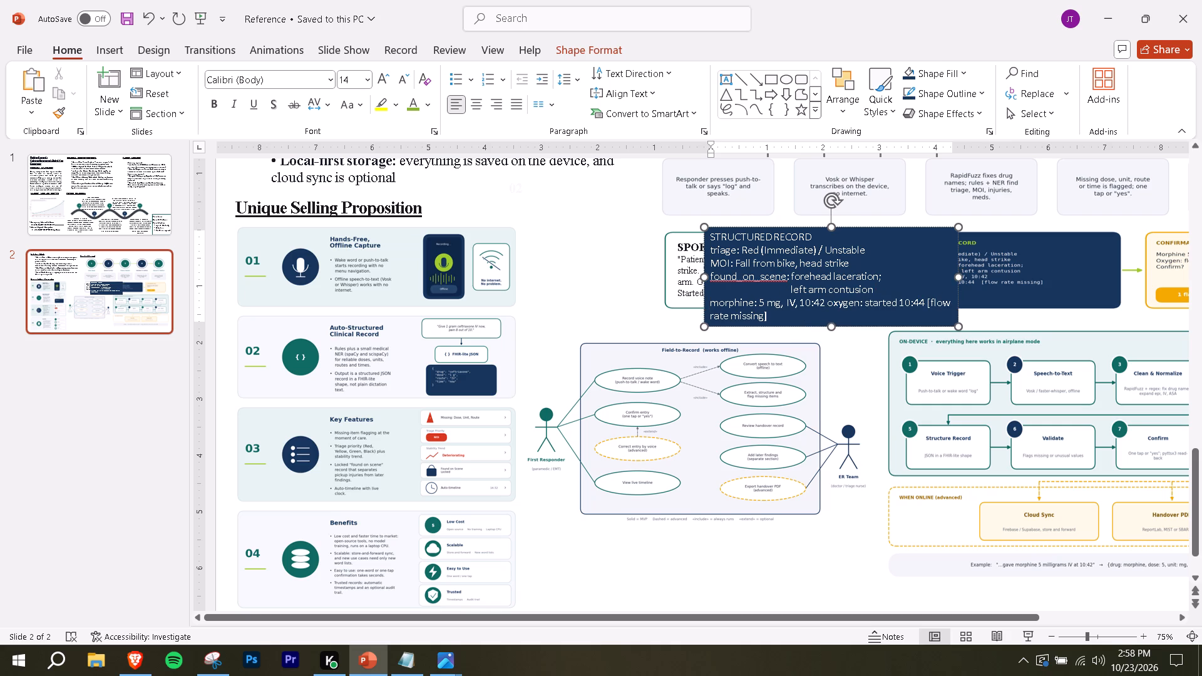
{"action": "left_click", "coordinate": [830, 304]}
{"action": "key", "text": "Return"}
Move the Structured Record text box off the printed Structured Record card, over the Spoken Input card.
{"action": "left_click_drag", "start_coordinate": [886, 225], "coordinate": [819, 200]}
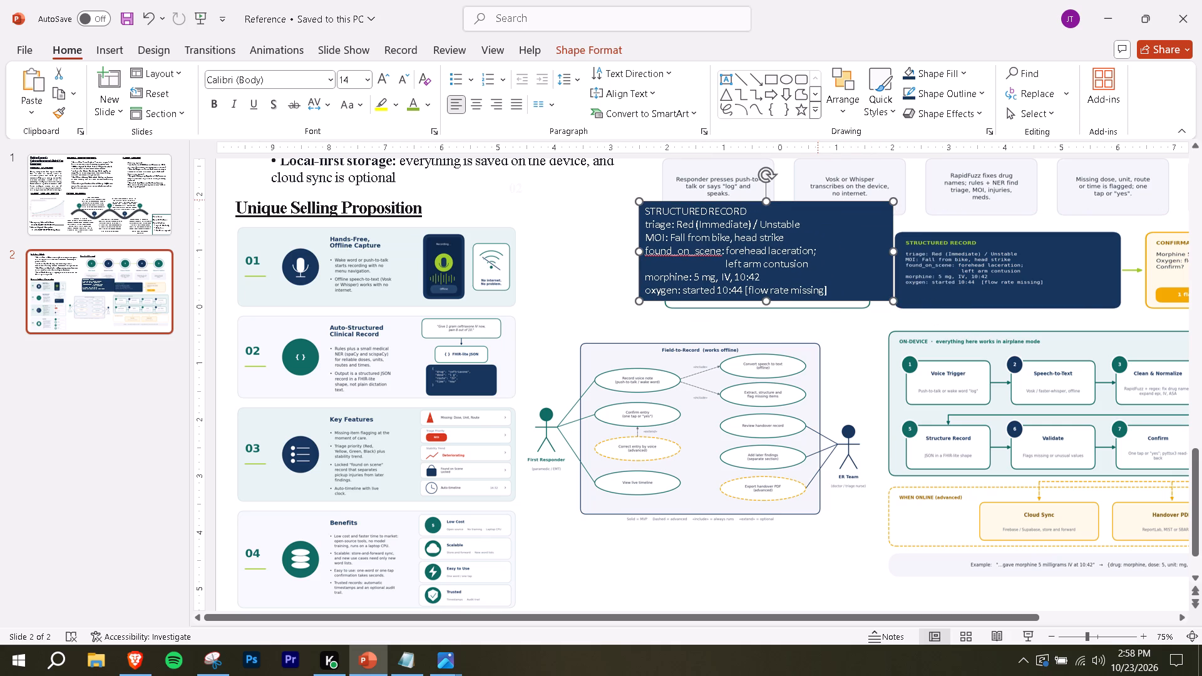
Bold the STRUCTURED RECORD heading and set all text in the box to Times New Roman.
{"action": "left_click_drag", "start_coordinate": [750, 208], "coordinate": [645, 201]}
{"action": "key", "text": "ctrl+b"}
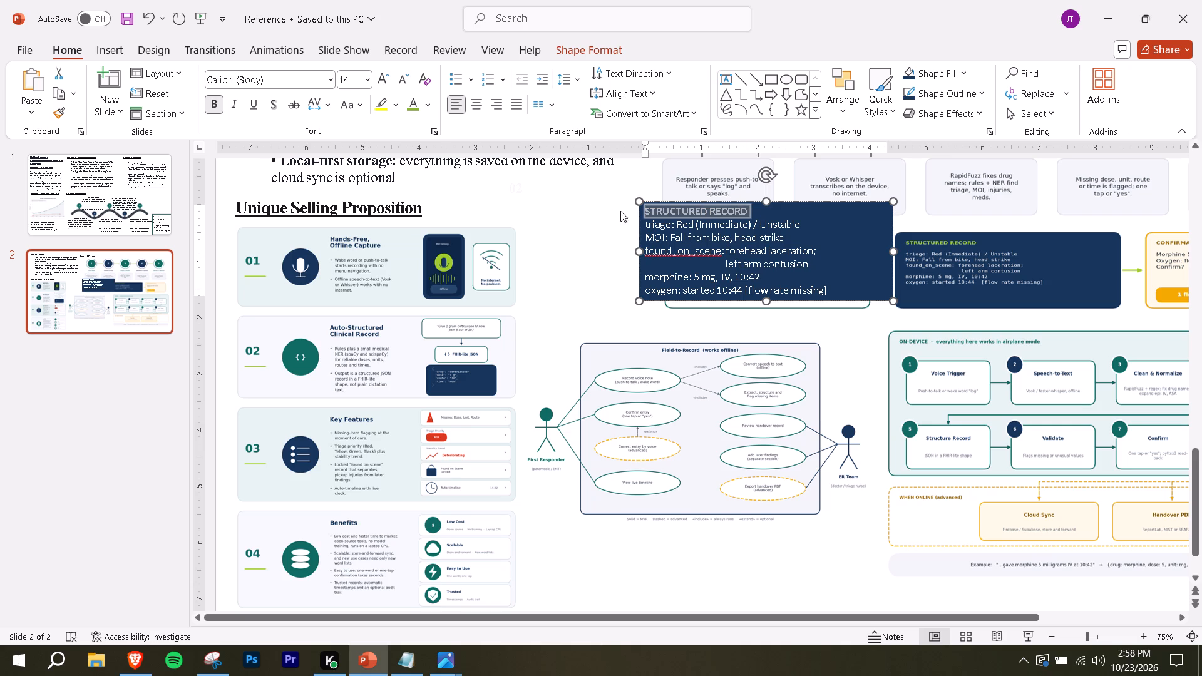
{"action": "key", "text": "ctrl+a"}
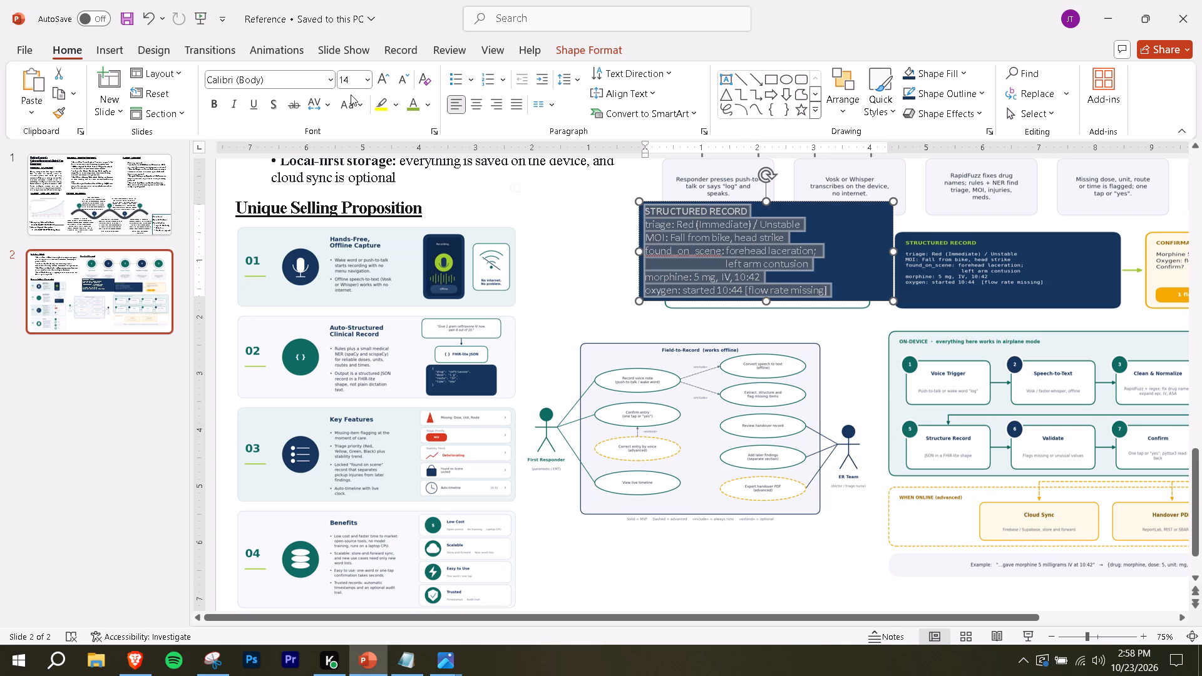
{"action": "left_click", "coordinate": [255, 76]}
{"action": "key", "text": "t"}
{"action": "key", "text": "Return"}
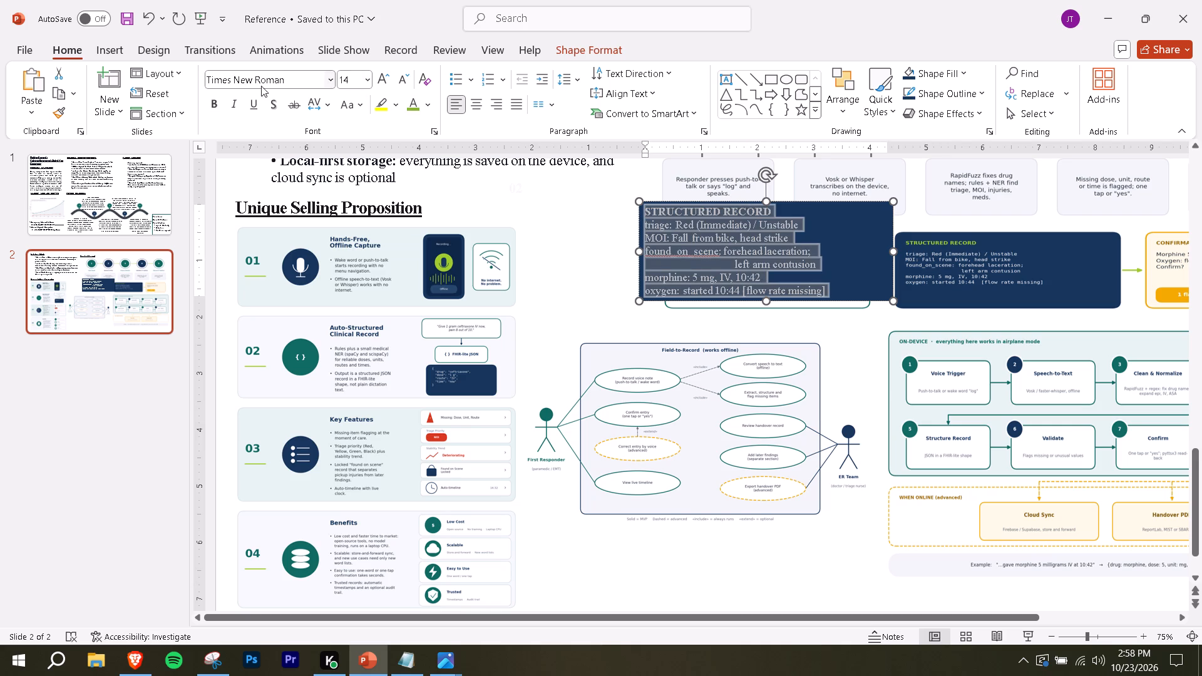
Color the STRUCTURED RECORD heading with the recently used yellow-green, keeping it bold.
{"action": "left_click", "coordinate": [725, 214]}
{"action": "left_click_drag", "start_coordinate": [784, 213], "coordinate": [603, 213]}
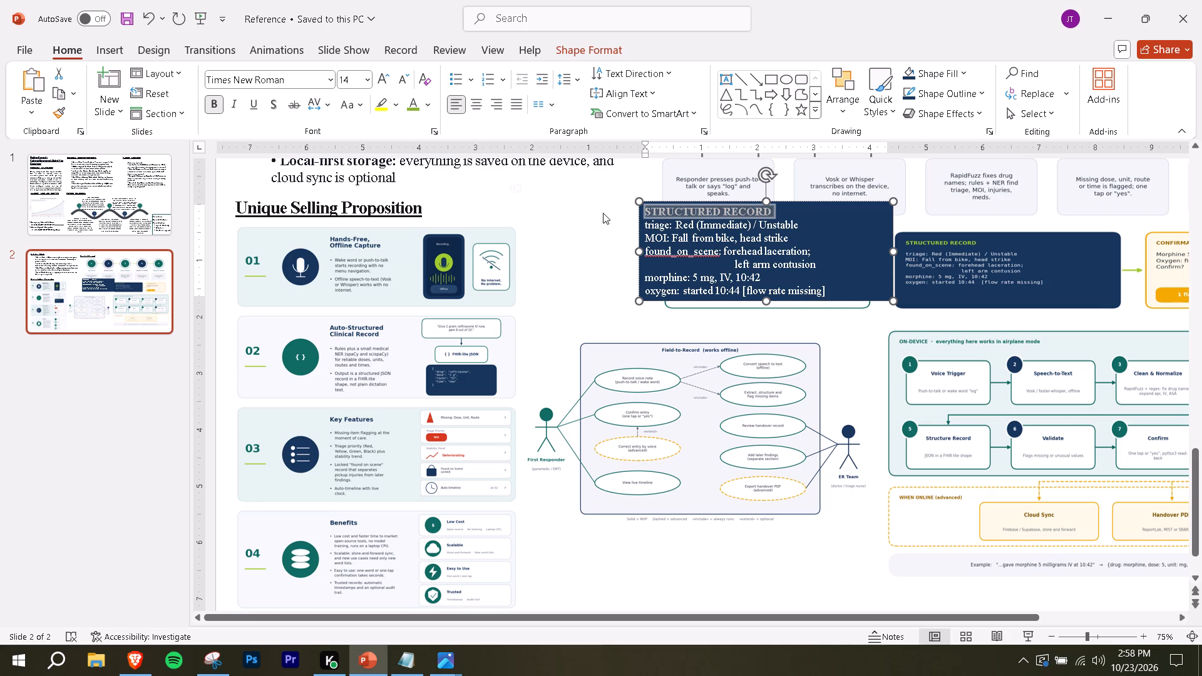
{"action": "key", "text": "ctrl+b"}
{"action": "key", "text": "ctrl+b"}
{"action": "left_click", "coordinate": [429, 103]}
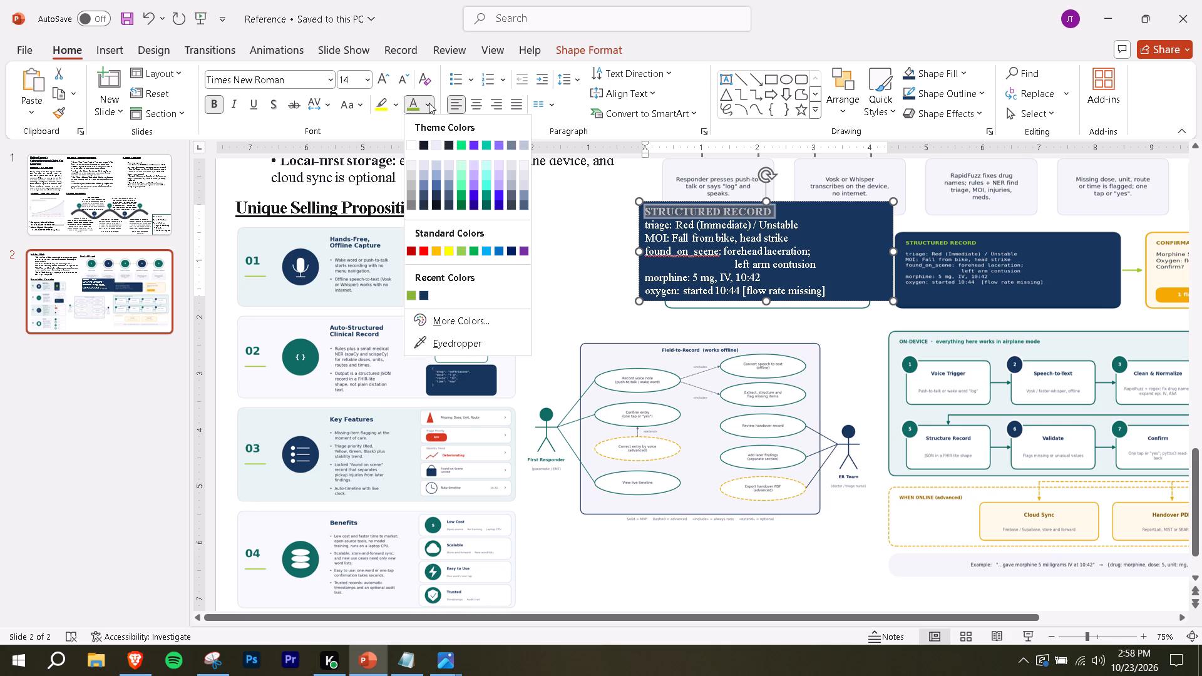
{"action": "left_click", "coordinate": [409, 296]}
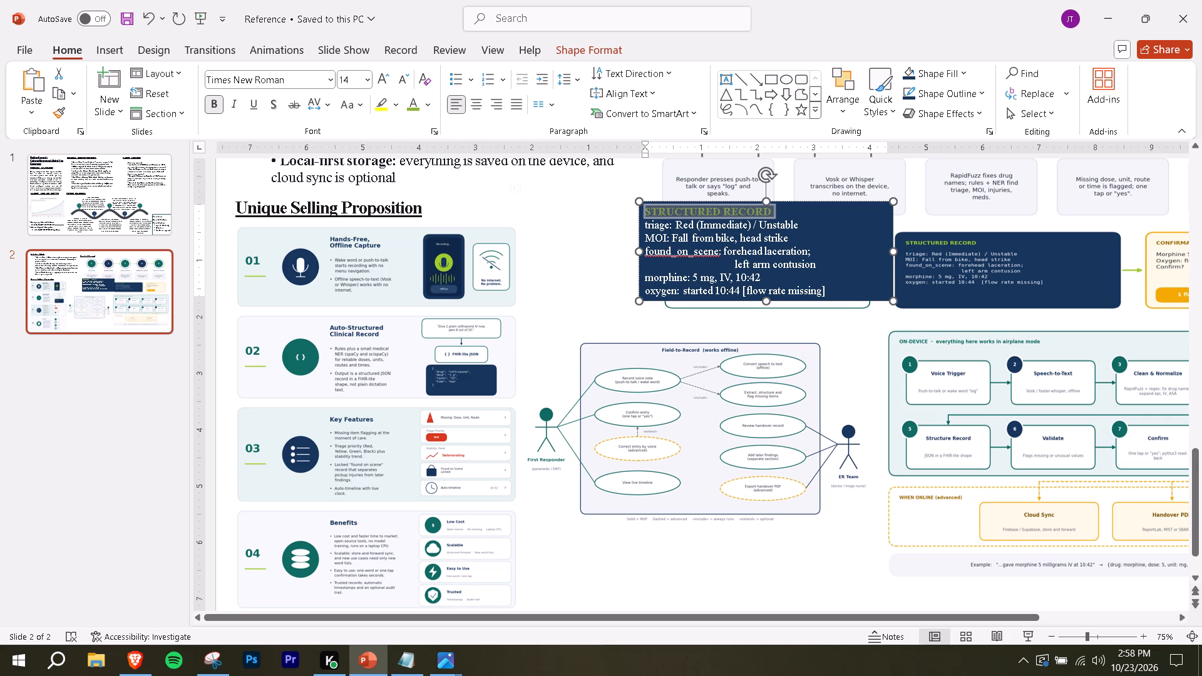
Reduce the text below the STRUCTURED RECORD heading to 12 pt.
{"action": "left_click", "coordinate": [801, 214]}
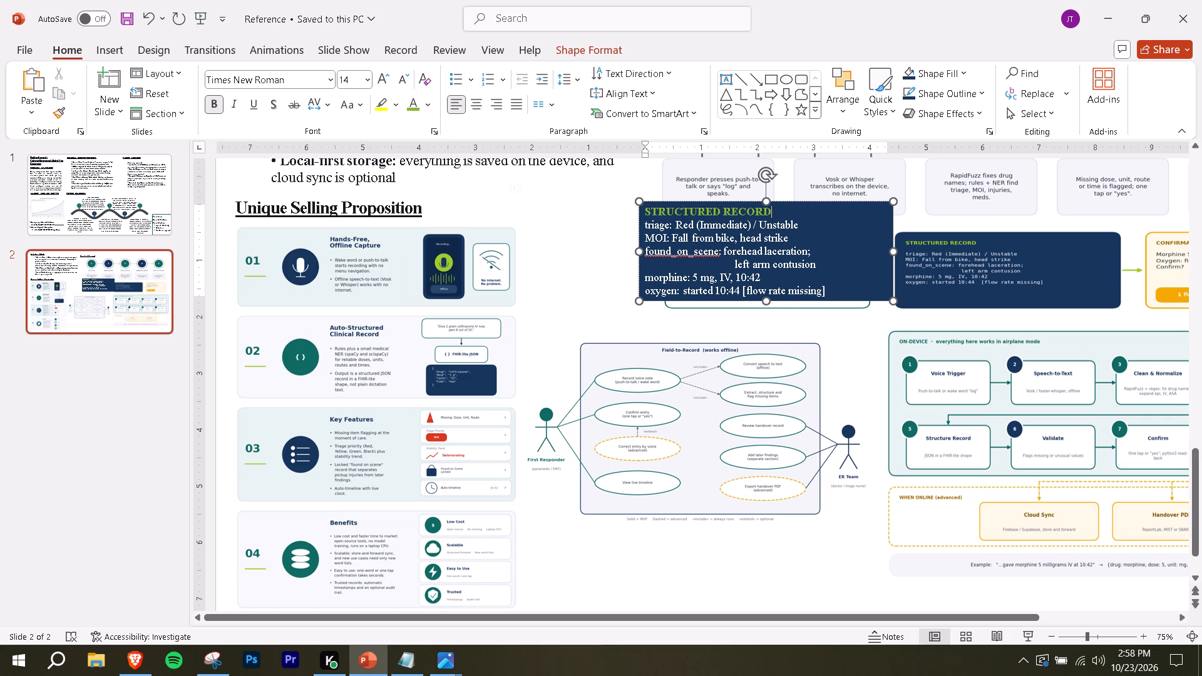
{"action": "left_click_drag", "start_coordinate": [645, 227], "coordinate": [861, 292]}
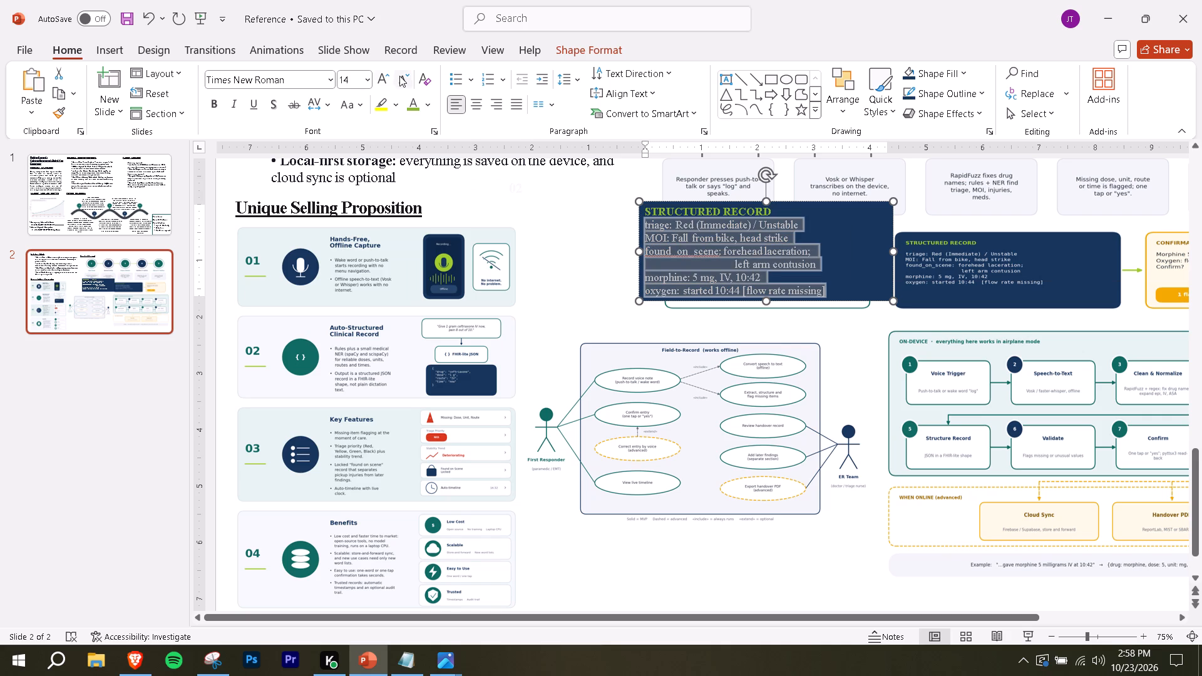
{"action": "left_click", "coordinate": [401, 76]}
{"action": "left_click", "coordinate": [784, 219]}
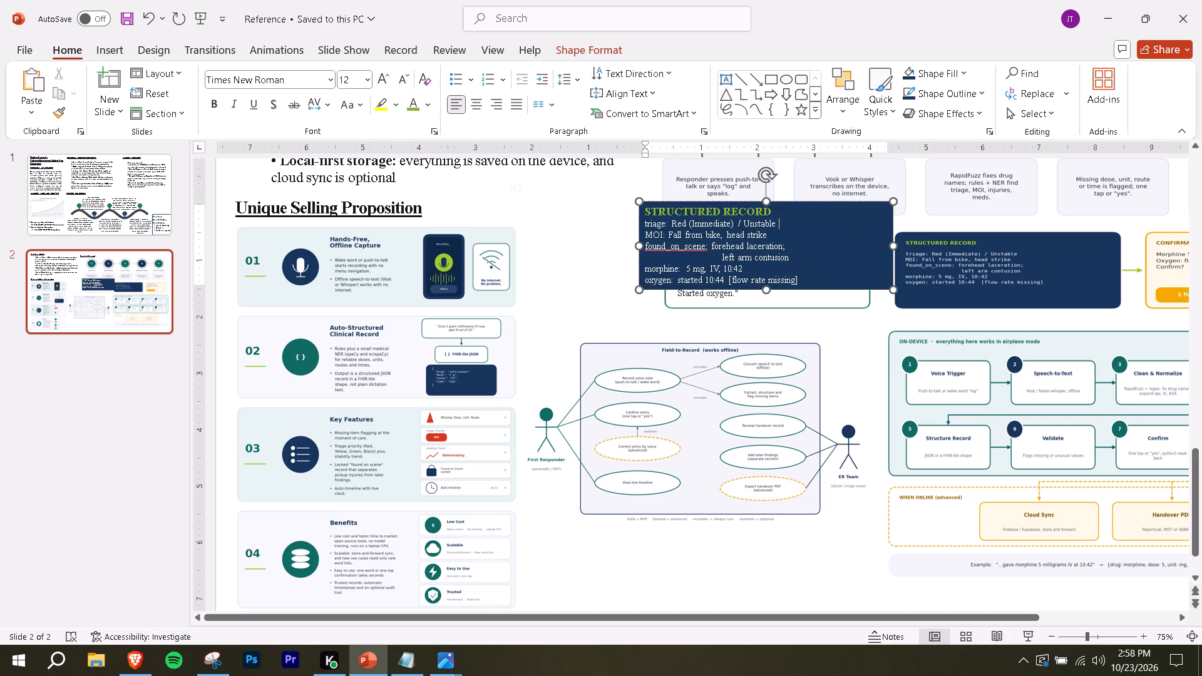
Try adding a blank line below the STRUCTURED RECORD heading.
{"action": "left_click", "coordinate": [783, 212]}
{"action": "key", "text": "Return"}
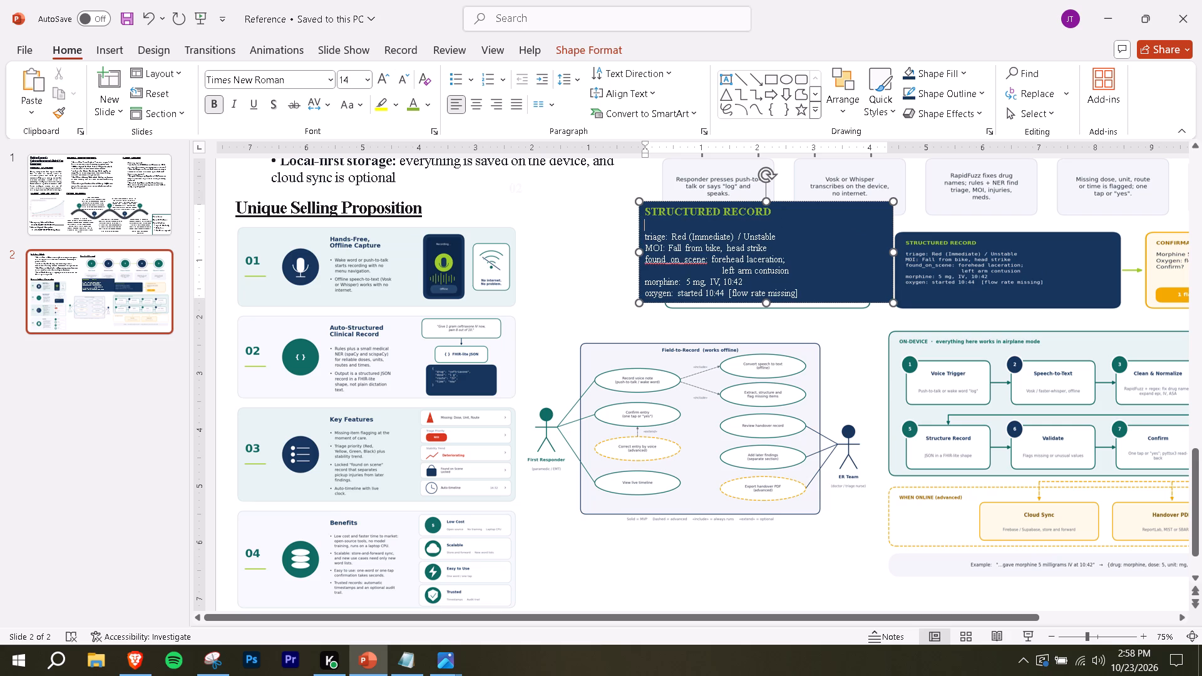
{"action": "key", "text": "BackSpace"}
Move the Structured Record text box onto the printed Structured Record card and narrow it slightly, aligning it with the card's upper-left corner.
{"action": "left_click", "coordinate": [809, 277]}
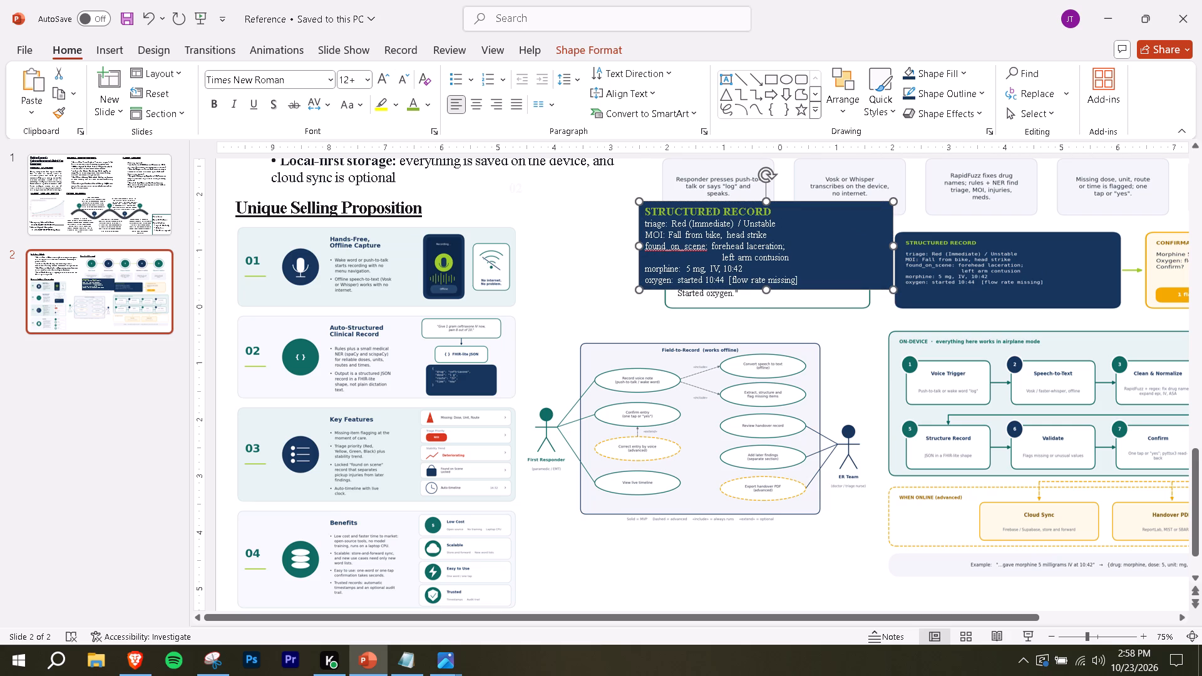
{"action": "left_click_drag", "start_coordinate": [805, 230], "coordinate": [1046, 264]}
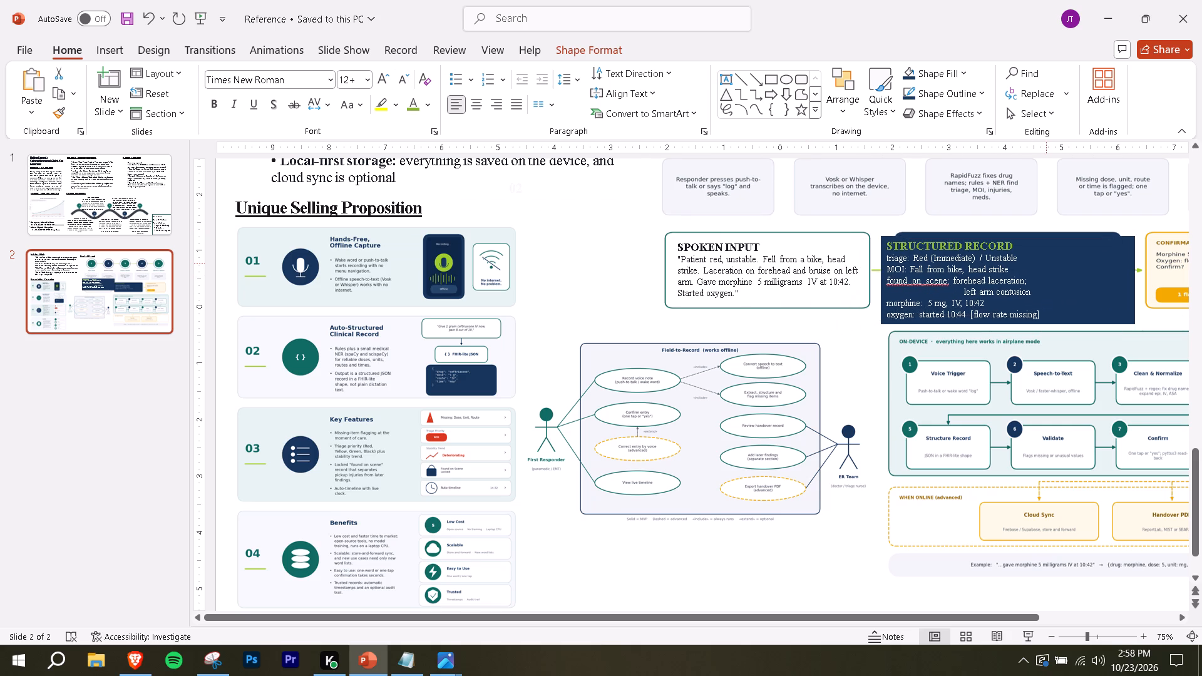
{"action": "left_click_drag", "start_coordinate": [1046, 264], "coordinate": [1051, 260]}
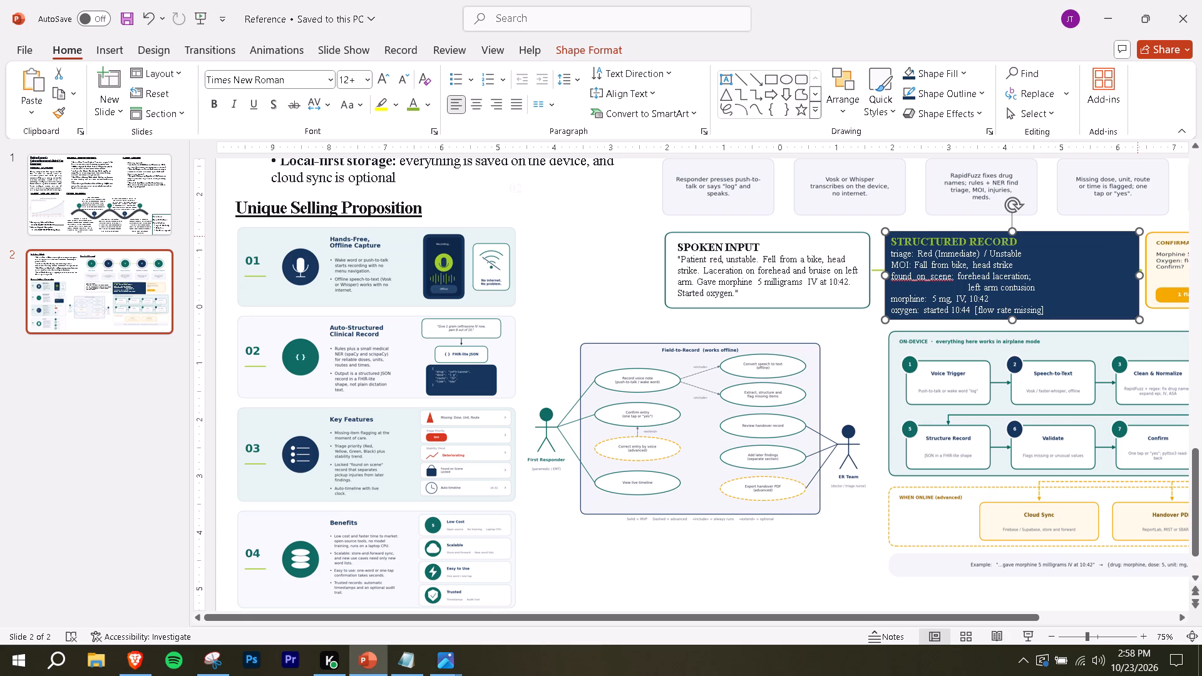
{"action": "left_click_drag", "start_coordinate": [1138, 234], "coordinate": [1139, 272]}
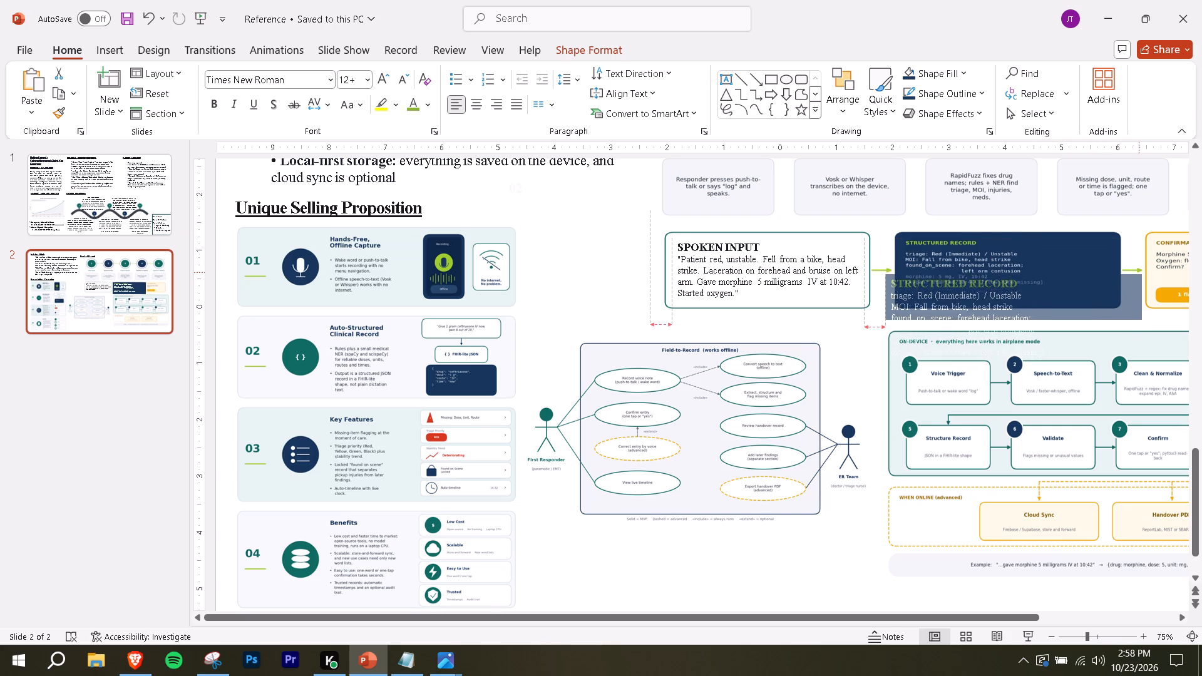
{"action": "left_click_drag", "start_coordinate": [1139, 272], "coordinate": [1129, 249]}
{"action": "left_click_drag", "start_coordinate": [1055, 290], "coordinate": [1071, 279]}
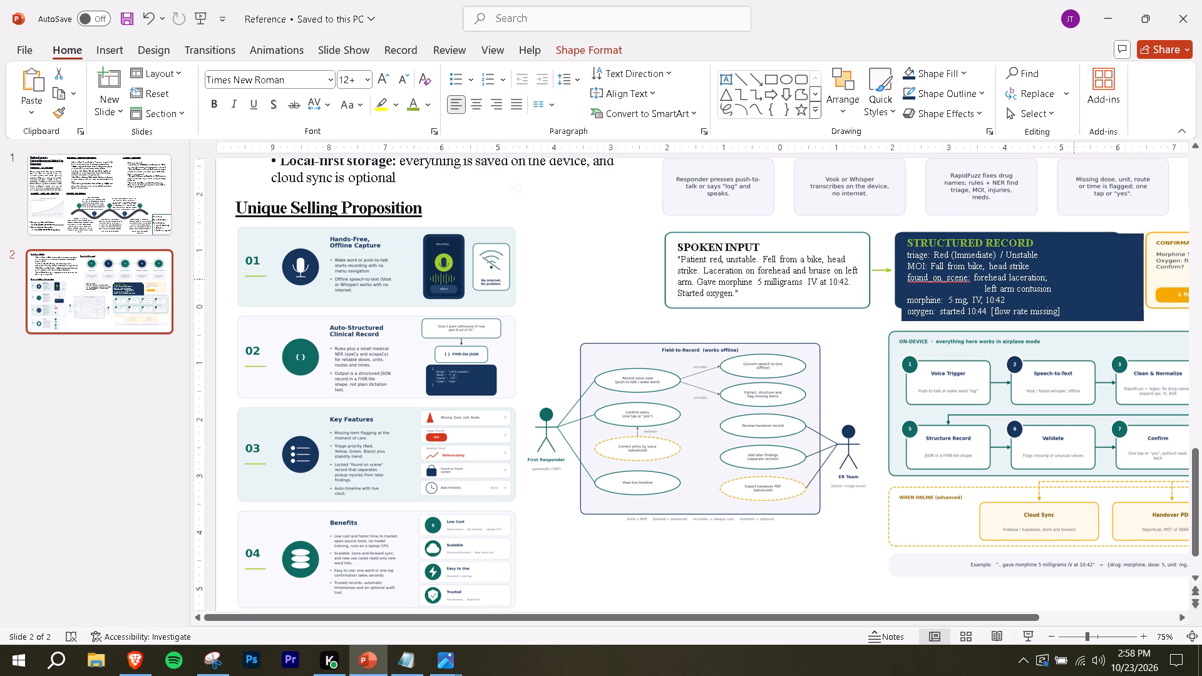
{"action": "left_click_drag", "start_coordinate": [1071, 279], "coordinate": [1066, 277]}
{"action": "left_click_drag", "start_coordinate": [1019, 320], "coordinate": [1020, 304]}
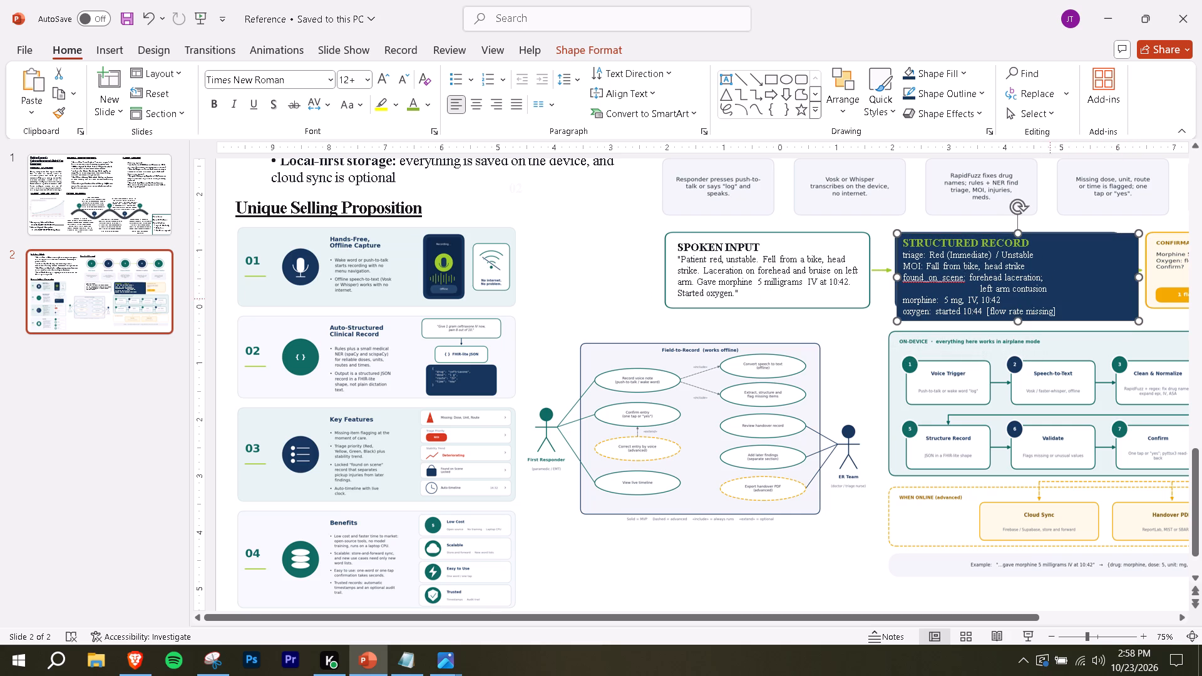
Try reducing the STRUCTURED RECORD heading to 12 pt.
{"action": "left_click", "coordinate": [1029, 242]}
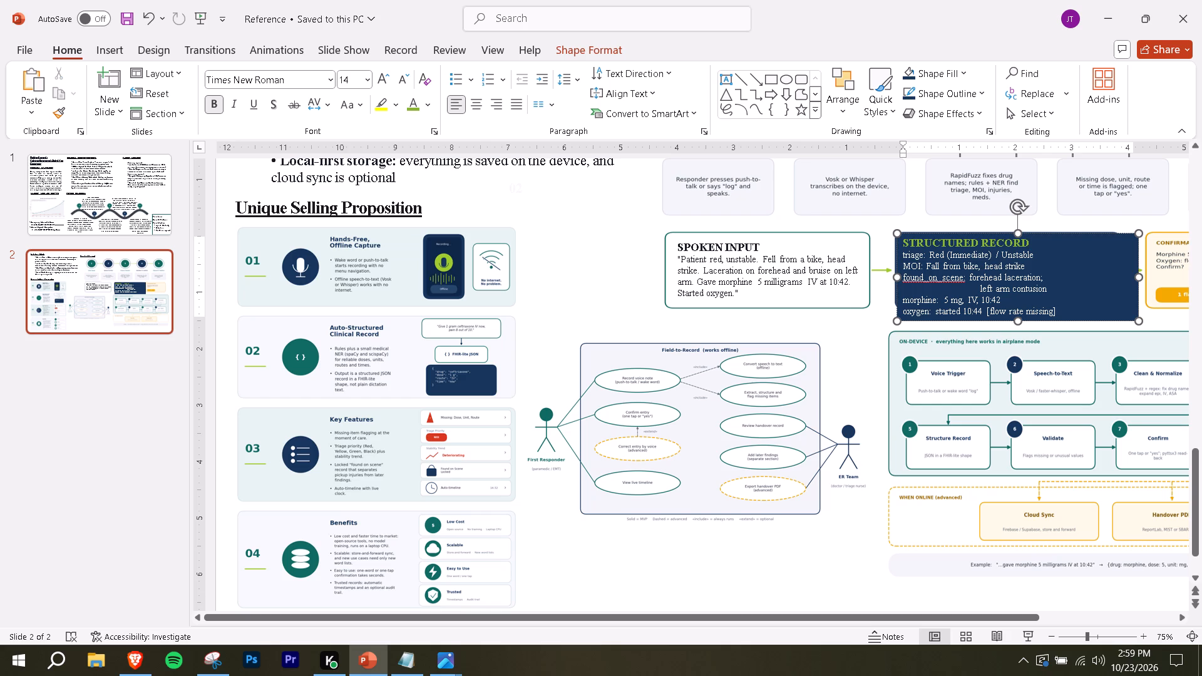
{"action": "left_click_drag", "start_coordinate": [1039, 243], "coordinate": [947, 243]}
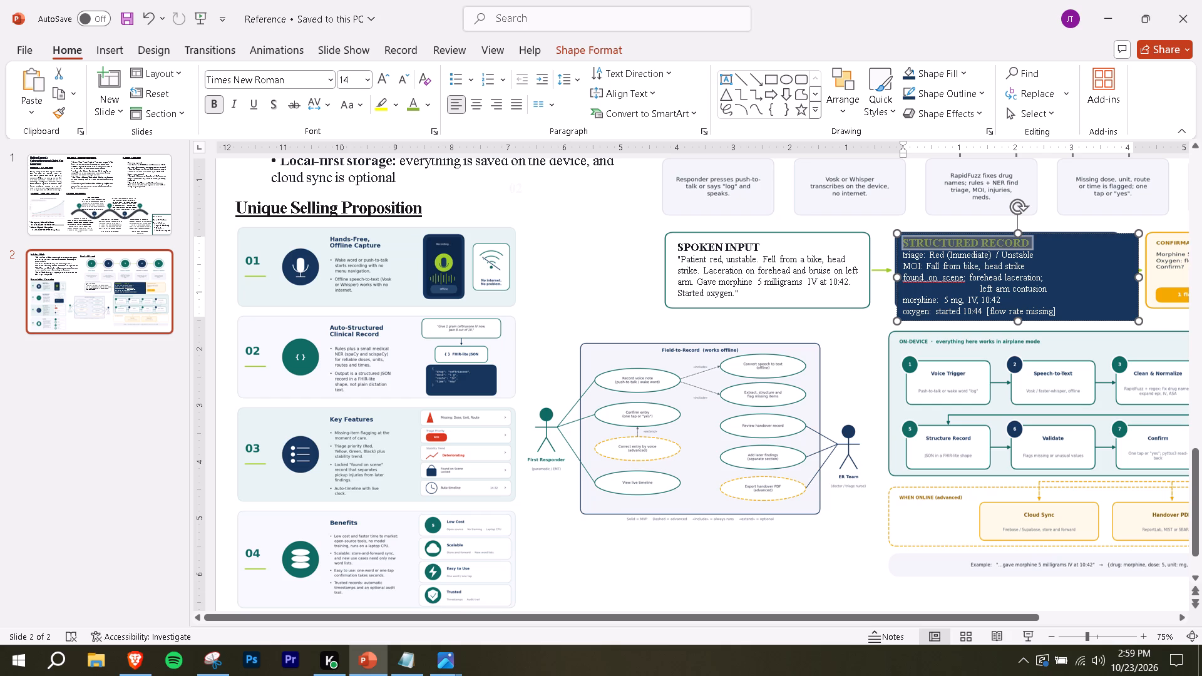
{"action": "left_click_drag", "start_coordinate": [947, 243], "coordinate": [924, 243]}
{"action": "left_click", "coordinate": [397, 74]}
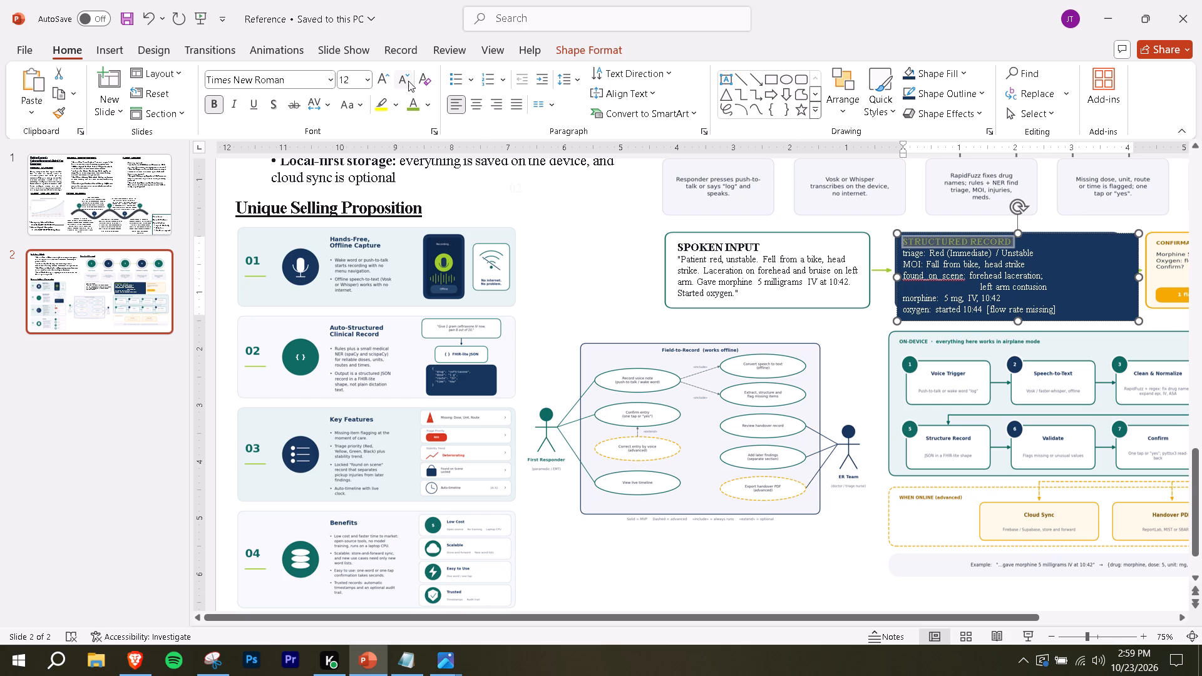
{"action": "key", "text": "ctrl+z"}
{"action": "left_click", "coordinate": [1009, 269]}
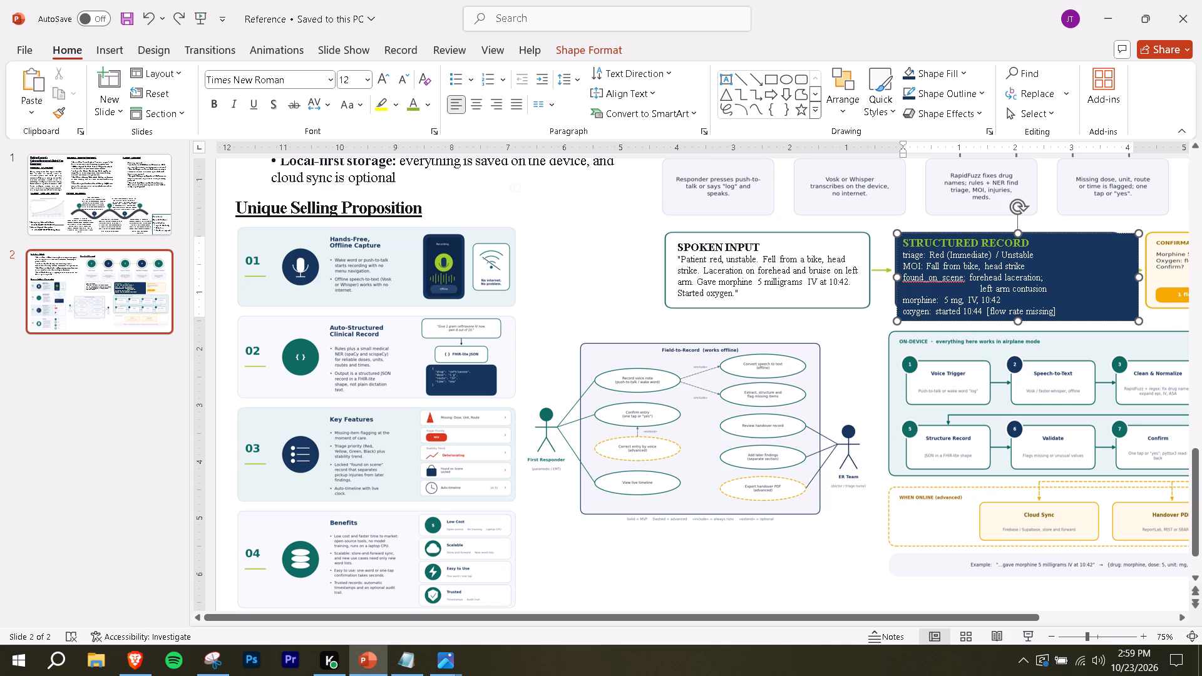
Narrow the Structured Record text box from its right edge to fit within the card's width, and nudge it slightly into place.
{"action": "left_click_drag", "start_coordinate": [1138, 276], "coordinate": [1109, 275]}
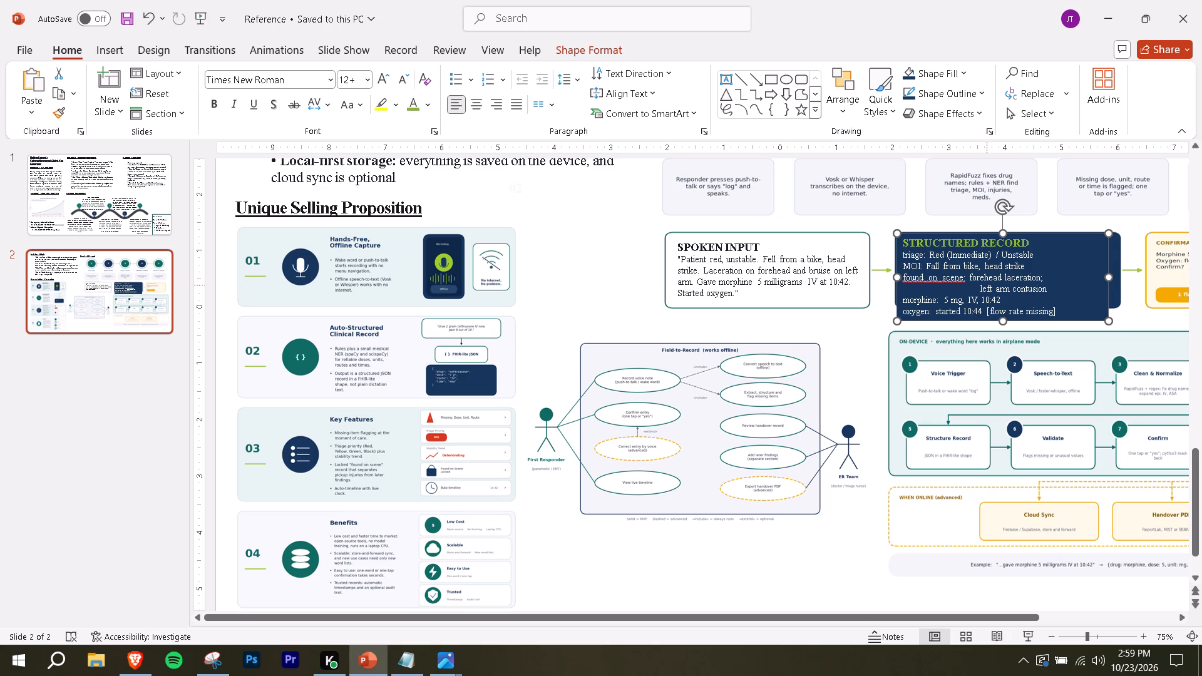
{"action": "left_click", "coordinate": [1064, 245]}
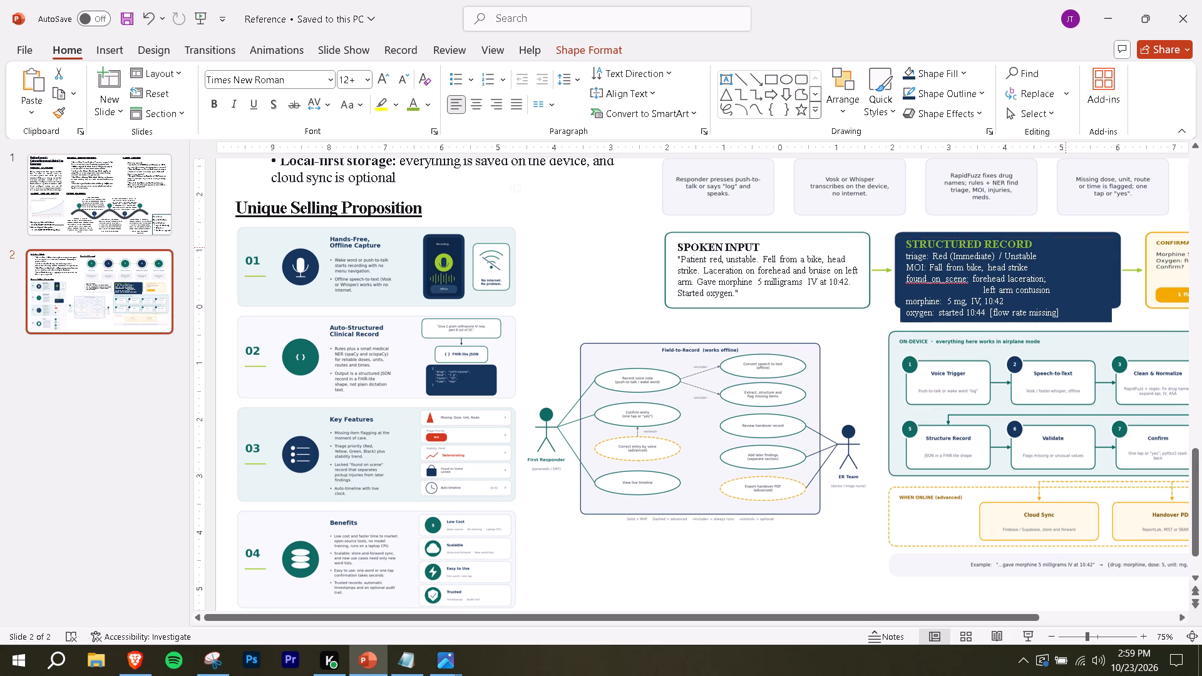
Set the text below the STRUCTURED RECORD heading to 10.5 pt, trying 11 pt first.
{"action": "left_click_drag", "start_coordinate": [907, 253], "coordinate": [916, 260]}
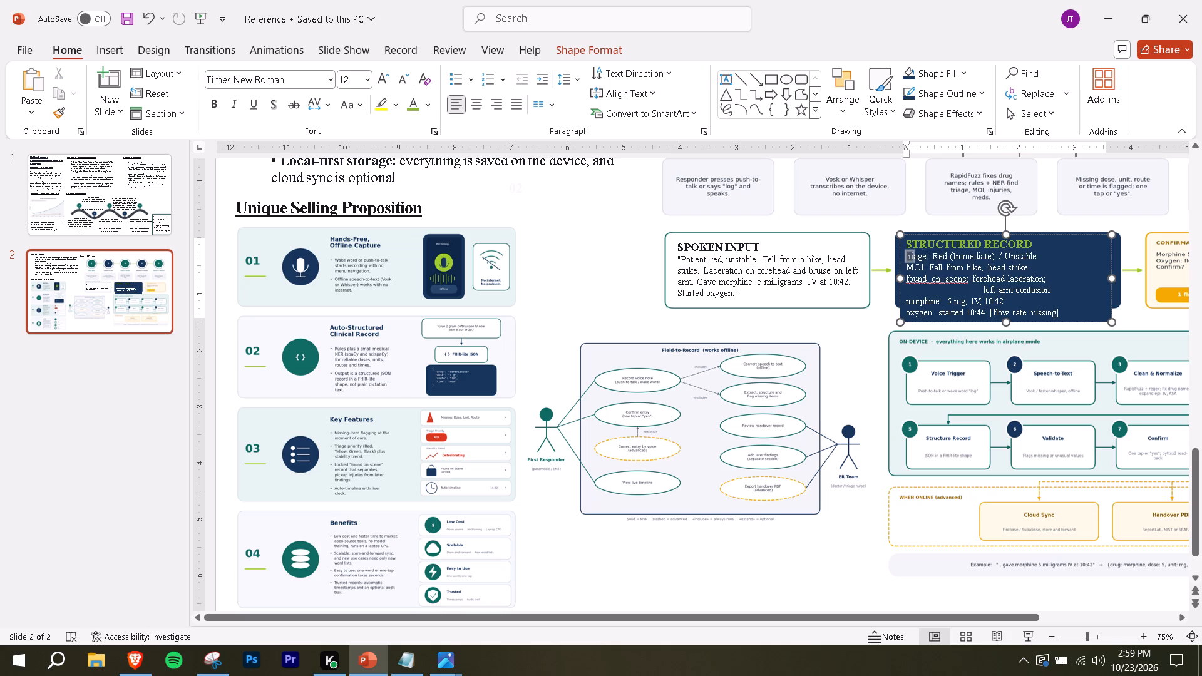
{"action": "left_click_drag", "start_coordinate": [916, 260], "coordinate": [1076, 308]}
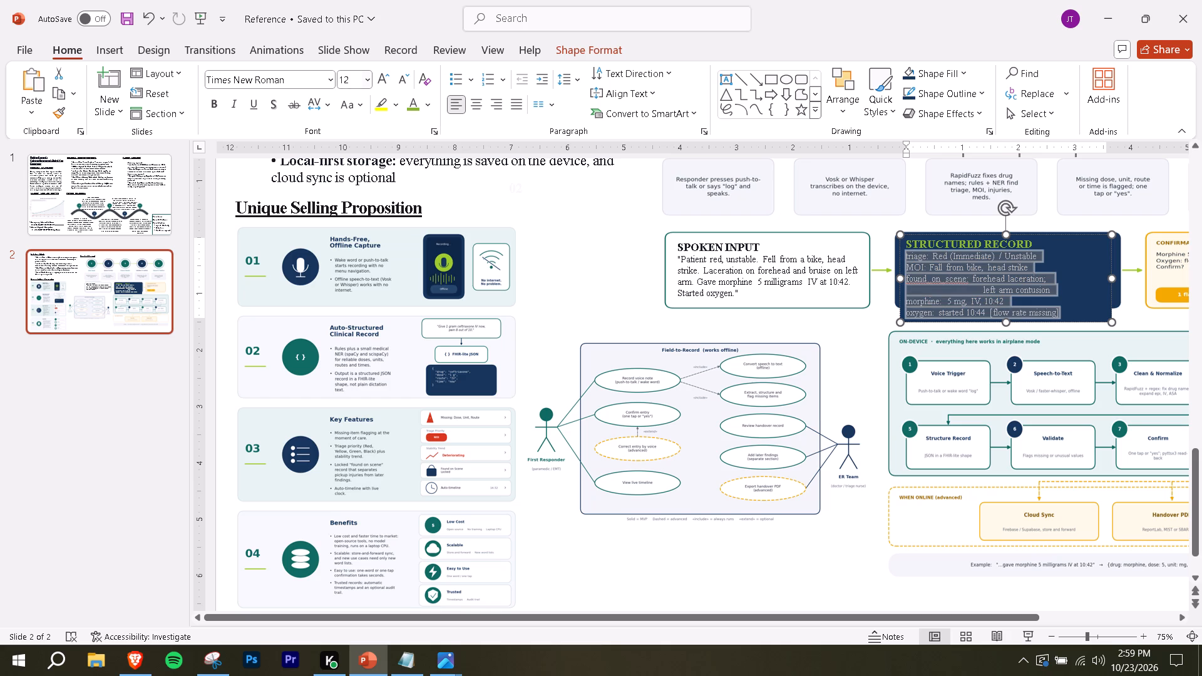
{"action": "left_click", "coordinate": [349, 83]}
{"action": "key", "text": "1"}
{"action": "key", "text": "1"}
{"action": "key", "text": "Return"}
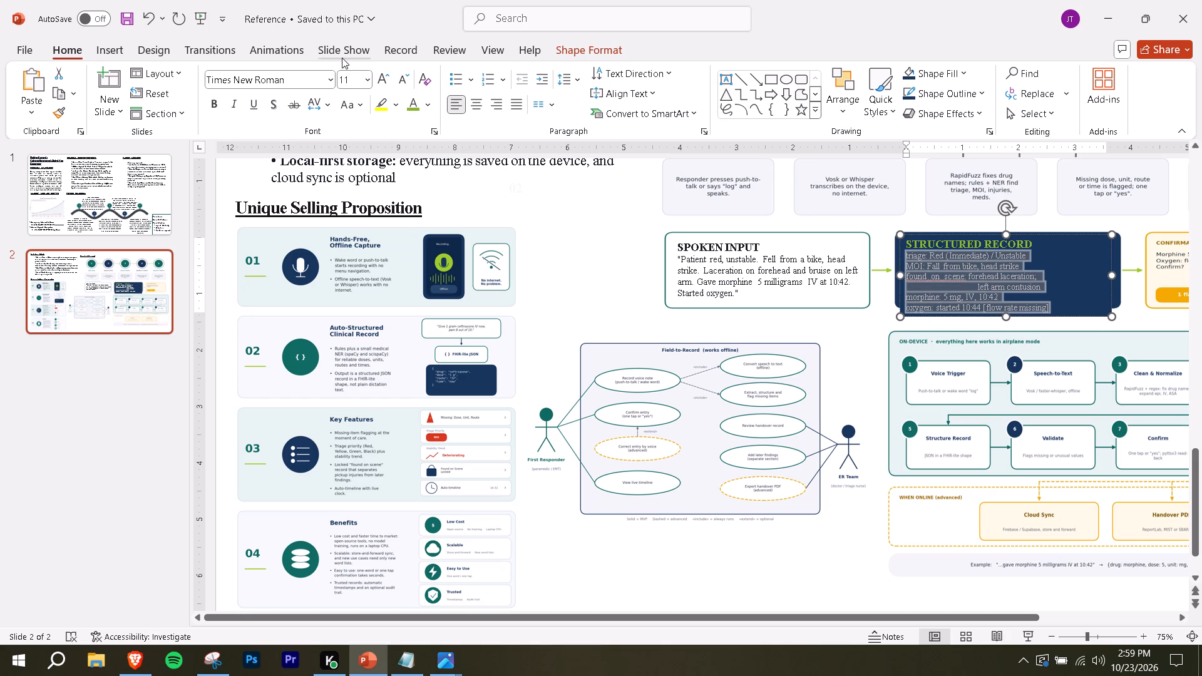
{"action": "left_click", "coordinate": [347, 77]}
{"action": "type", "text": "10.5"}
{"action": "key", "text": "Return"}
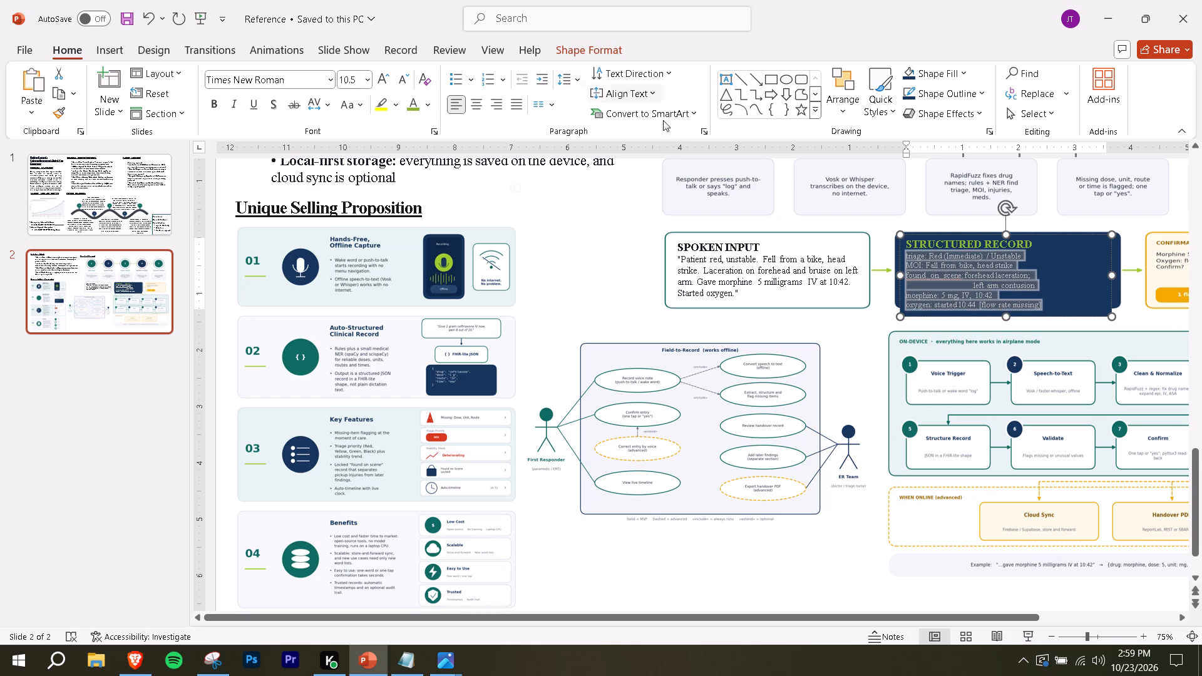
Nudge the Structured Record text box up slightly and try to shorten it toward the card's bottom edge.
{"action": "left_click", "coordinate": [1080, 286]}
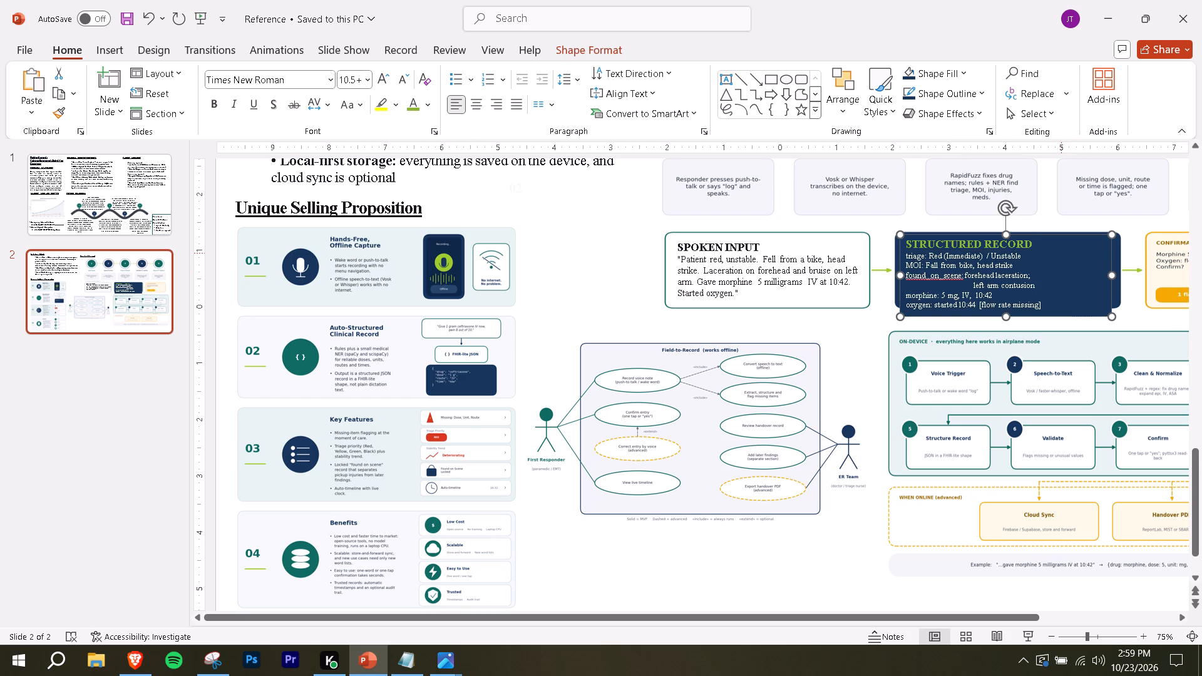
{"action": "left_click", "coordinate": [1061, 252]}
{"action": "key", "text": "Up"}
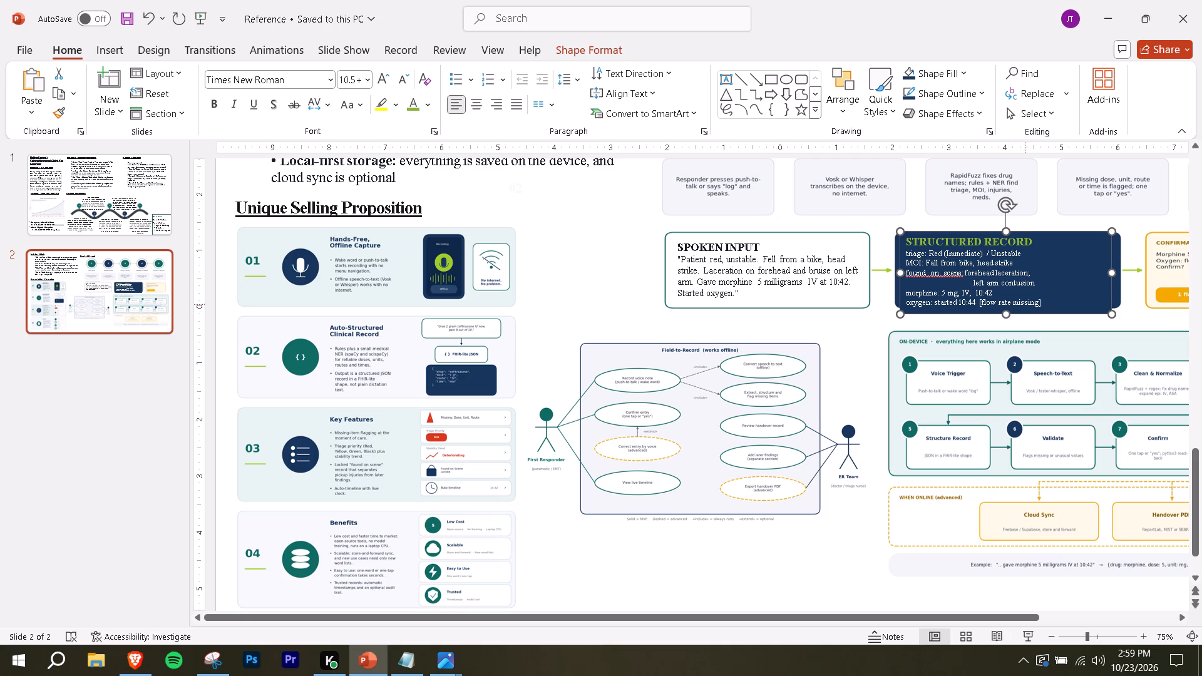
{"action": "left_click_drag", "start_coordinate": [1005, 315], "coordinate": [1006, 310]}
Set the STRUCTURED RECORD heading to 13.5 pt.
{"action": "left_click", "coordinate": [1035, 243]}
{"action": "left_click_drag", "start_coordinate": [1035, 240], "coordinate": [931, 240]}
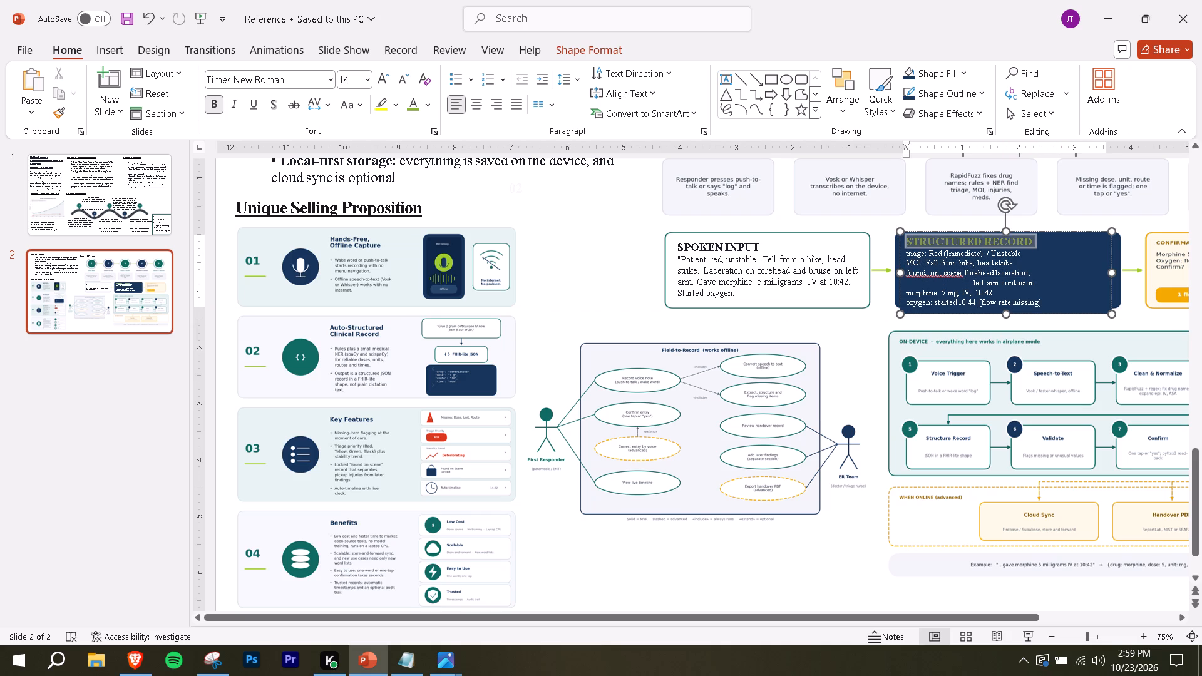
{"action": "left_click_drag", "start_coordinate": [931, 240], "coordinate": [916, 239]}
{"action": "left_click", "coordinate": [349, 74]}
{"action": "type", "text": "13.5"}
{"action": "key", "text": "Return"}
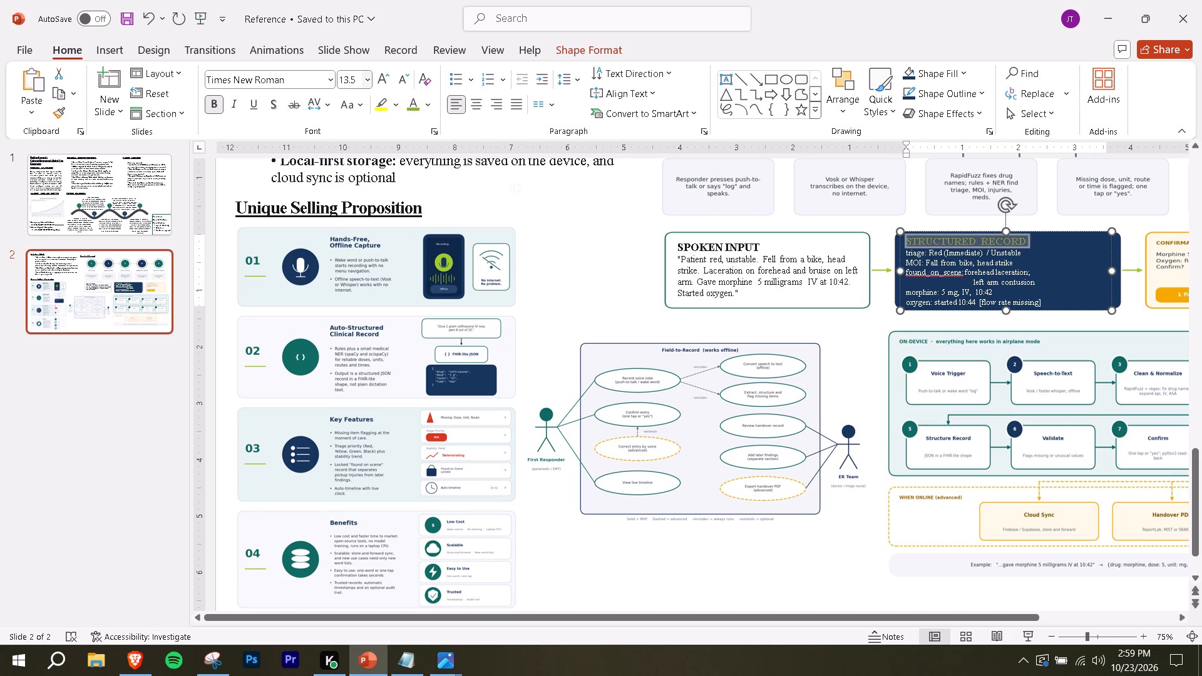
{"action": "left_click", "coordinate": [1142, 318]}
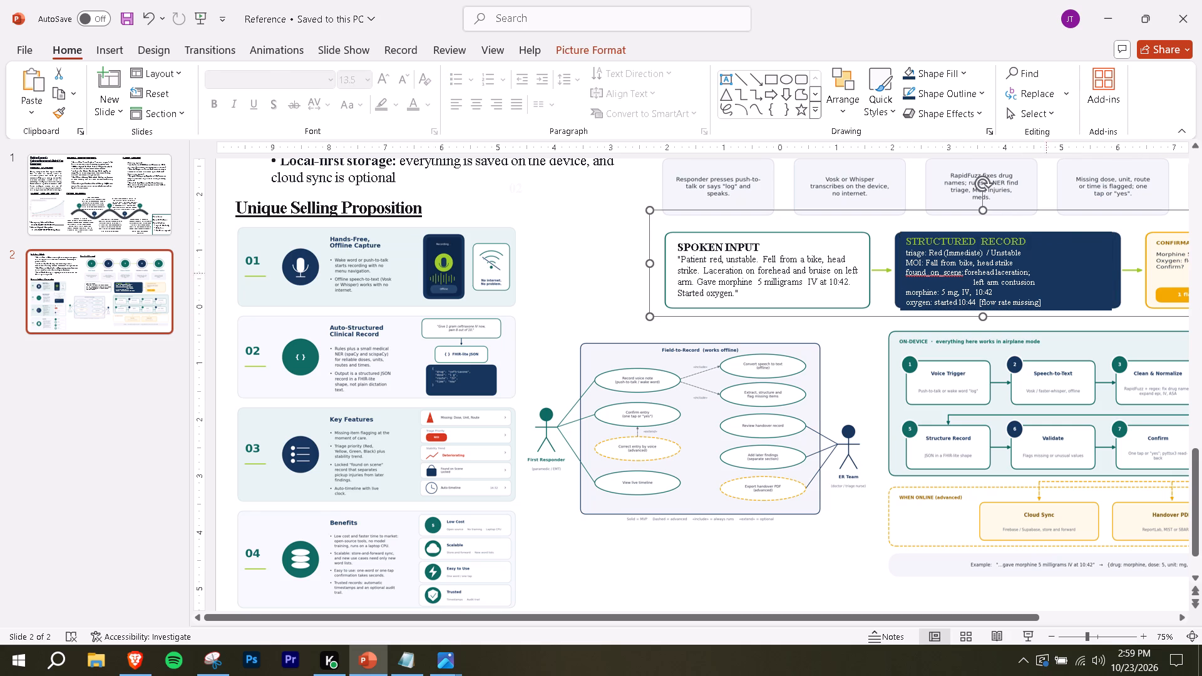
Nudge the Structured Record text box right and partly back left to adjust its horizontal alignment within the navy card.
{"action": "left_click", "coordinate": [1036, 267]}
{"action": "left_click", "coordinate": [1005, 232]}
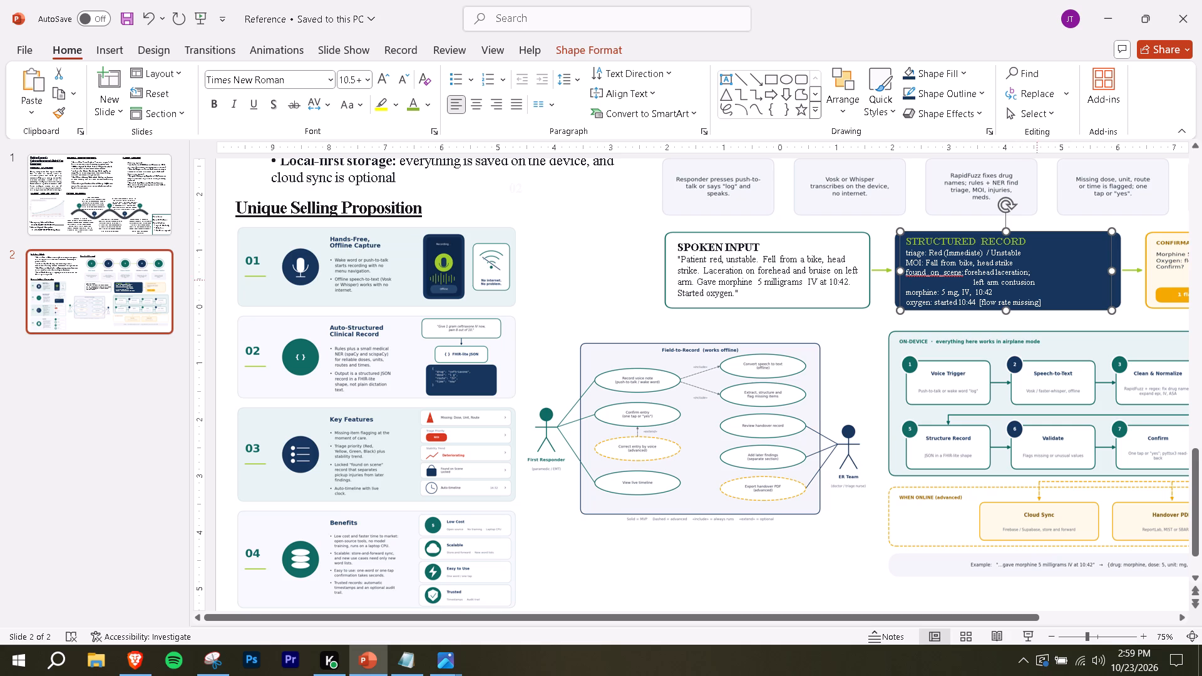
{"action": "left_click", "coordinate": [887, 312]}
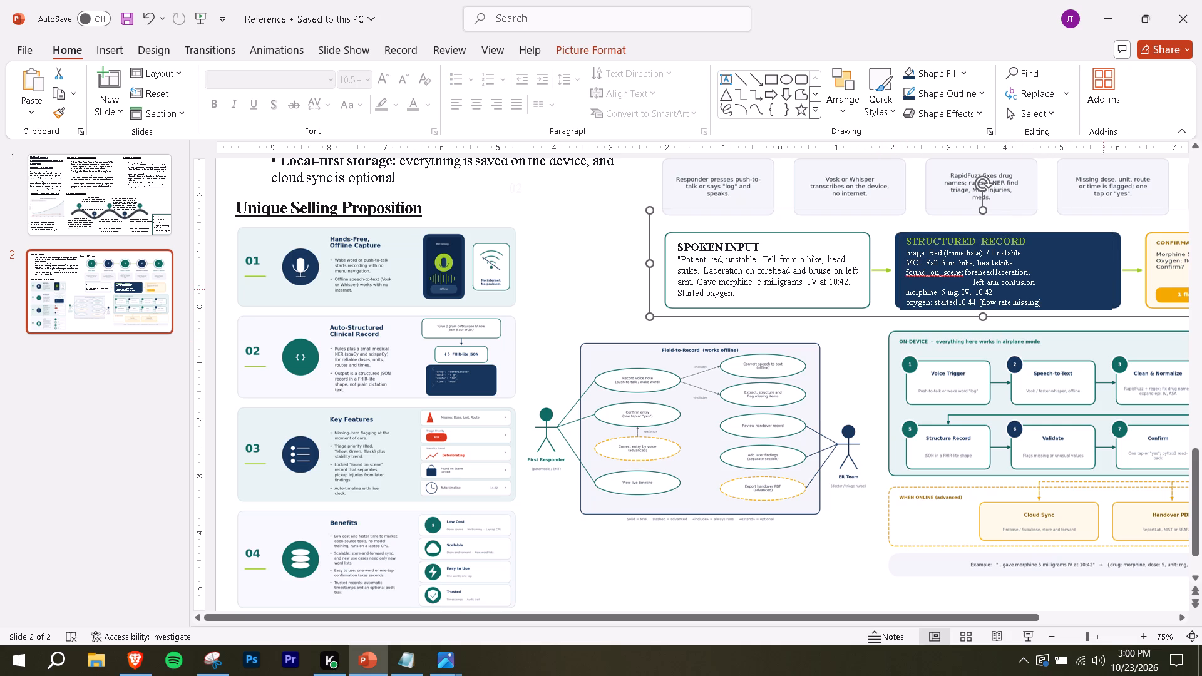
{"action": "left_click", "coordinate": [1078, 260]}
{"action": "key", "text": "Right"}
{"action": "key", "text": "Right"}
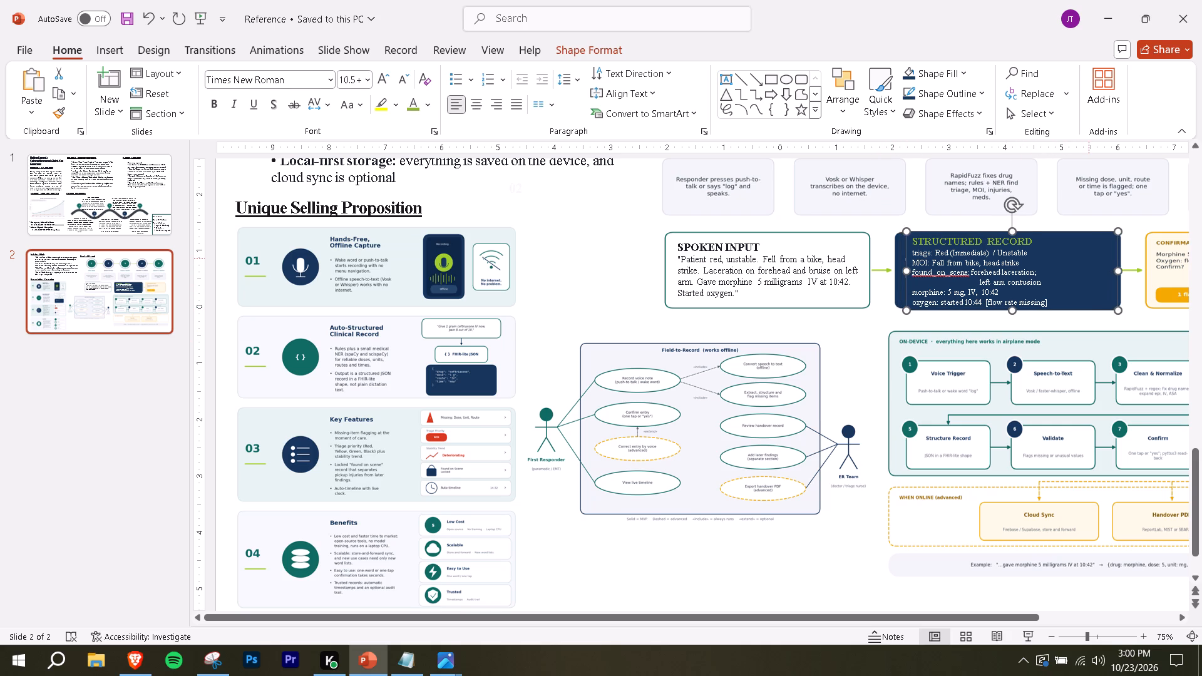
{"action": "left_click", "coordinate": [1142, 304]}
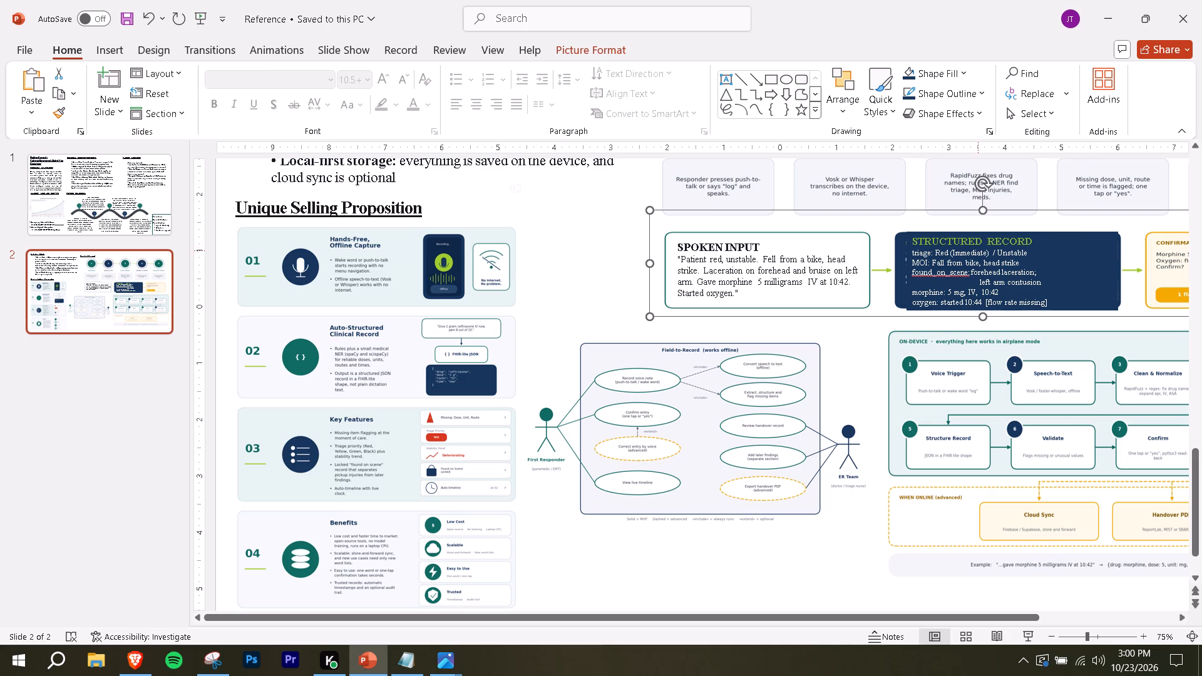
{"action": "left_click", "coordinate": [979, 250]}
{"action": "key", "text": "Left"}
{"action": "left_click", "coordinate": [918, 250]}
{"action": "left_click", "coordinate": [1065, 262]}
{"action": "key", "text": "Left"}
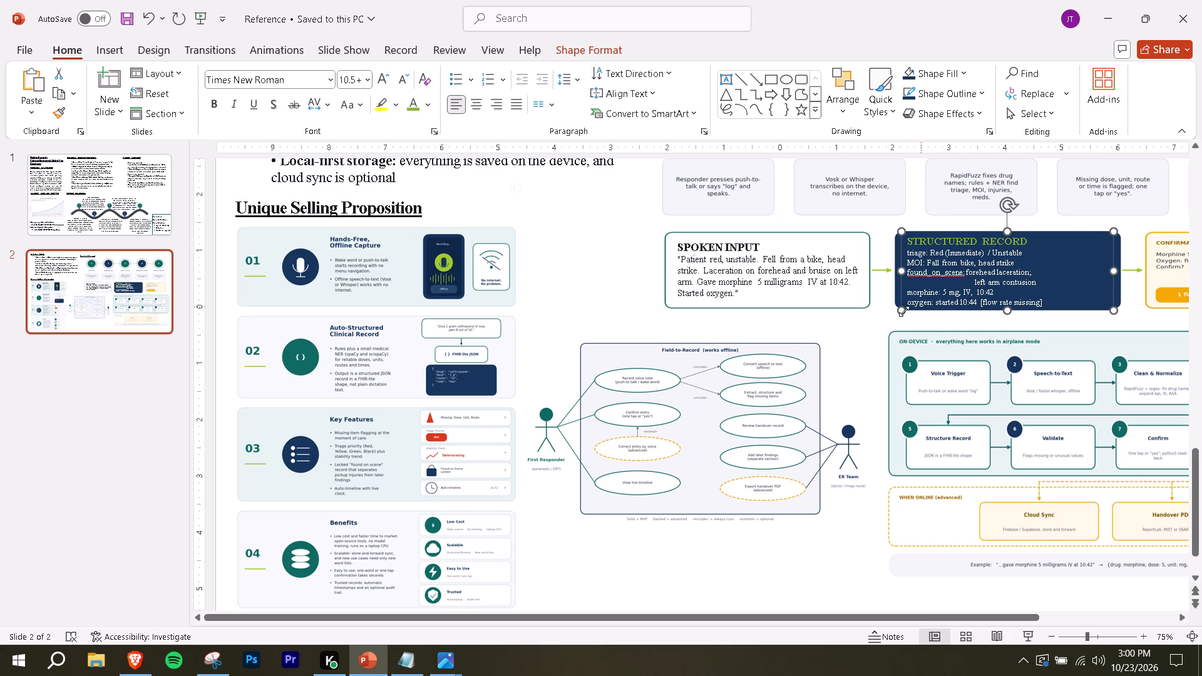
Close the image viewer windows for 04_working.png, the Gemini-generated image, working.png and the 01_unique_selling_proposition image.
{"action": "left_click", "coordinate": [437, 653]}
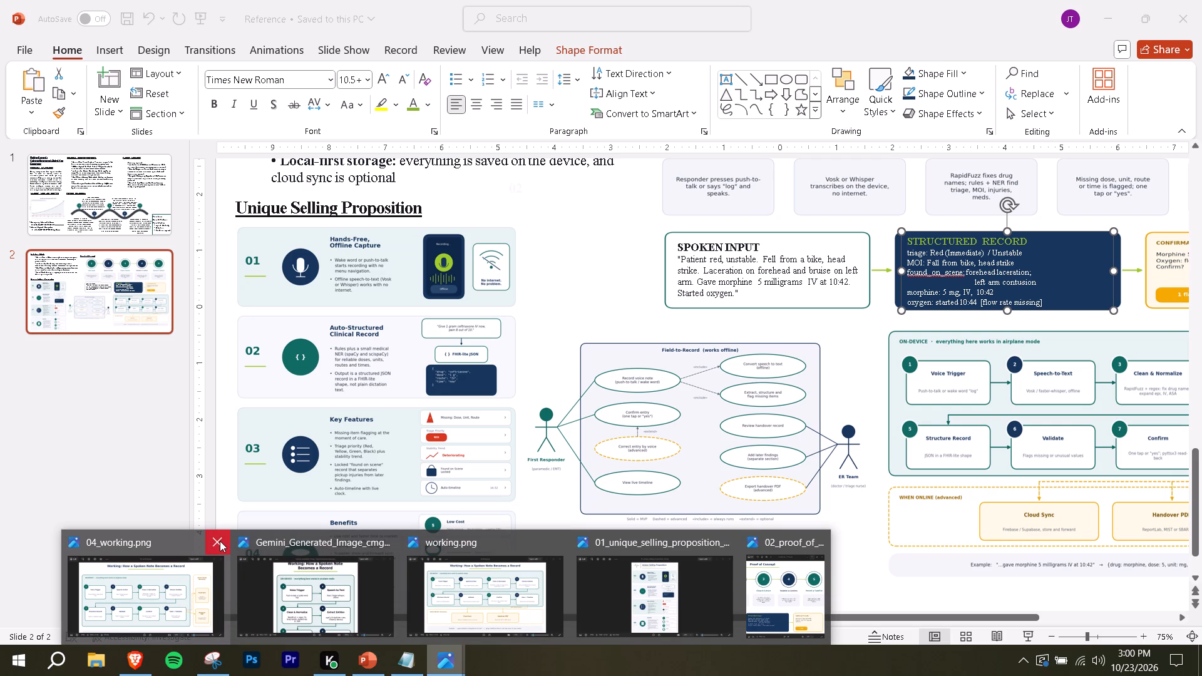
{"action": "left_click", "coordinate": [220, 540]}
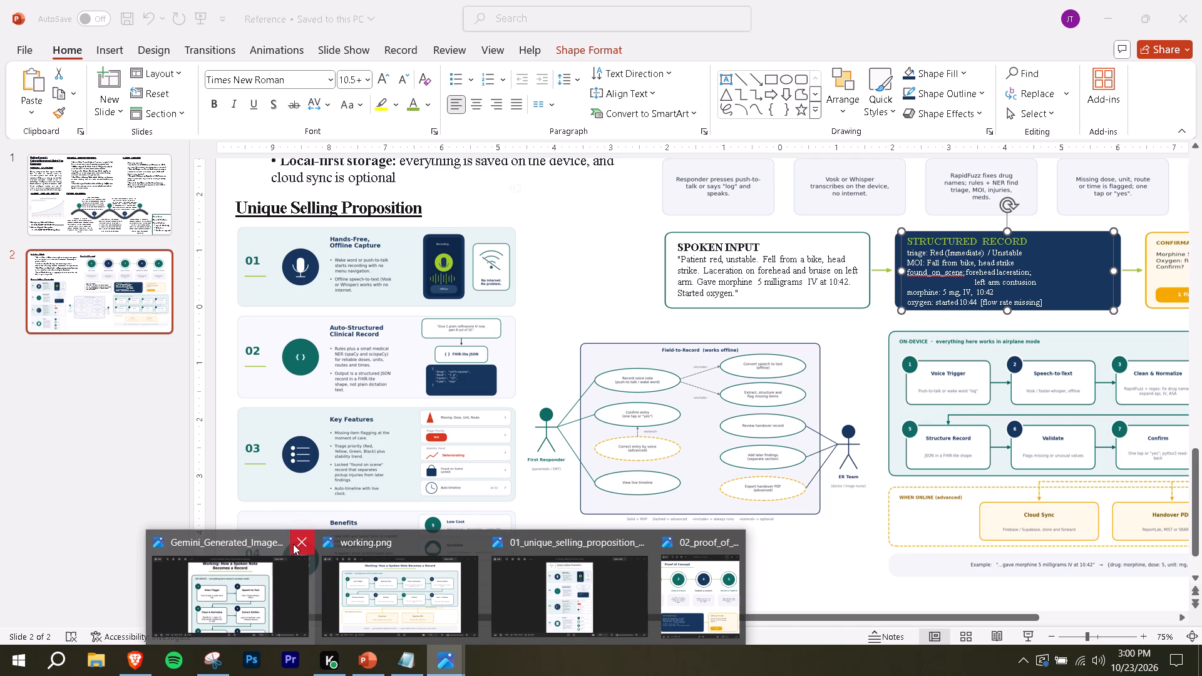
{"action": "left_click", "coordinate": [293, 544]}
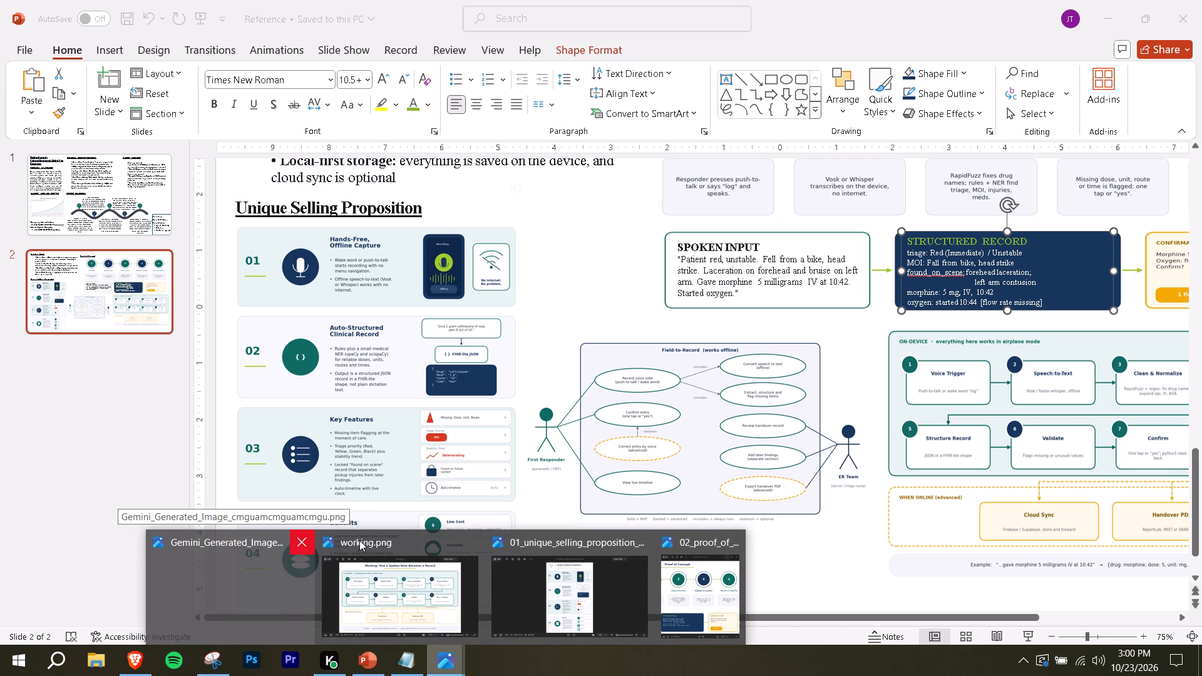
{"action": "left_click", "coordinate": [381, 536]}
{"action": "left_click", "coordinate": [460, 541]}
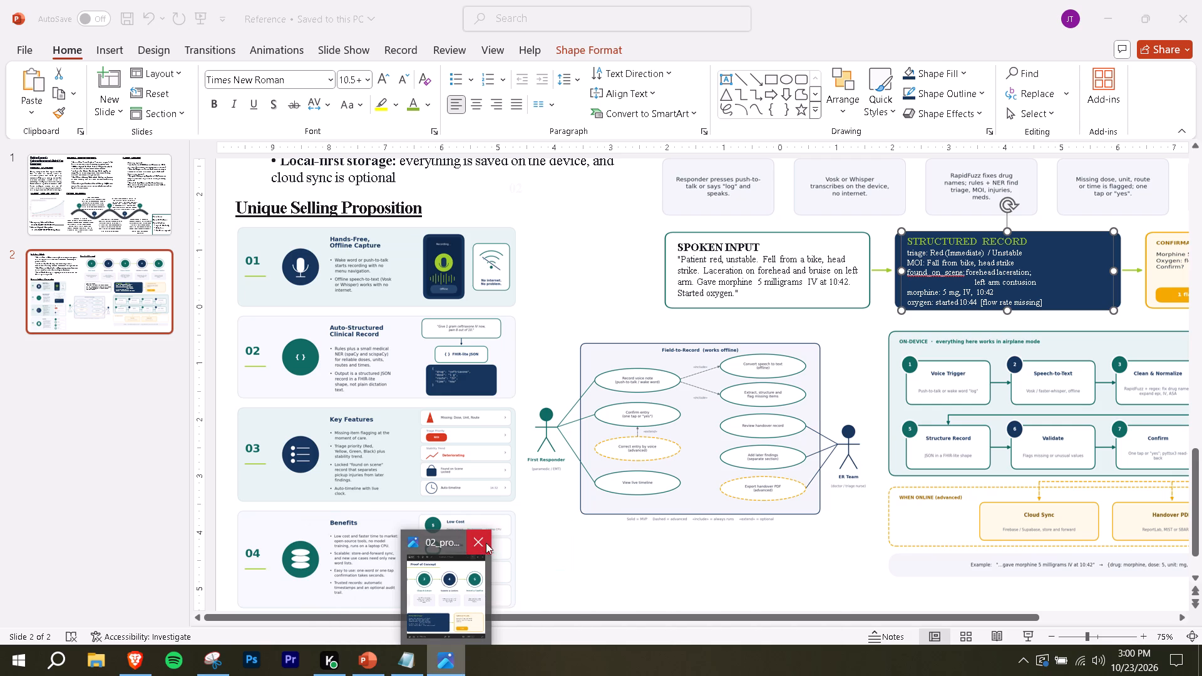
Examine the original Structured Record card in 02_proof_of_concept.png in Photos, then return to the PowerPoint slide.
{"action": "left_click", "coordinate": [441, 598]}
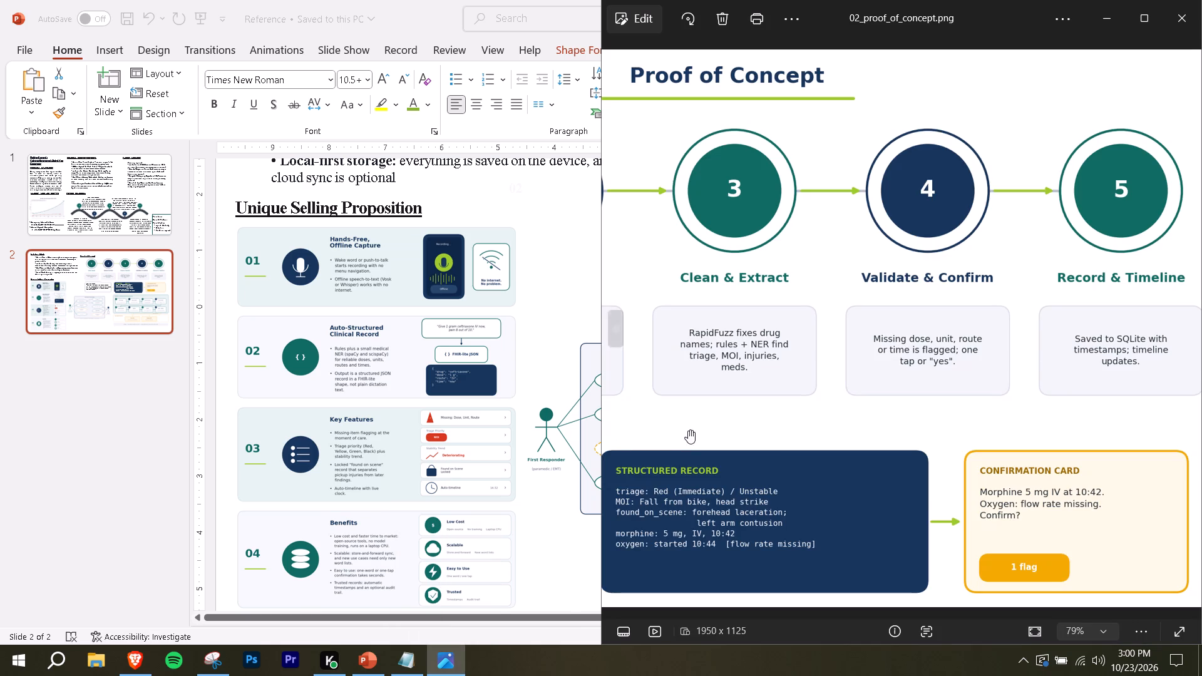
{"action": "left_click_drag", "start_coordinate": [798, 514], "coordinate": [852, 504]}
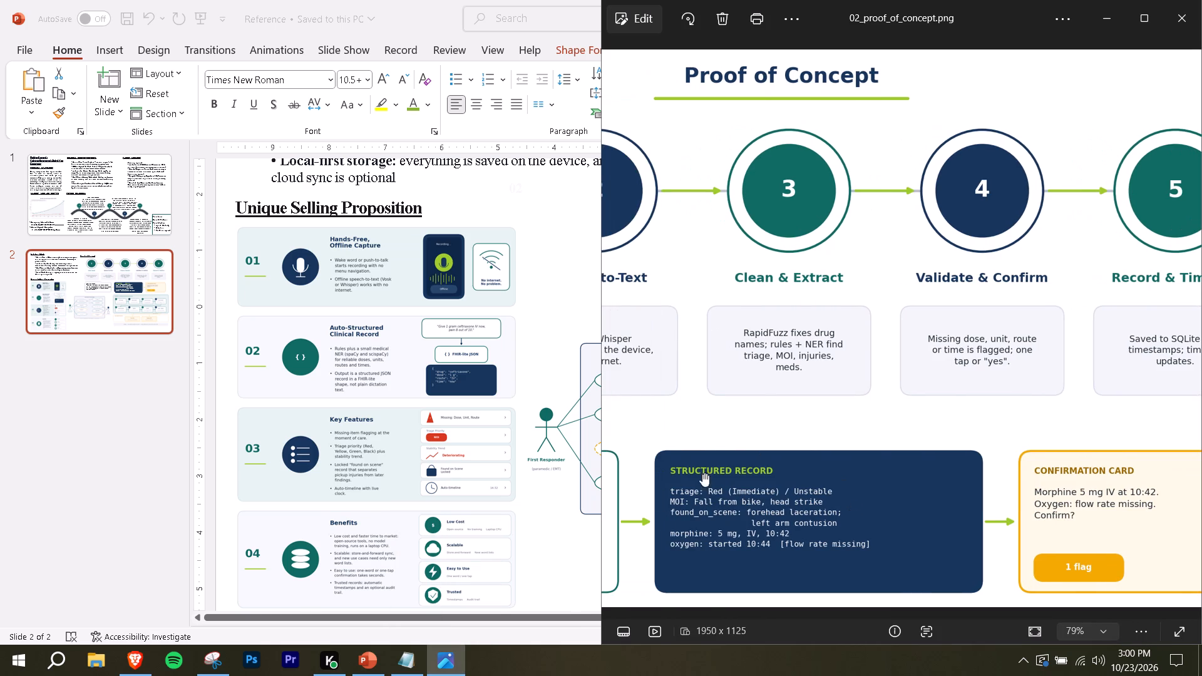
{"action": "key", "text": "alt+Tab"}
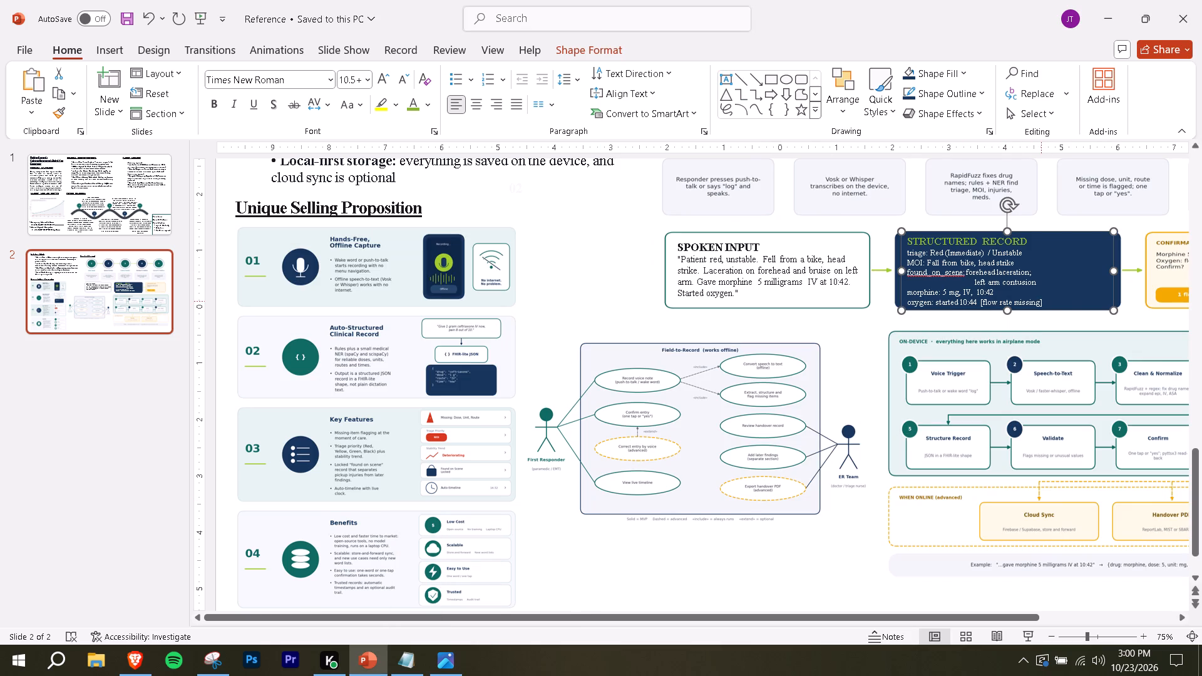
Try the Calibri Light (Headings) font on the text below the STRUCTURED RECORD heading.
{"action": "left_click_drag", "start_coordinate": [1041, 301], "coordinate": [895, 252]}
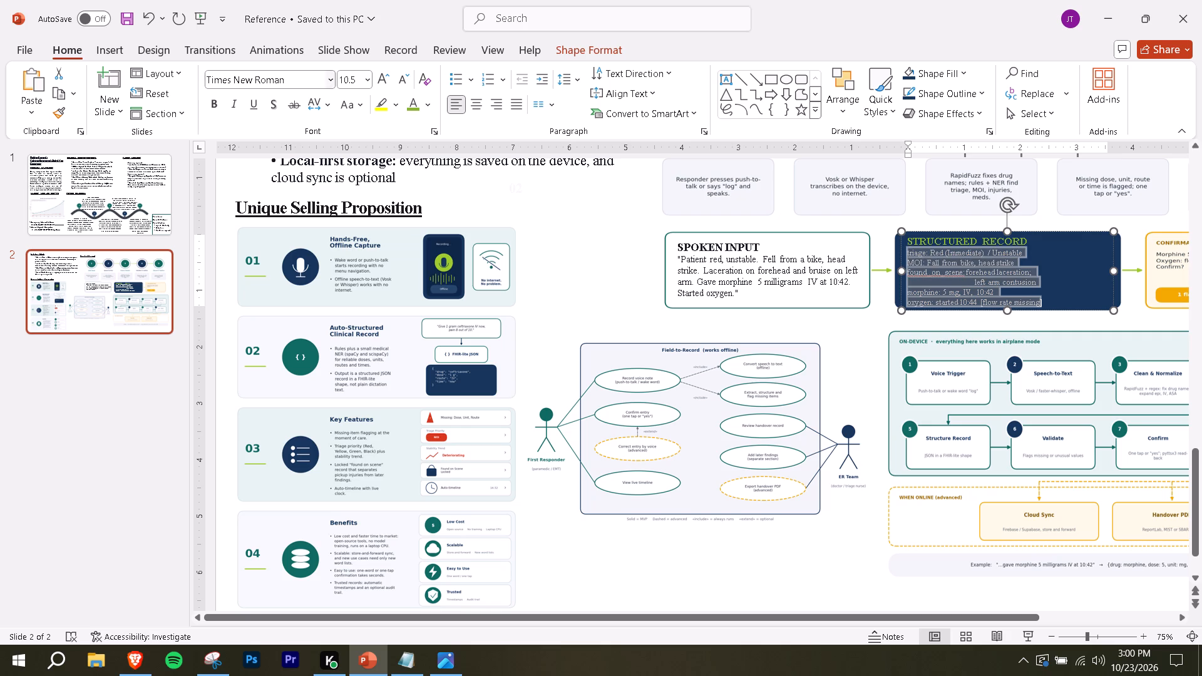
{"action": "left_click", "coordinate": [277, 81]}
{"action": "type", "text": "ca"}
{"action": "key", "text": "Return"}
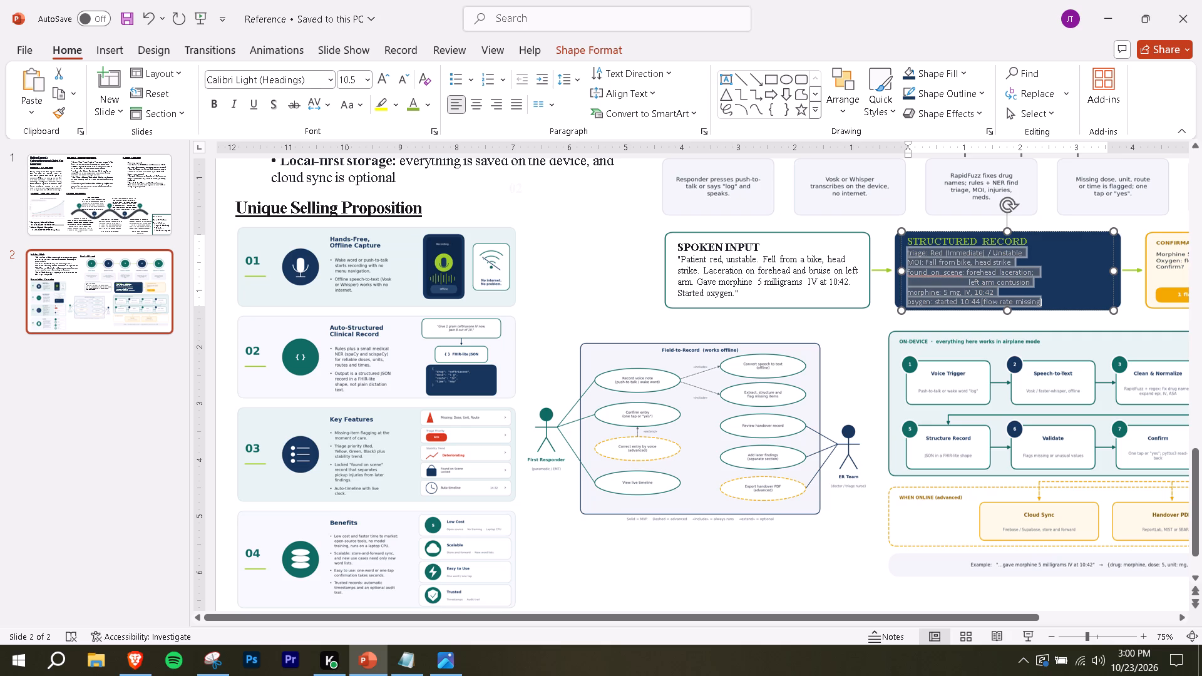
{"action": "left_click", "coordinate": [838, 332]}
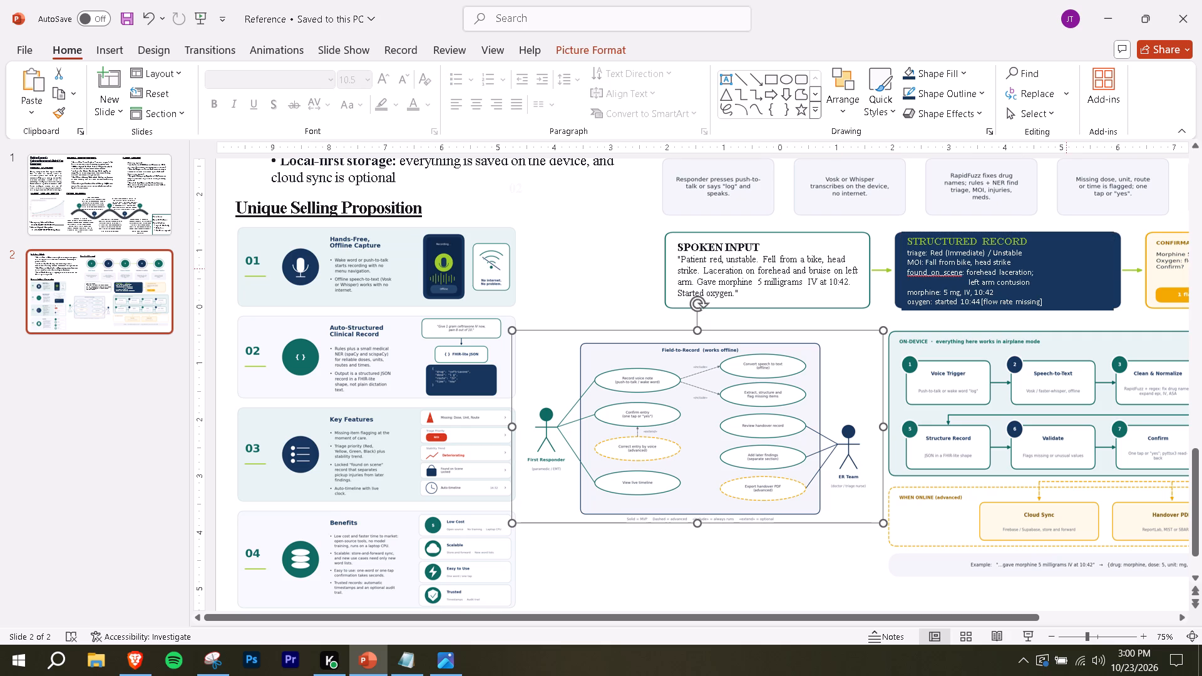
Move the Structured Record text box slightly down and left over the navy card.
{"action": "left_click", "coordinate": [1045, 270]}
{"action": "left_click", "coordinate": [1049, 270]}
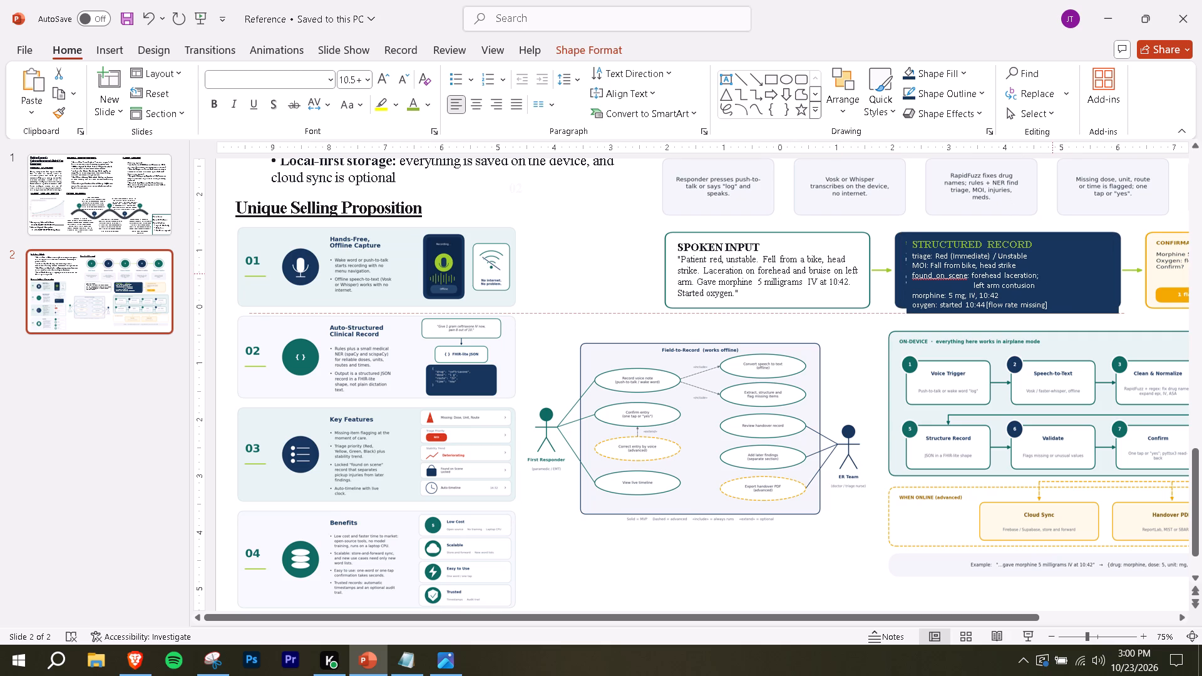
{"action": "left_click", "coordinate": [1042, 289]}
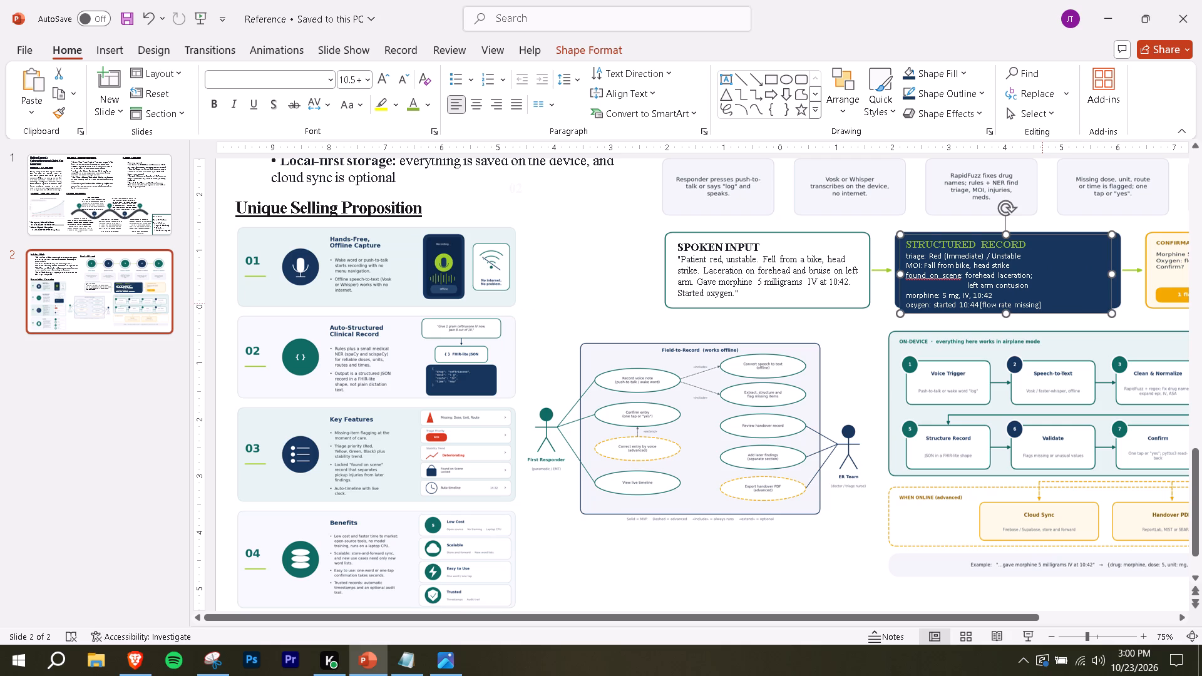
Set the text below the STRUCTURED RECORD heading to 10 pt, undoing any accidental replacement of the text.
{"action": "left_click", "coordinate": [1042, 305]}
{"action": "left_click", "coordinate": [1043, 302]}
{"action": "left_click", "coordinate": [1046, 302]}
{"action": "left_click", "coordinate": [1039, 304]}
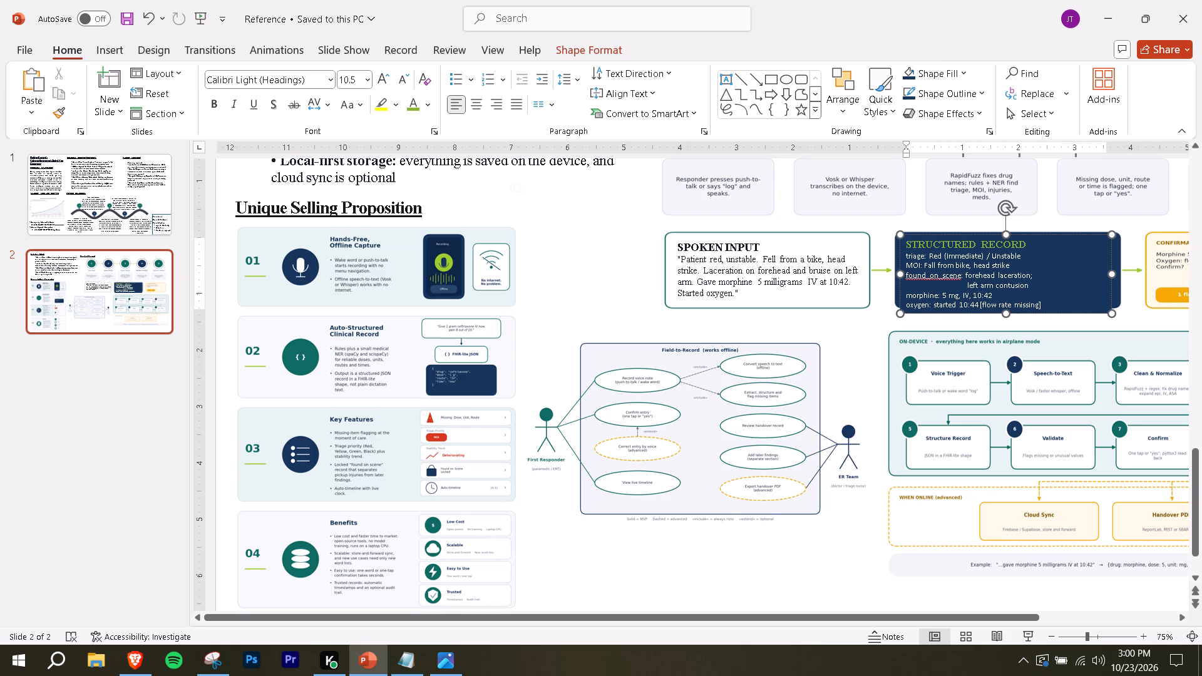
{"action": "left_click_drag", "start_coordinate": [907, 257], "coordinate": [1051, 306]}
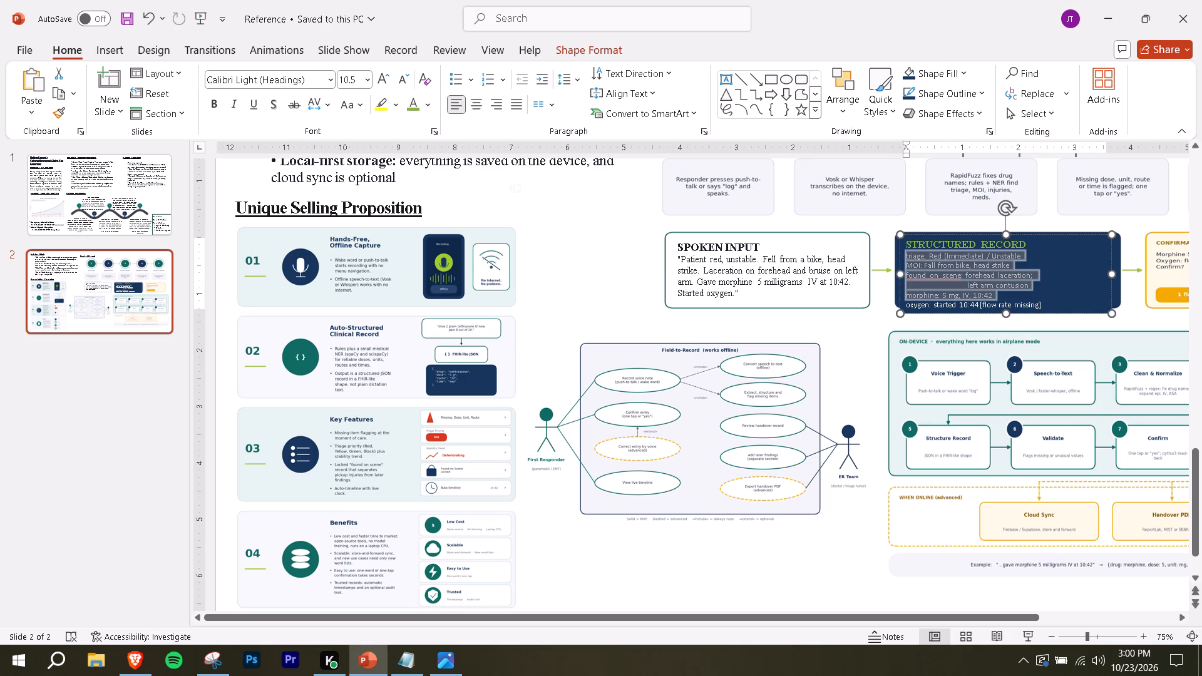
{"action": "left_click_drag", "start_coordinate": [1051, 306], "coordinate": [1050, 308]}
{"action": "left_click", "coordinate": [356, 81]}
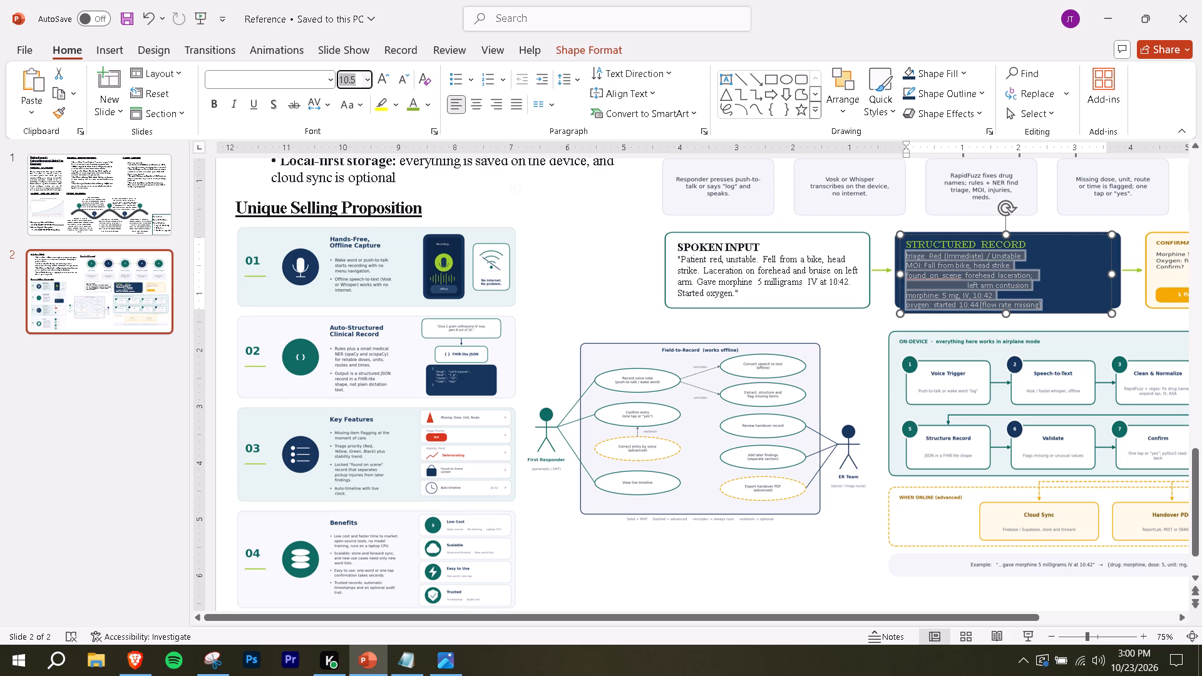
{"action": "type", "text": "10"}
{"action": "key", "text": "Return"}
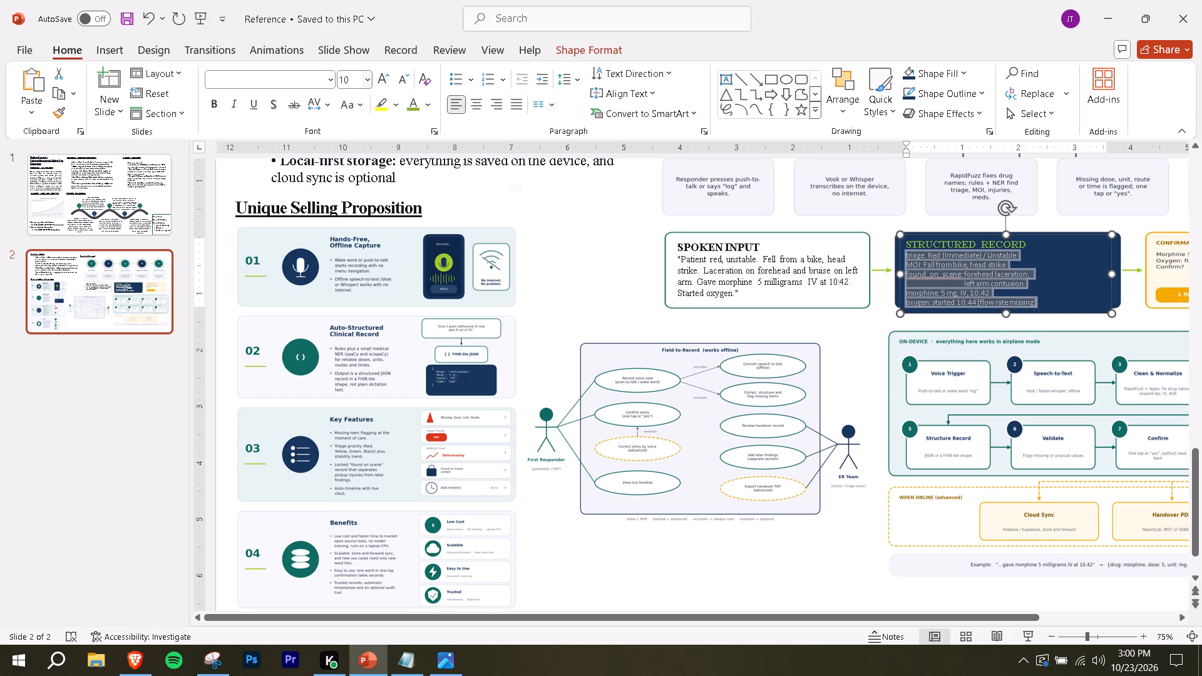
{"action": "key", "text": "Return"}
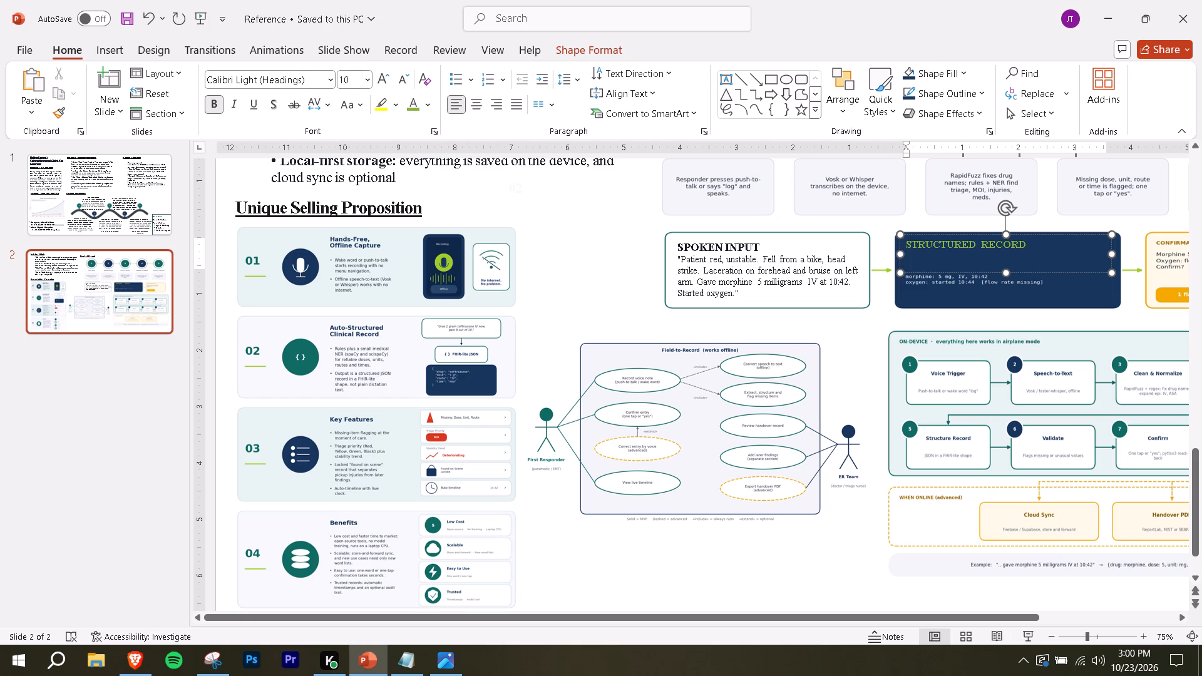
{"action": "key", "text": "ctrl+z"}
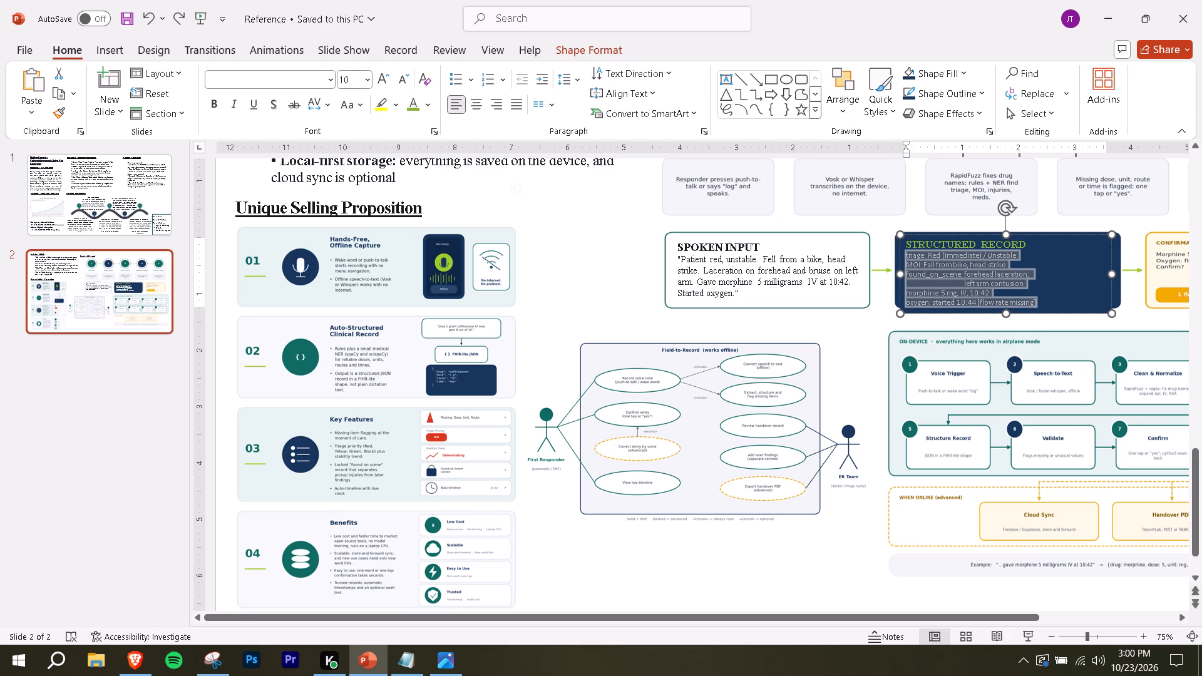
Set the text below the STRUCTURED RECORD heading to Times New Roman.
{"action": "left_click", "coordinate": [286, 79]}
{"action": "key", "text": "t"}
{"action": "key", "text": "Return"}
{"action": "left_click", "coordinate": [839, 356]}
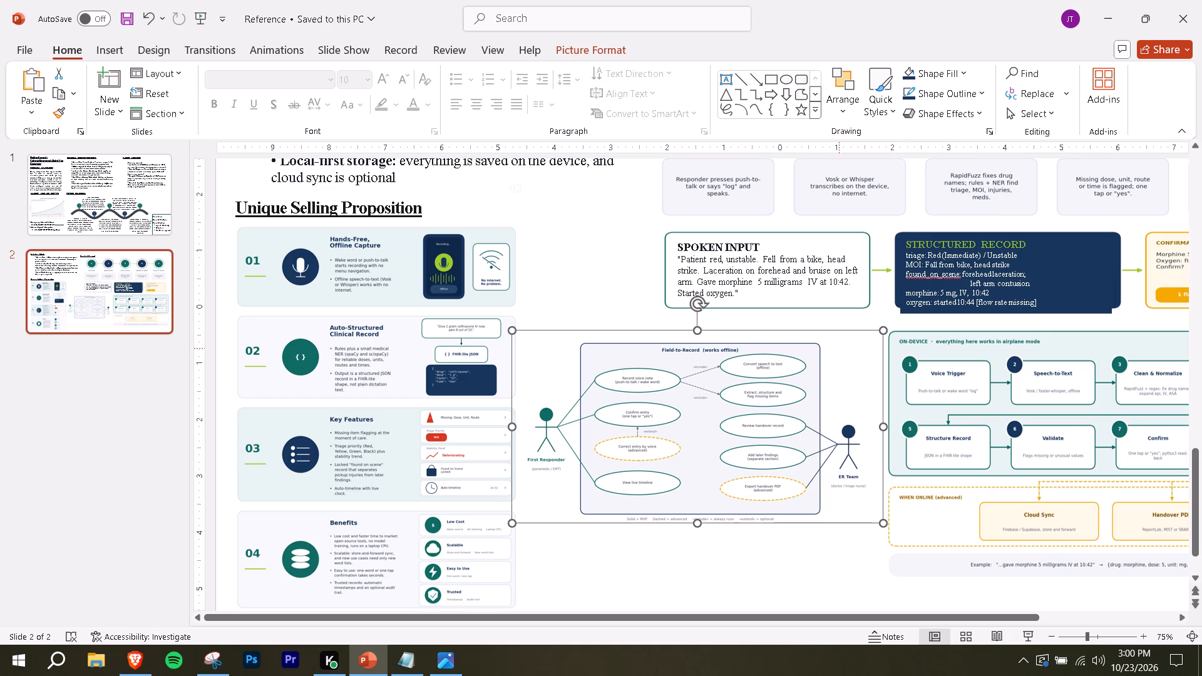
Move the Structured Record text box up slightly to align with the navy card's edges.
{"action": "scroll", "coordinate": [1084, 290], "scroll_direction": "up", "scroll_amount": 1, "text": "ctrl"}
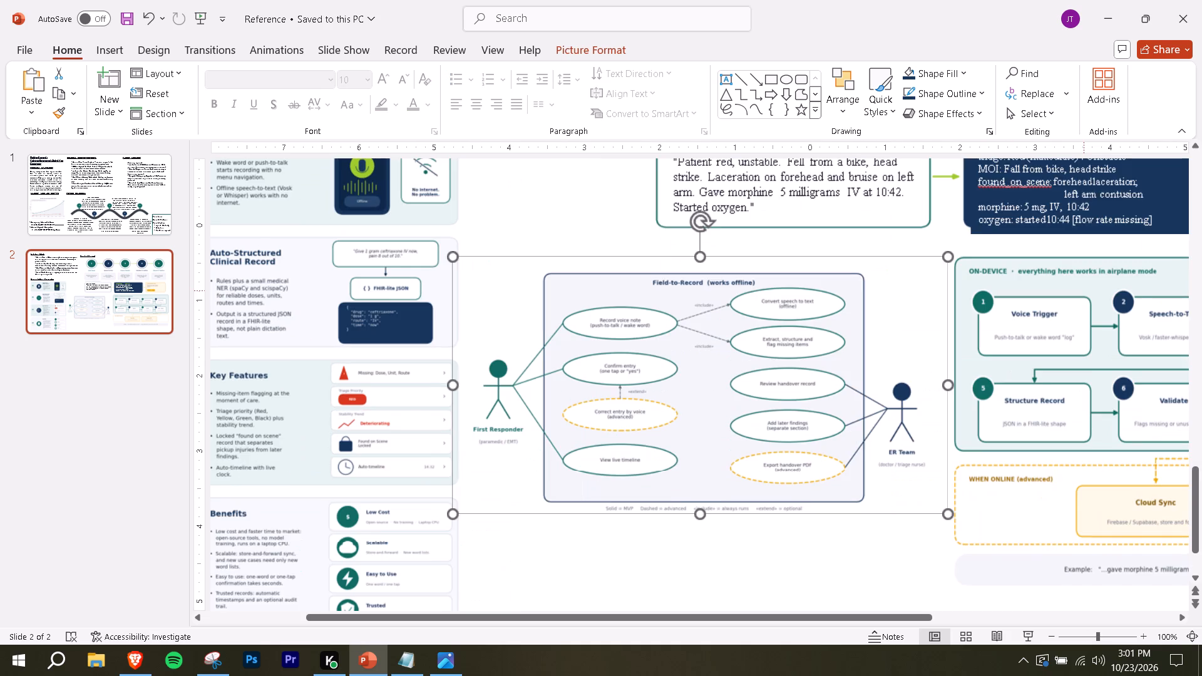
{"action": "scroll", "coordinate": [891, 228], "scroll_direction": "up", "scroll_amount": 3}
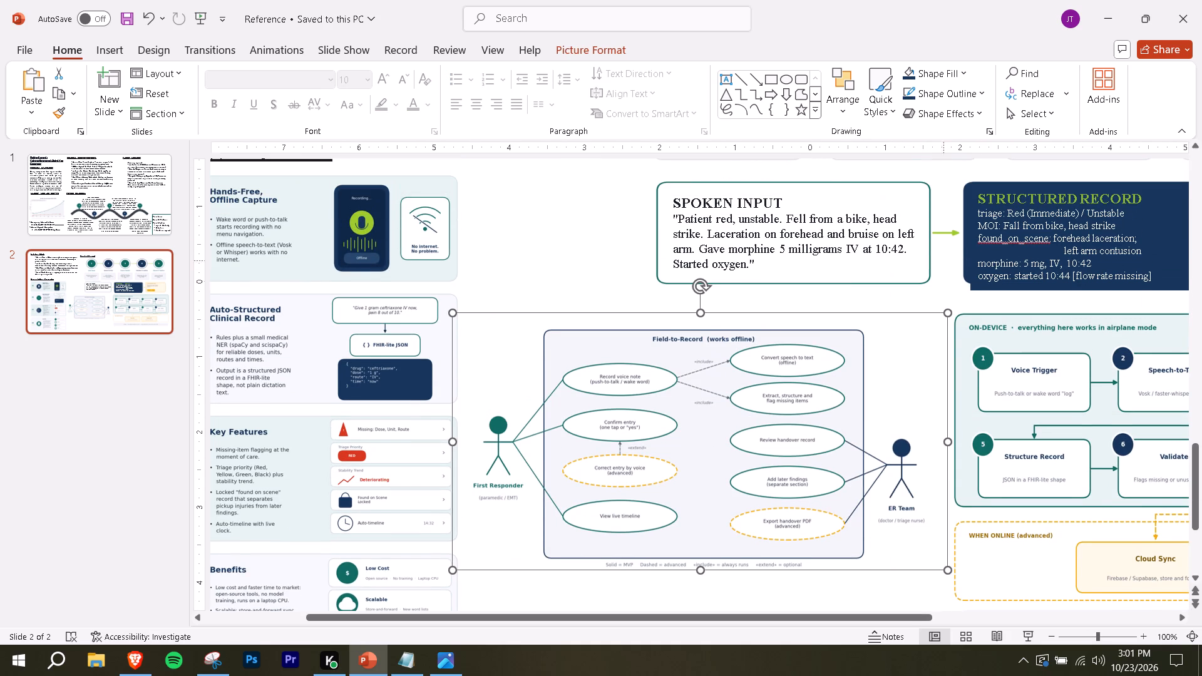
{"action": "scroll", "coordinate": [988, 284], "scroll_direction": "up", "scroll_amount": 2}
{"action": "left_click", "coordinate": [1164, 249]}
{"action": "left_click_drag", "start_coordinate": [1166, 260], "coordinate": [1166, 259]}
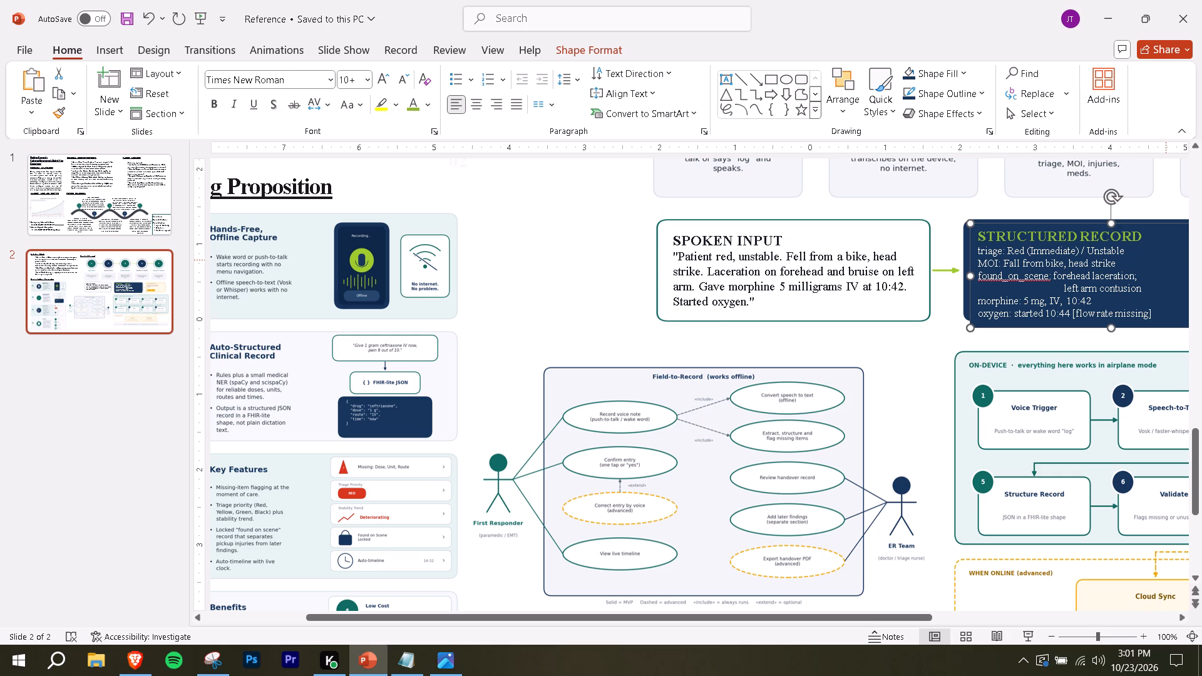
{"action": "left_click_drag", "start_coordinate": [1166, 259], "coordinate": [1168, 254]}
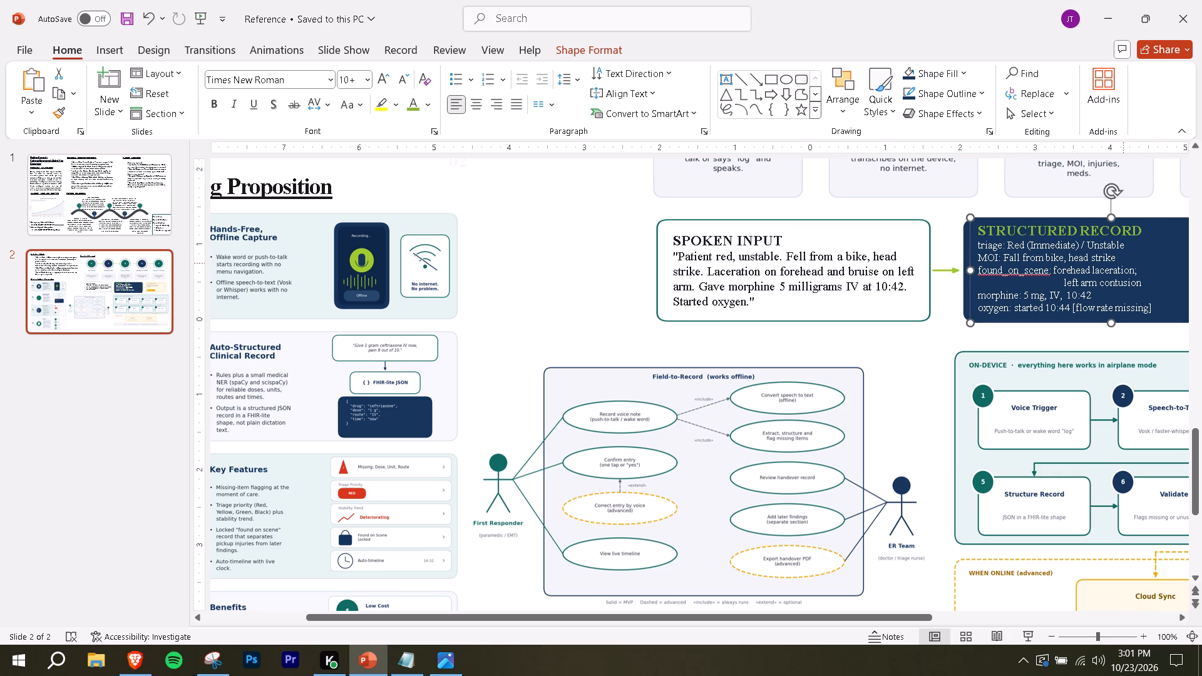
Set the STRUCTURED RECORD heading in the navy card to 13 pt.
{"action": "left_click_drag", "start_coordinate": [979, 227], "coordinate": [1188, 235]}
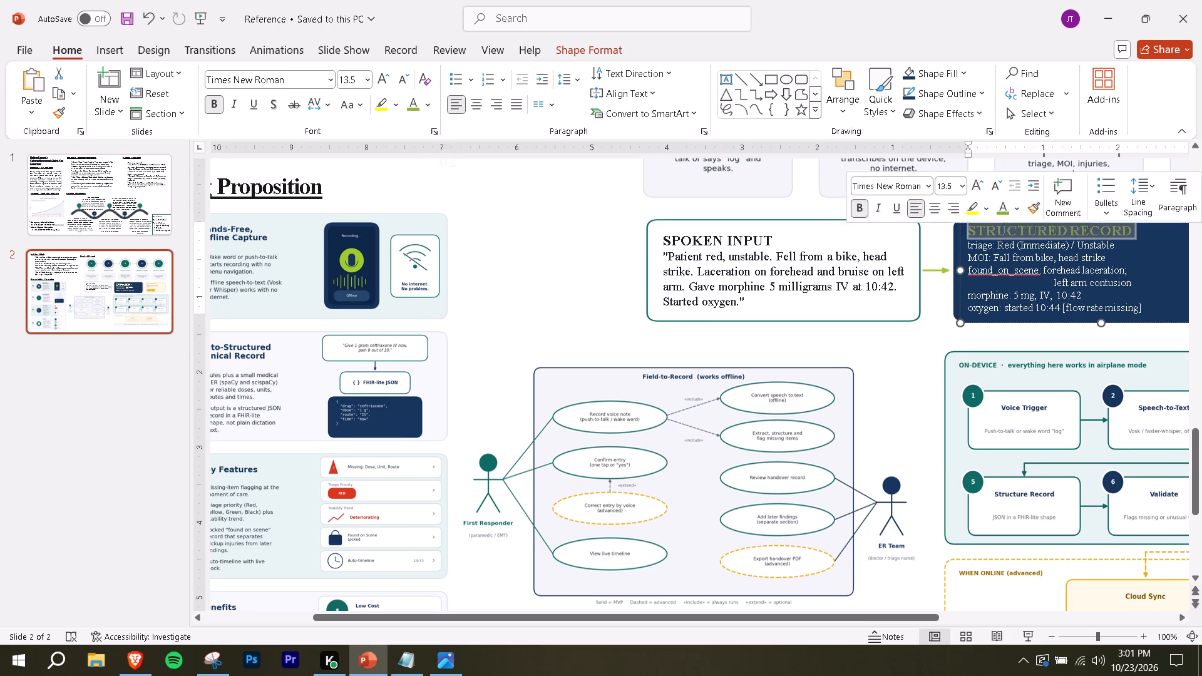
{"action": "left_click", "coordinate": [352, 78]}
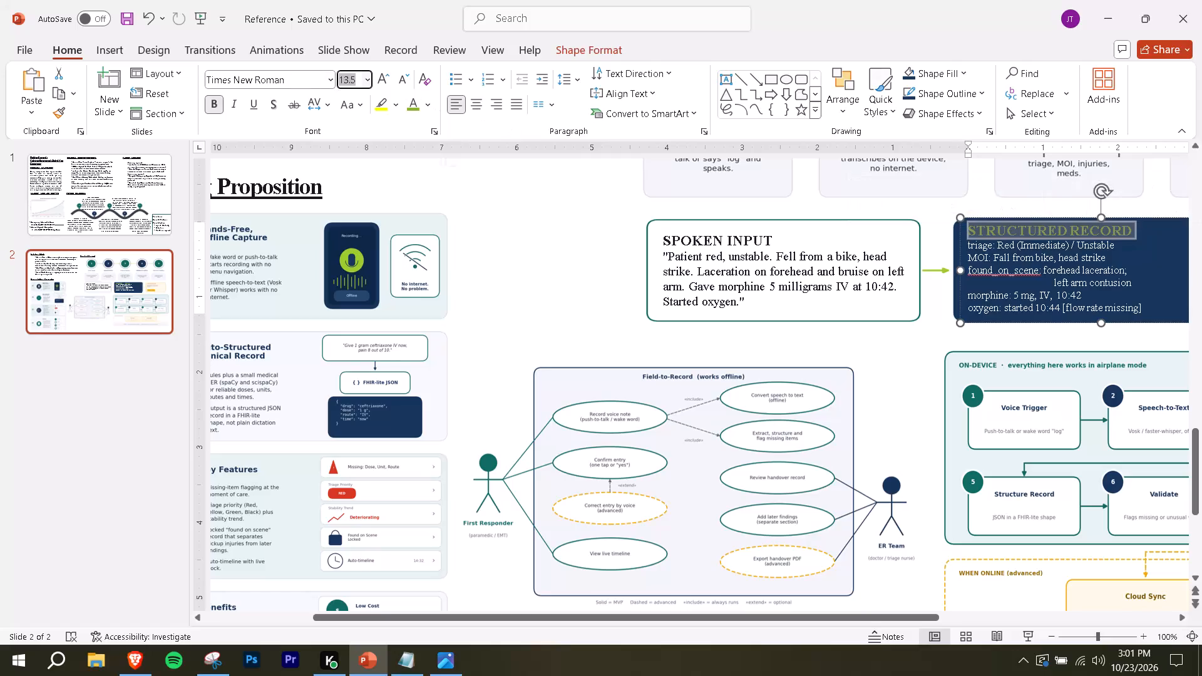
{"action": "type", "text": "13"}
{"action": "key", "text": "Return"}
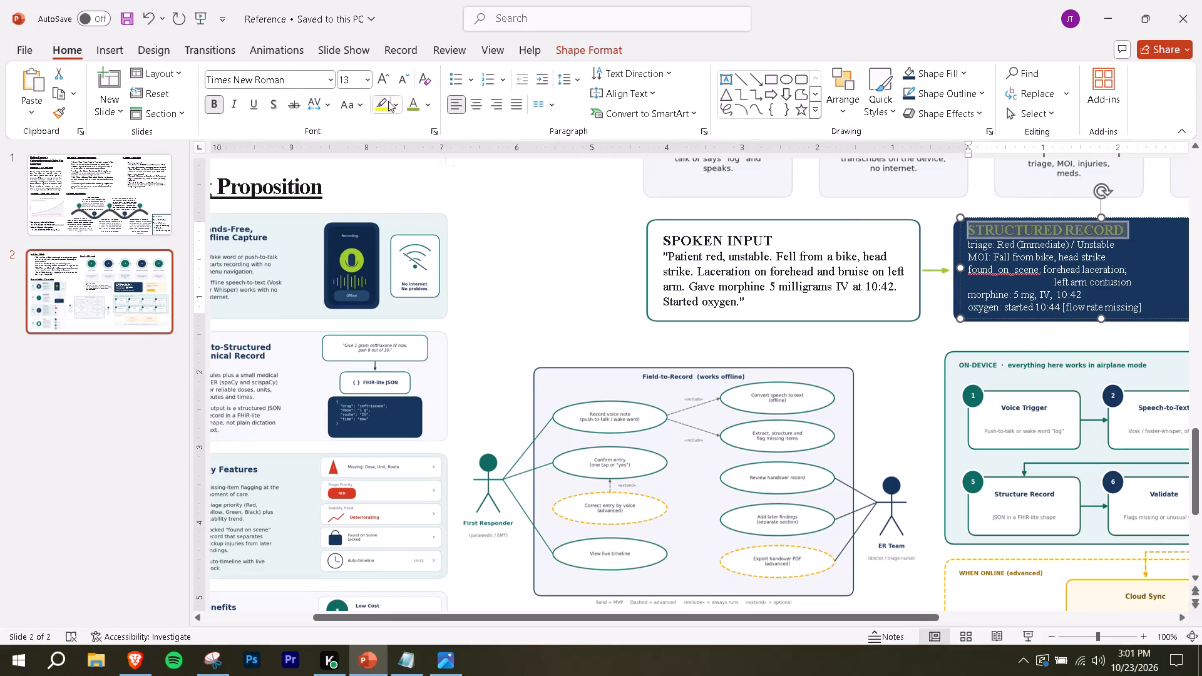
Nudge the Structured Record text box slightly down and right within the navy card.
{"action": "left_click", "coordinate": [1171, 291]}
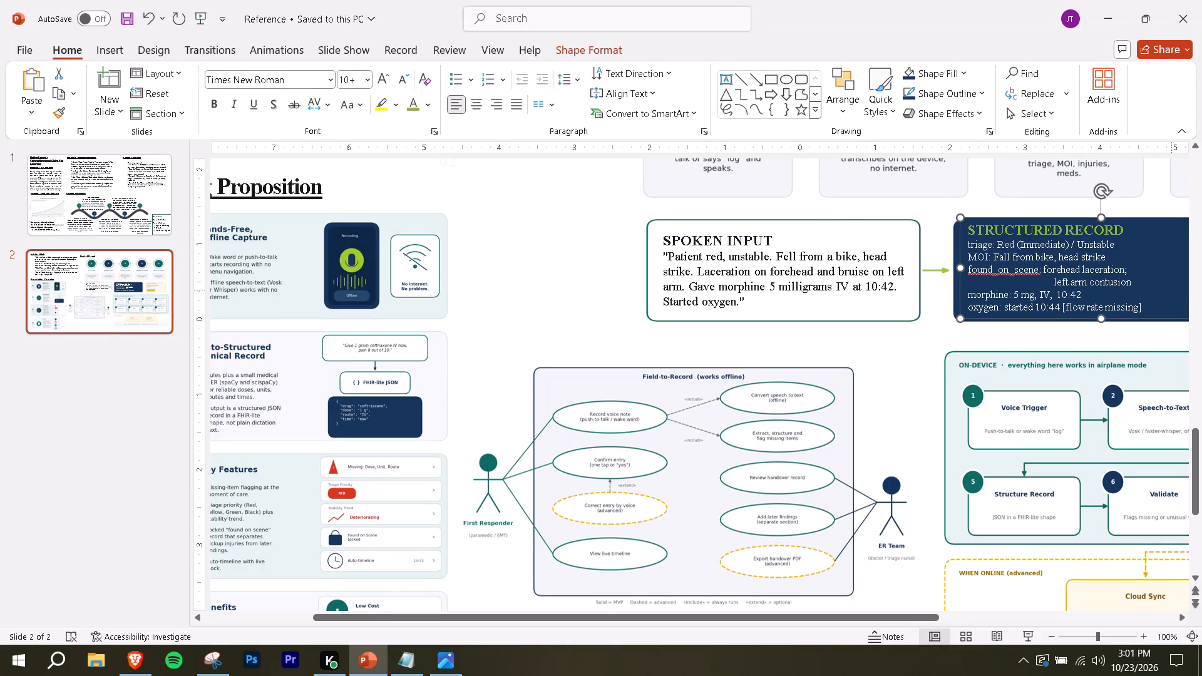
{"action": "key", "text": "Down"}
{"action": "key", "text": "Down"}
{"action": "key", "text": "Up"}
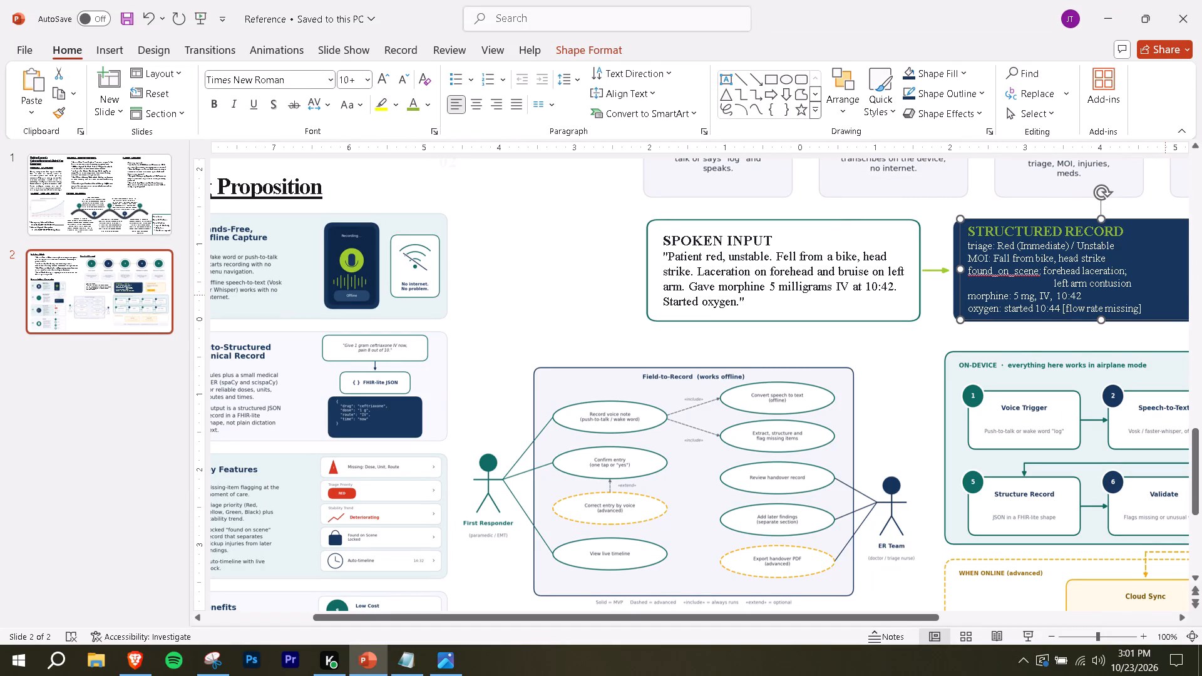
{"action": "left_click", "coordinate": [913, 335]}
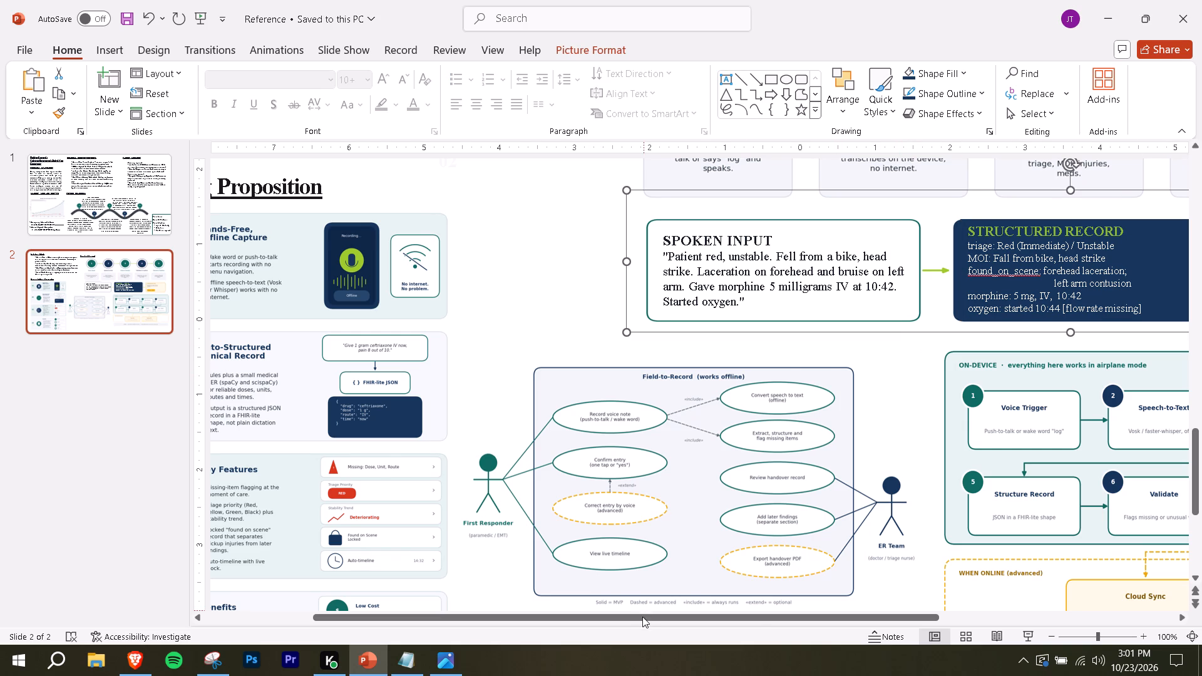
{"action": "left_click_drag", "start_coordinate": [643, 617], "coordinate": [781, 620]}
{"action": "left_click", "coordinate": [975, 264]}
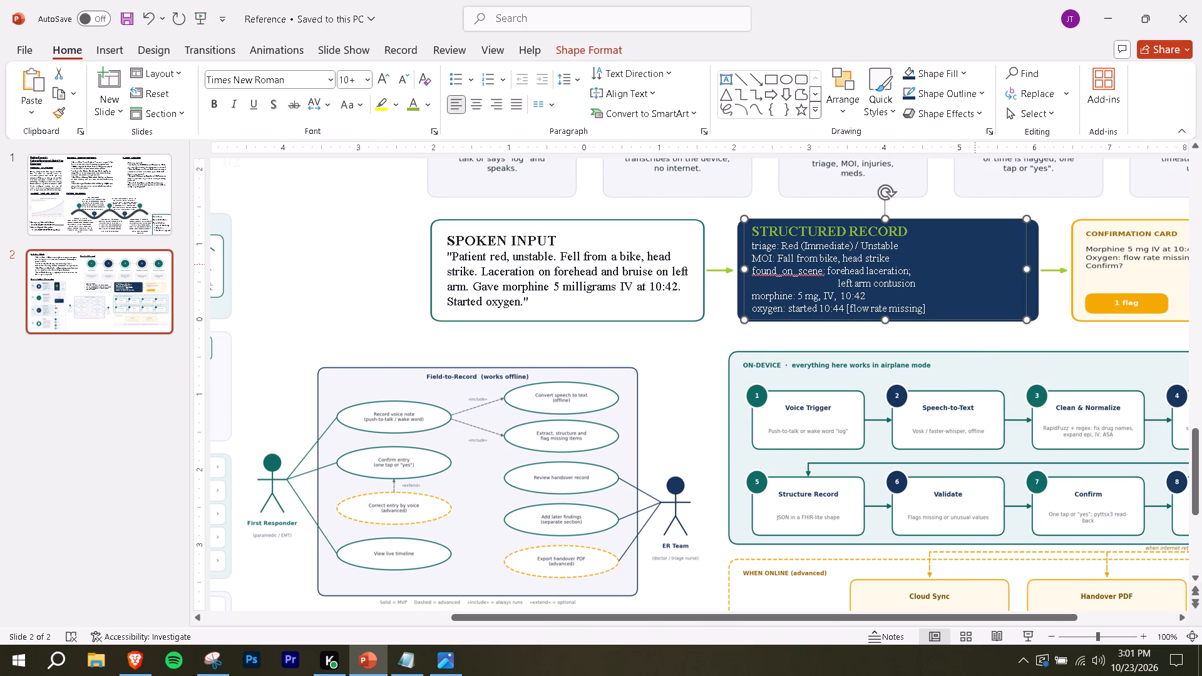
{"action": "key", "text": "Right"}
Nudge the On-Device workflow diagram slightly to the right.
{"action": "left_click", "coordinate": [718, 404]}
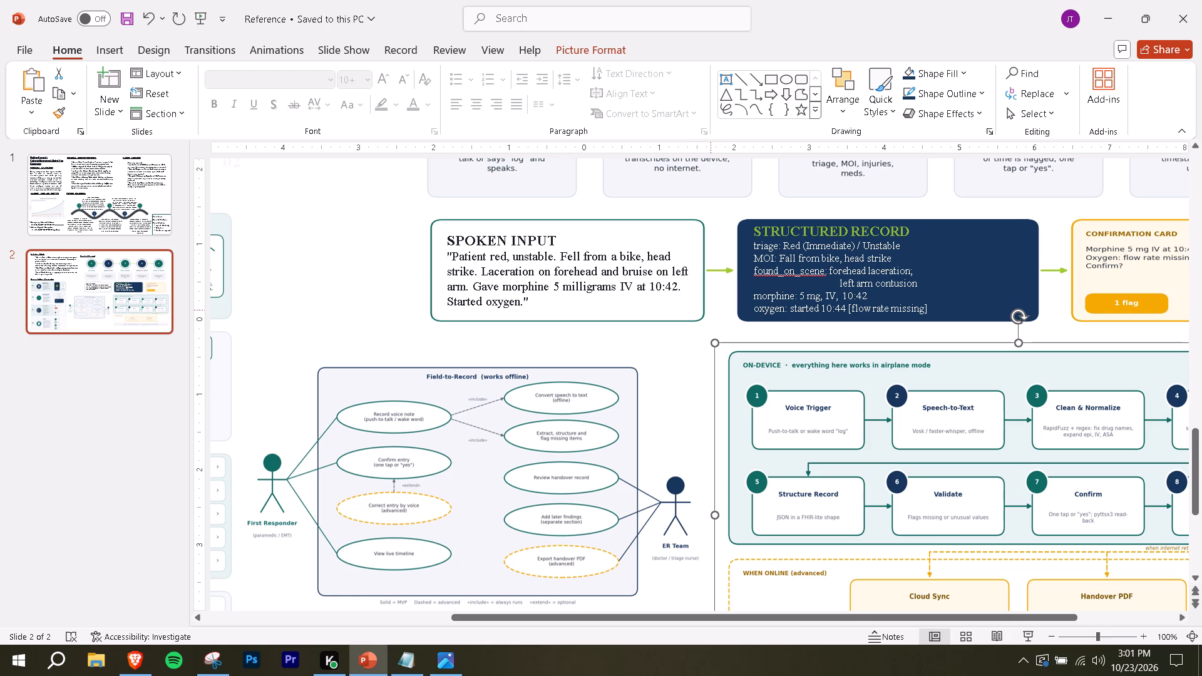
{"action": "key", "text": "Right"}
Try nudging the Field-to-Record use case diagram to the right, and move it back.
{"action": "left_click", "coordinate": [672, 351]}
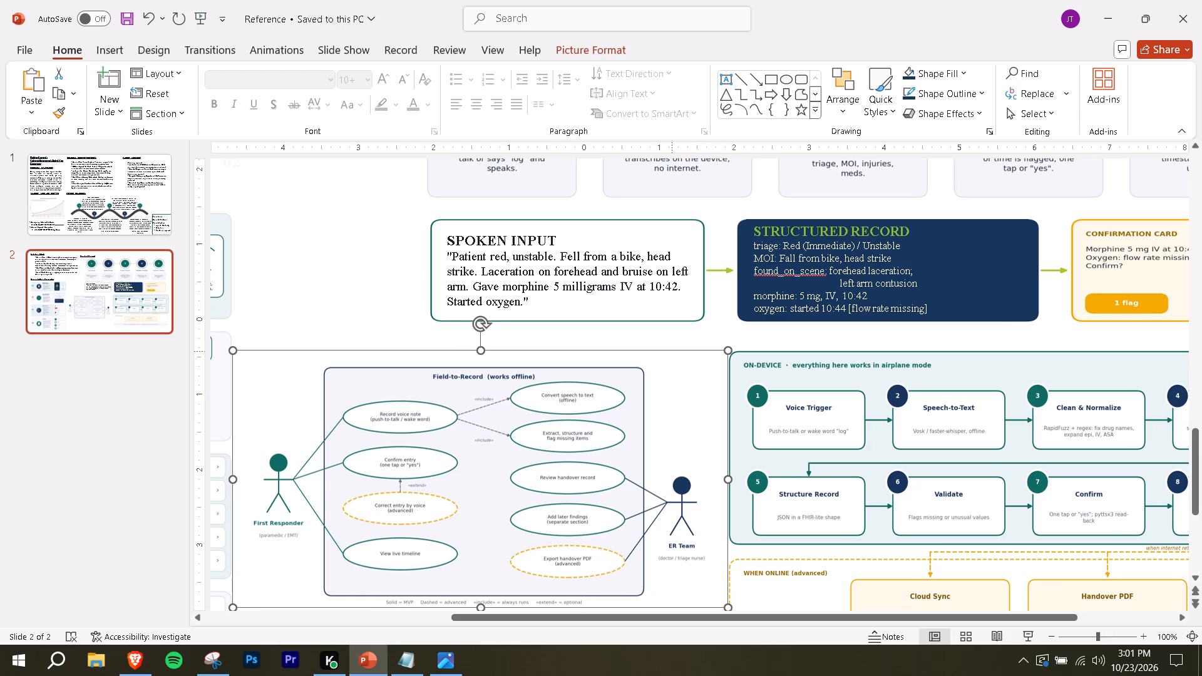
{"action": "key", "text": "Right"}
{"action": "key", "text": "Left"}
Examine the three demo cards and the overall layout of slide 2, both close up and as a whole.
{"action": "left_click_drag", "start_coordinate": [762, 619], "coordinate": [765, 620]}
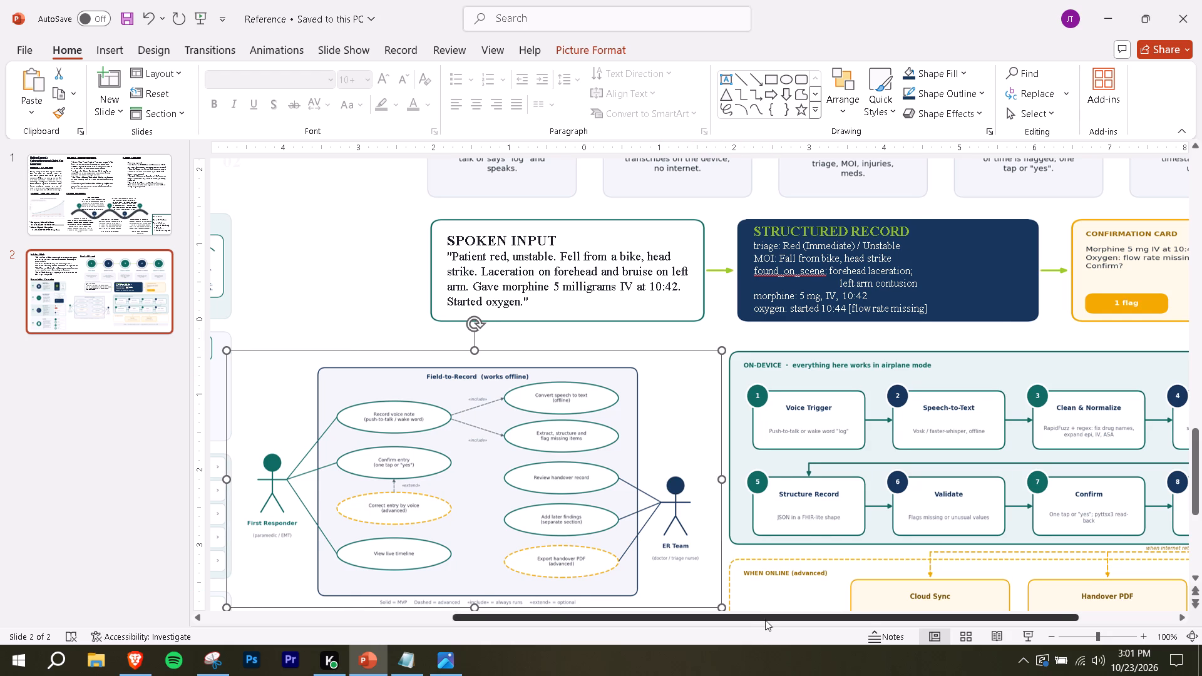
{"action": "left_click_drag", "start_coordinate": [765, 620], "coordinate": [894, 627]}
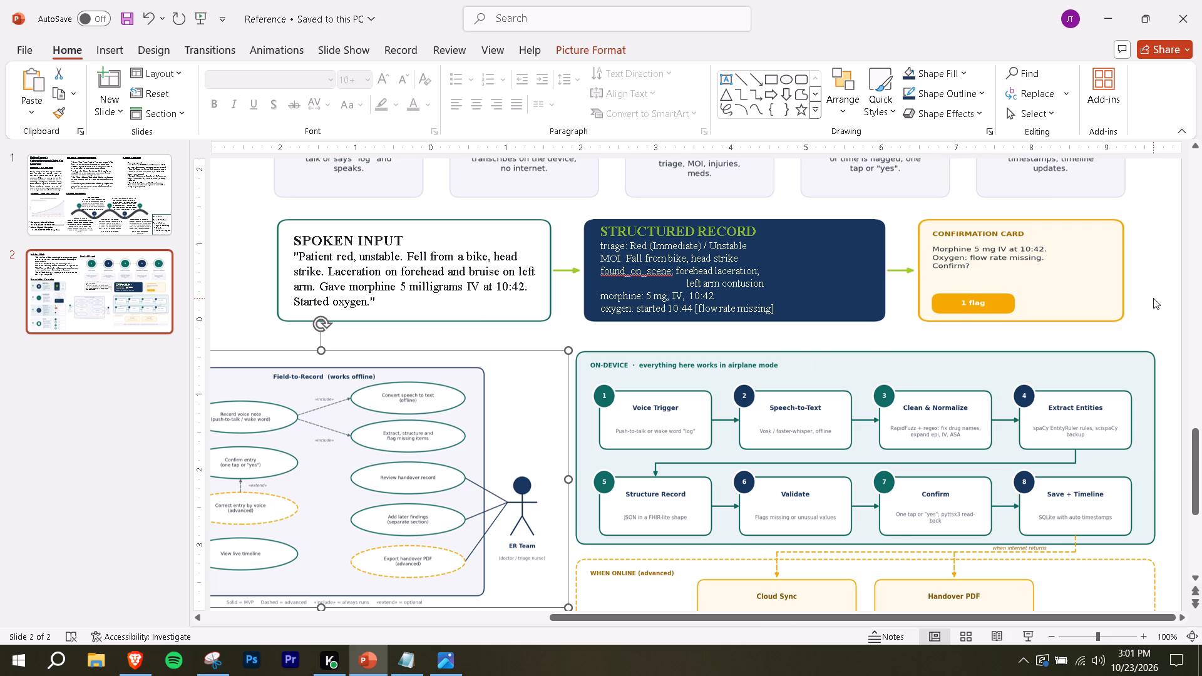
{"action": "left_click", "coordinate": [1153, 298]}
{"action": "scroll", "coordinate": [1153, 298], "scroll_direction": "down", "scroll_amount": 2, "text": "ctrl"}
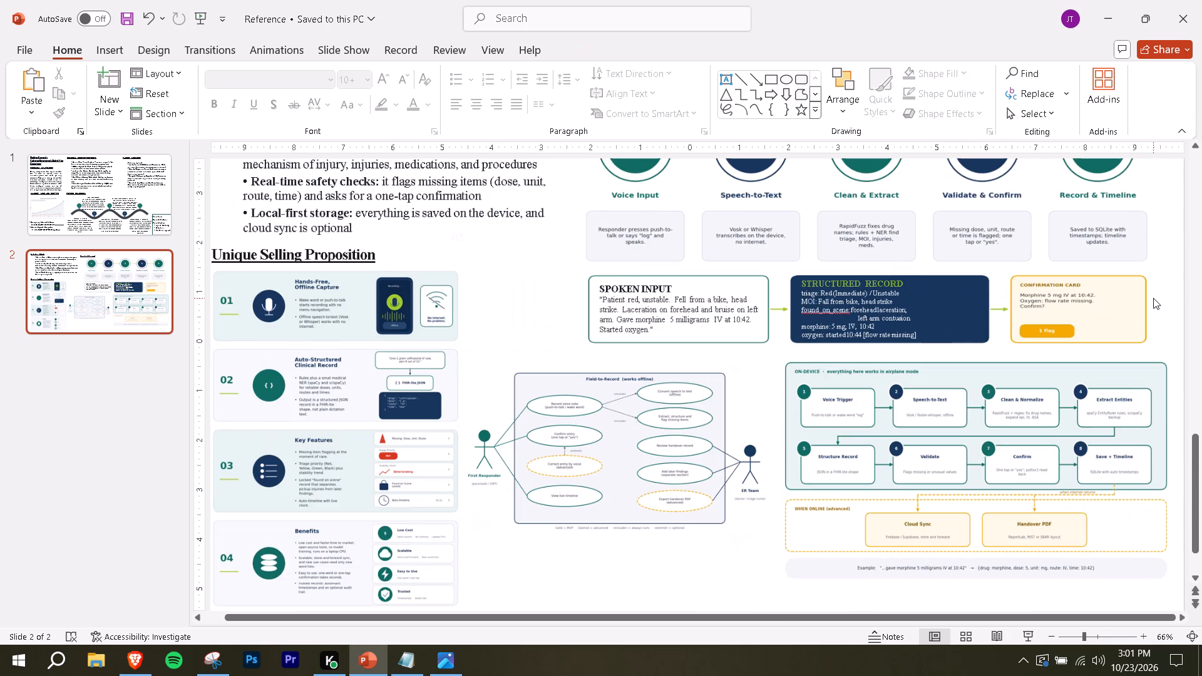
{"action": "scroll", "coordinate": [1153, 298], "scroll_direction": "down", "scroll_amount": 1, "text": "ctrl"}
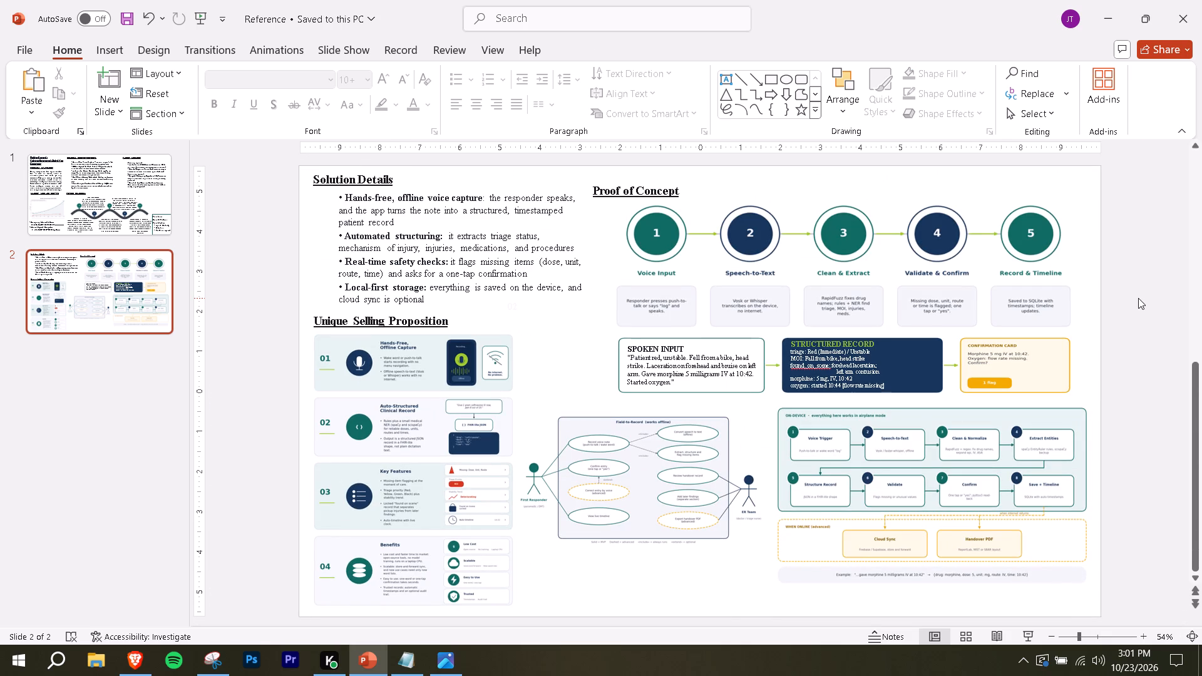
{"action": "left_click", "coordinate": [1138, 298]}
{"action": "left_click", "coordinate": [856, 360]}
{"action": "left_click", "coordinate": [851, 358]}
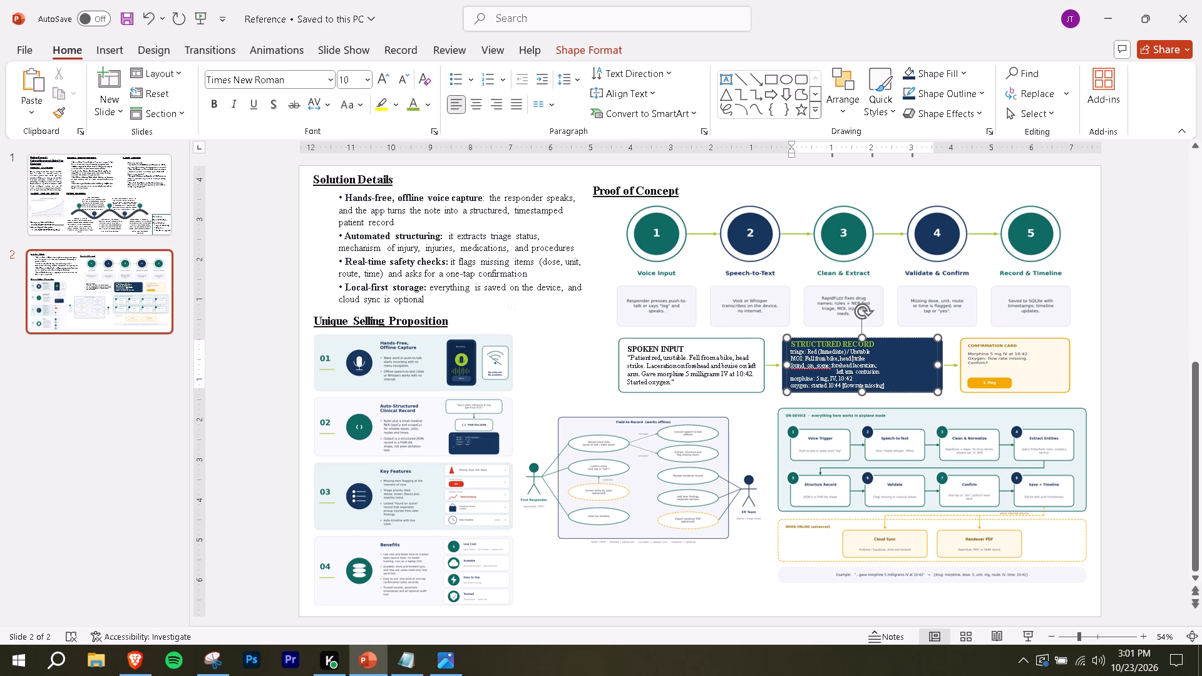
{"action": "scroll", "coordinate": [895, 356], "scroll_direction": "up", "scroll_amount": 3, "text": "ctrl"}
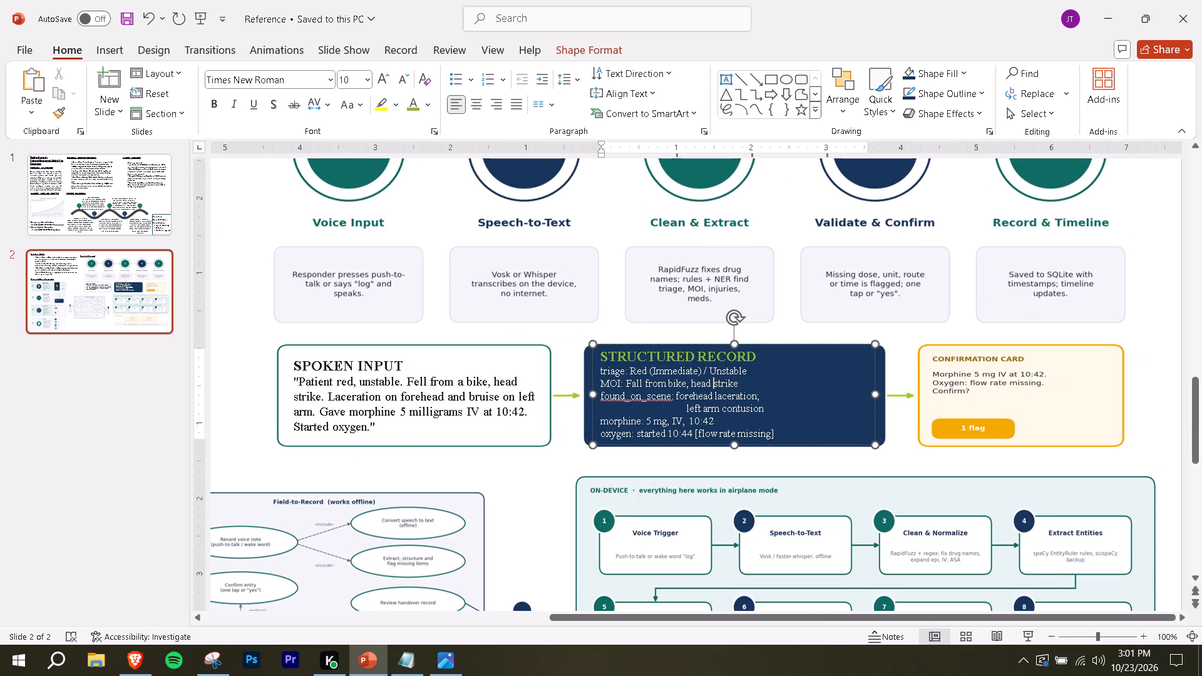
{"action": "scroll", "coordinate": [853, 367], "scroll_direction": "down", "scroll_amount": 3, "text": "ctrl"}
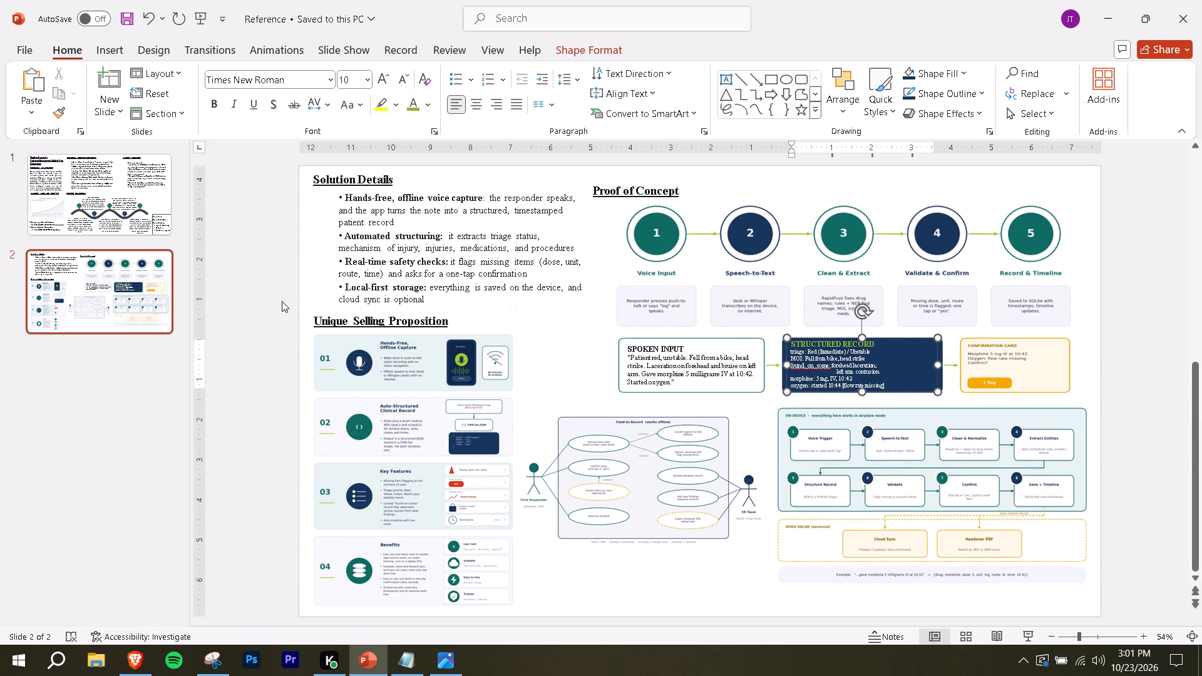
Save a copy of the presentation in the Downloads folder as test 1.pdf, with PowerPoint Presentation as the file type.
{"action": "left_click", "coordinate": [11, 48]}
{"action": "left_click", "coordinate": [84, 281]}
{"action": "left_click", "coordinate": [426, 172]}
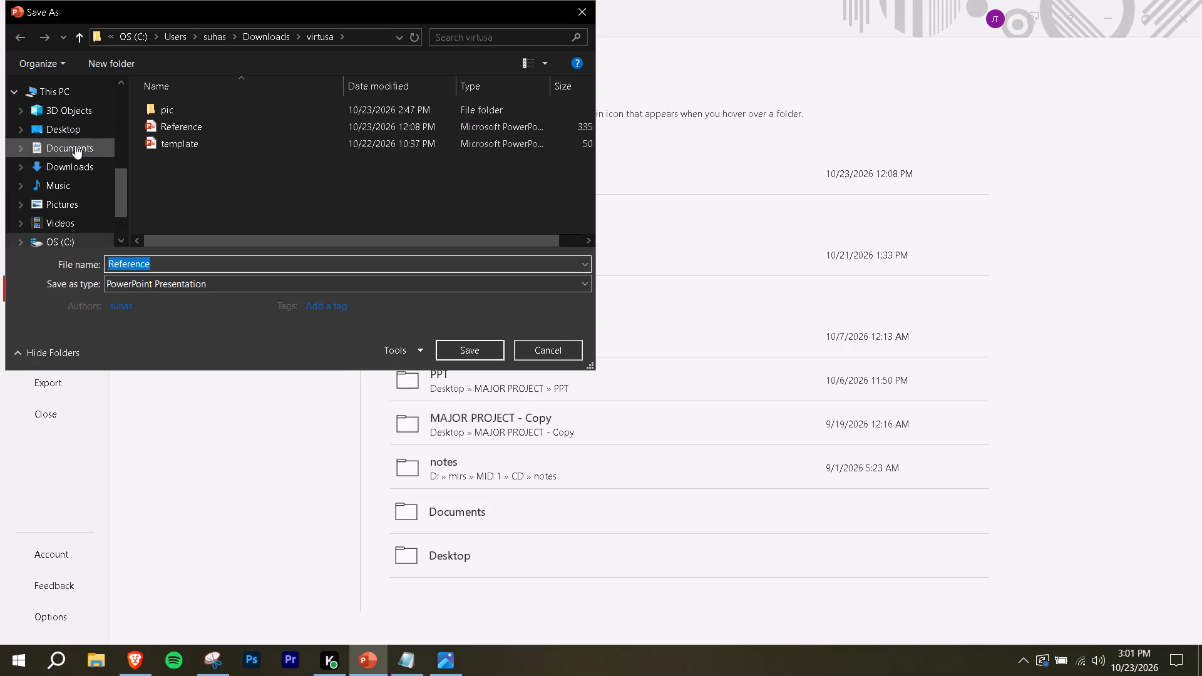
{"action": "left_click", "coordinate": [80, 130]}
{"action": "left_click", "coordinate": [73, 146]}
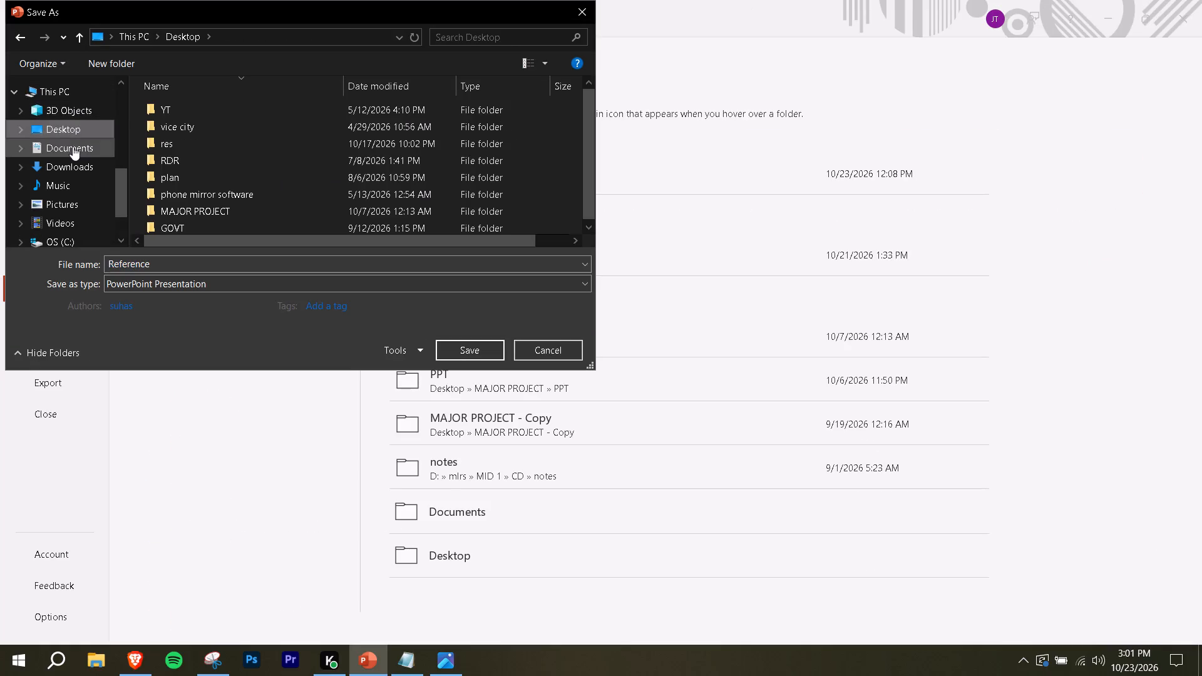
{"action": "left_click", "coordinate": [71, 165]}
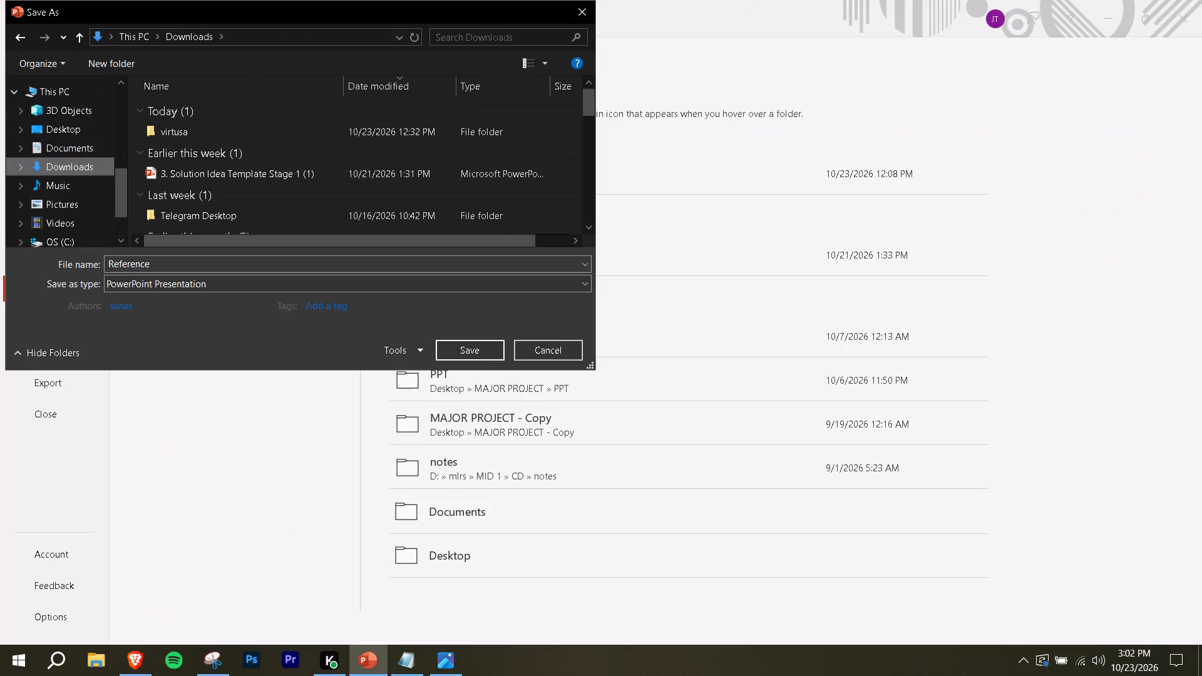
{"action": "left_click", "coordinate": [203, 260]}
{"action": "type", "text": "test"}
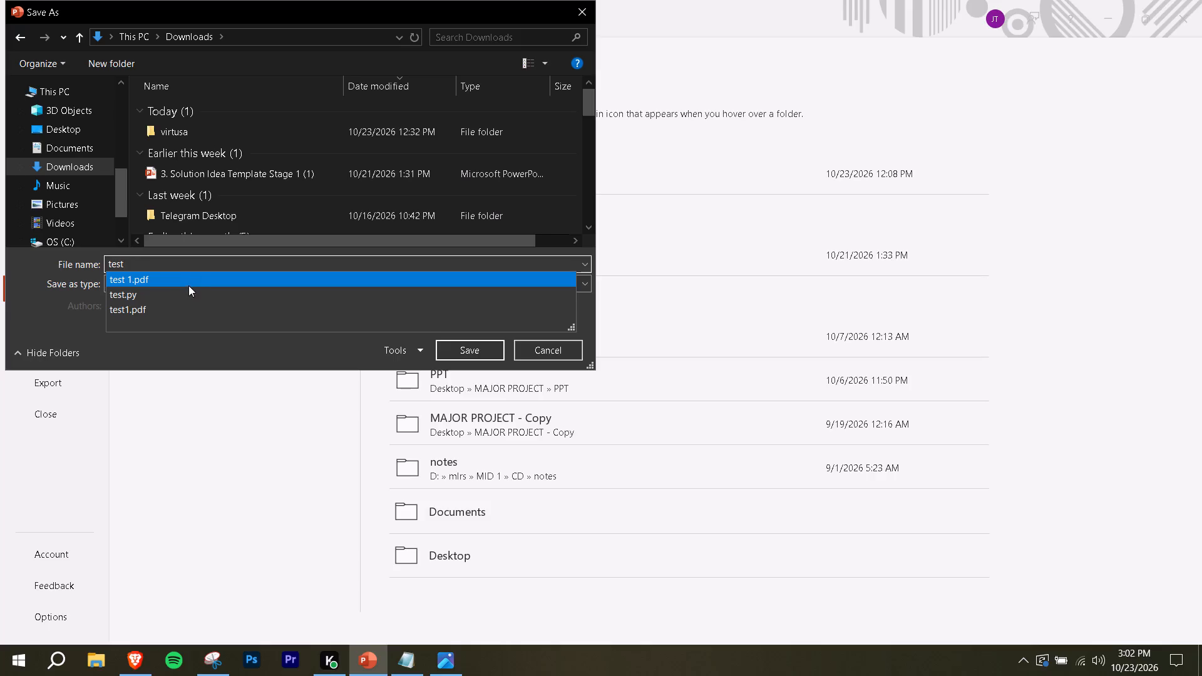
{"action": "left_click", "coordinate": [190, 282]}
{"action": "left_click", "coordinate": [220, 277]}
{"action": "left_click", "coordinate": [273, 250]}
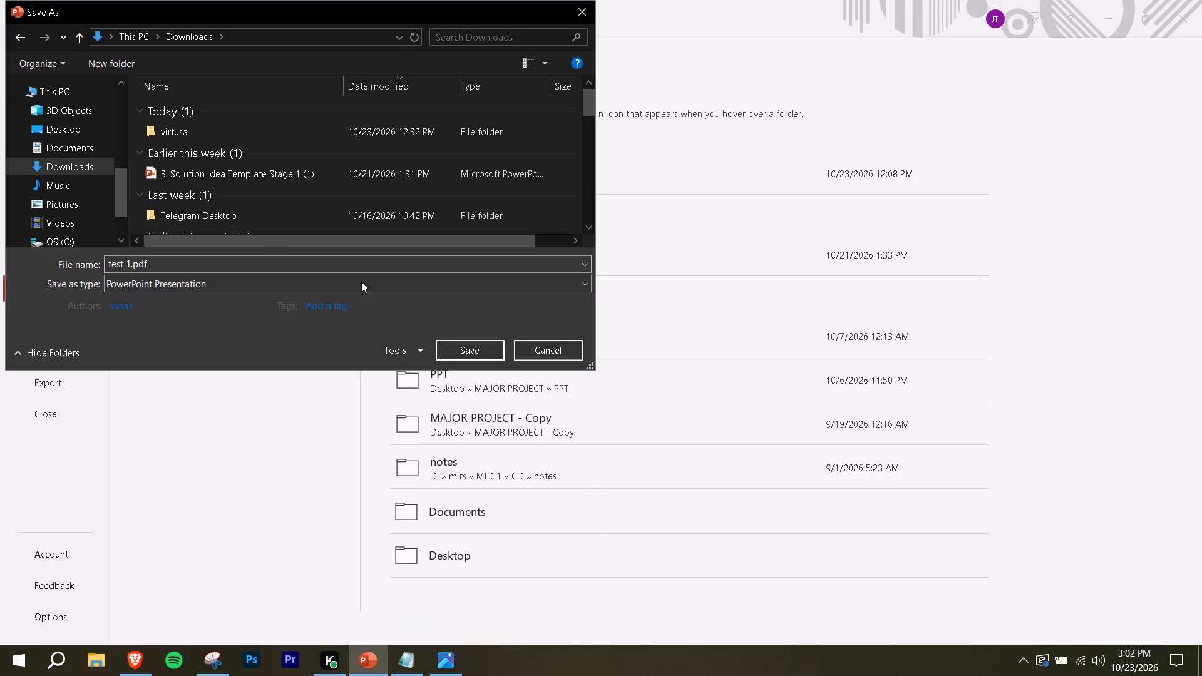
{"action": "left_click", "coordinate": [462, 352]}
{"action": "left_click", "coordinate": [649, 337]}
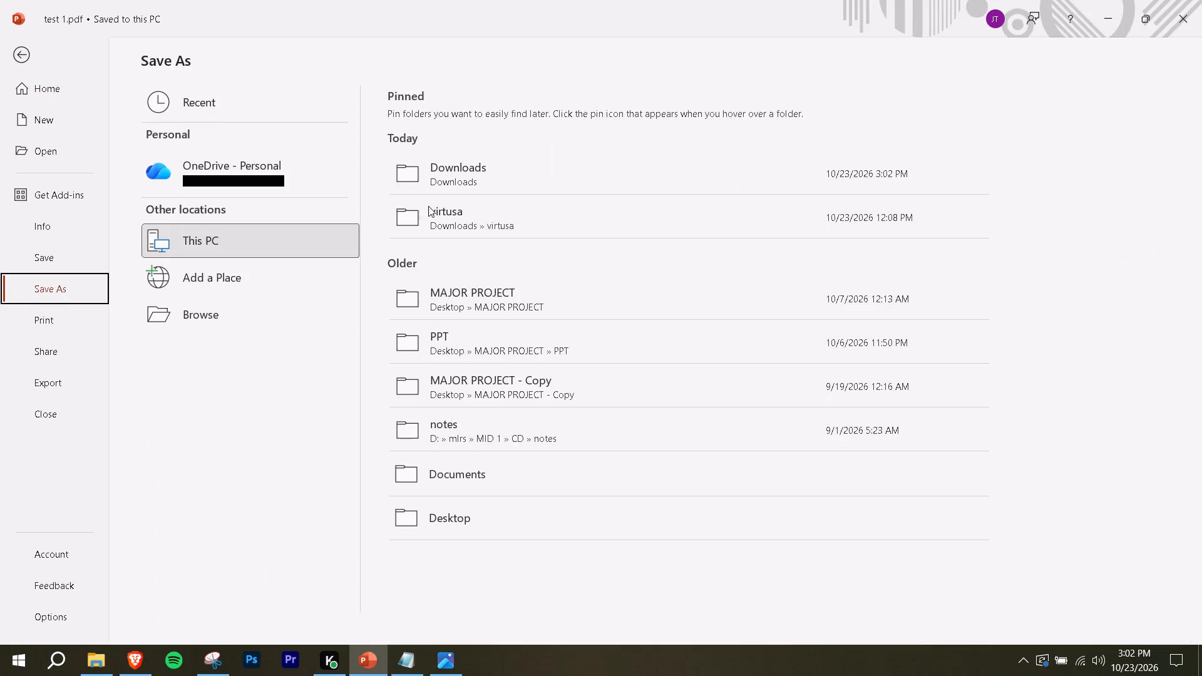
{"action": "left_click", "coordinate": [532, 174]}
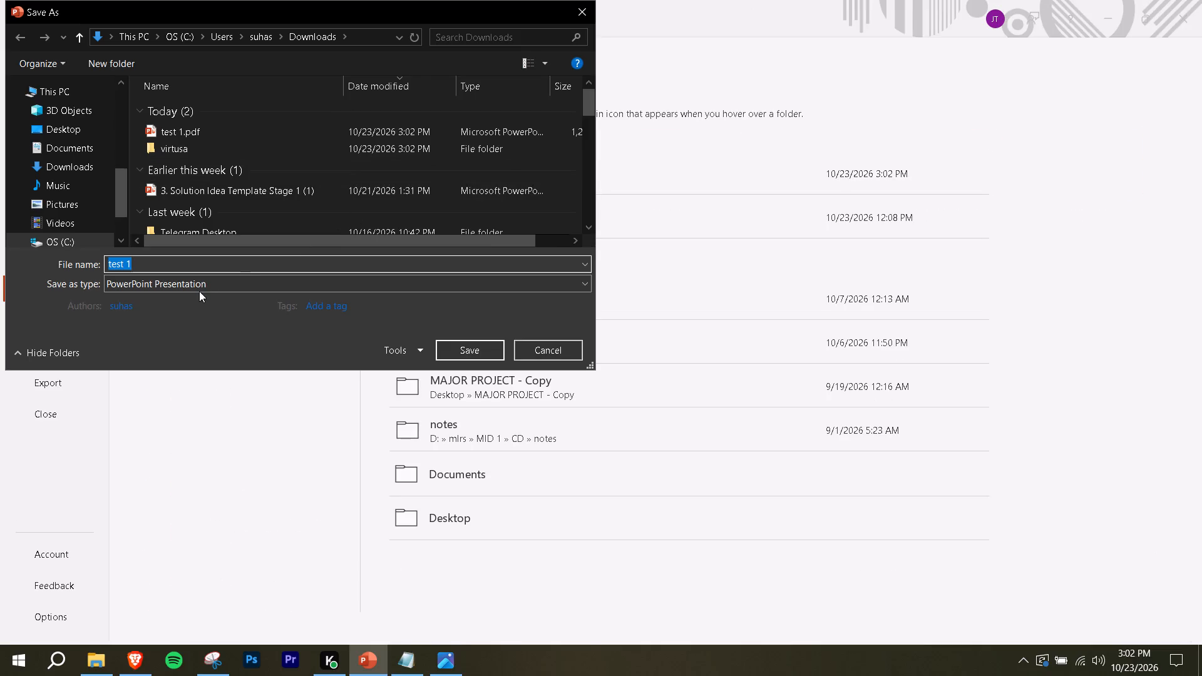
{"action": "left_click", "coordinate": [205, 279]}
{"action": "left_click", "coordinate": [186, 339]}
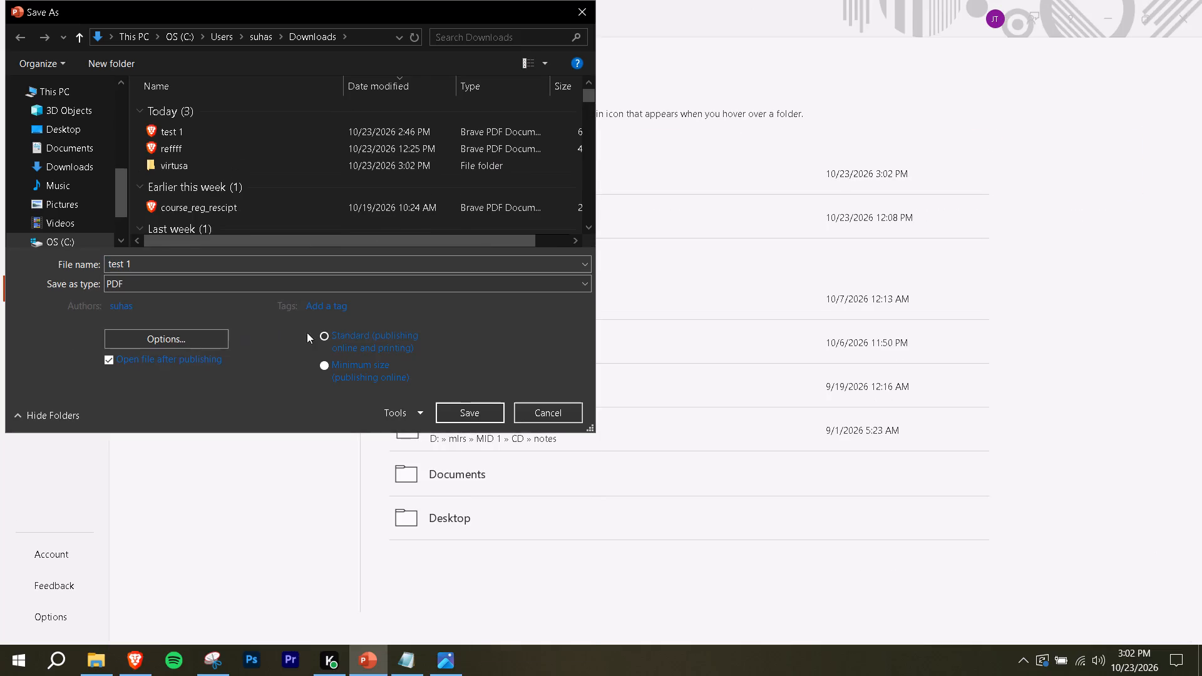
{"action": "left_click", "coordinate": [485, 404]}
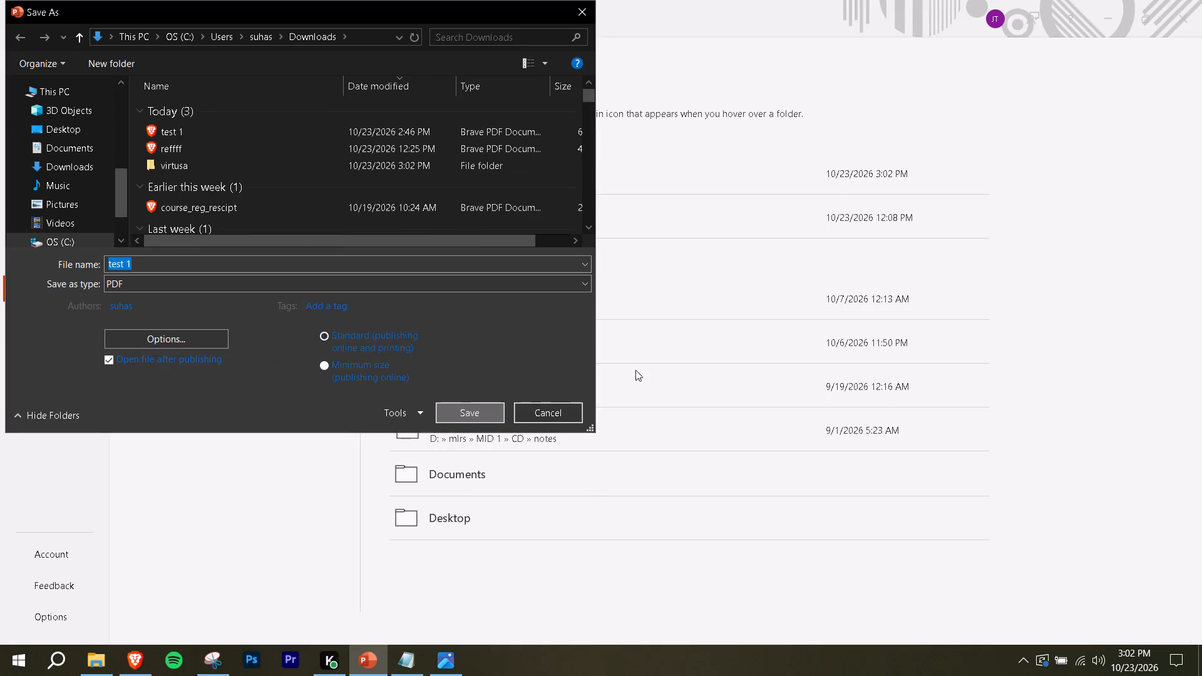
{"action": "left_click", "coordinate": [650, 337]}
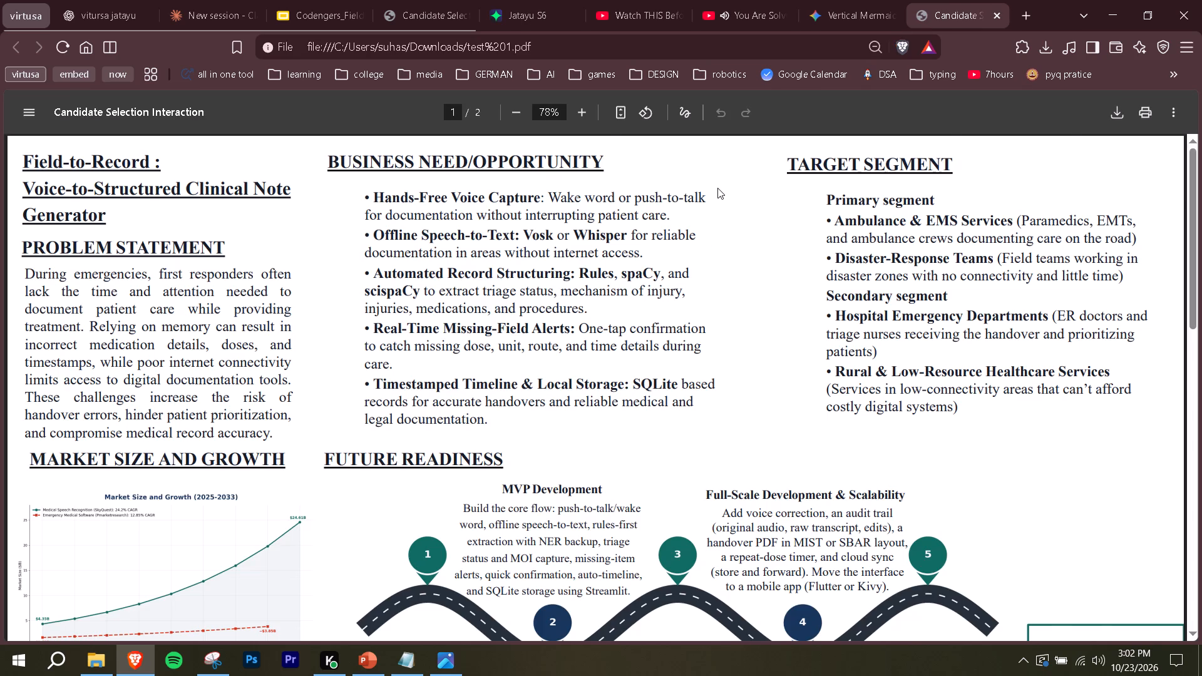
Check page 1 of the new PDF, switch to PowerPoint and nudge slide 1's team details box slightly left and up.
{"action": "scroll", "coordinate": [717, 188], "scroll_direction": "down", "scroll_amount": 3}
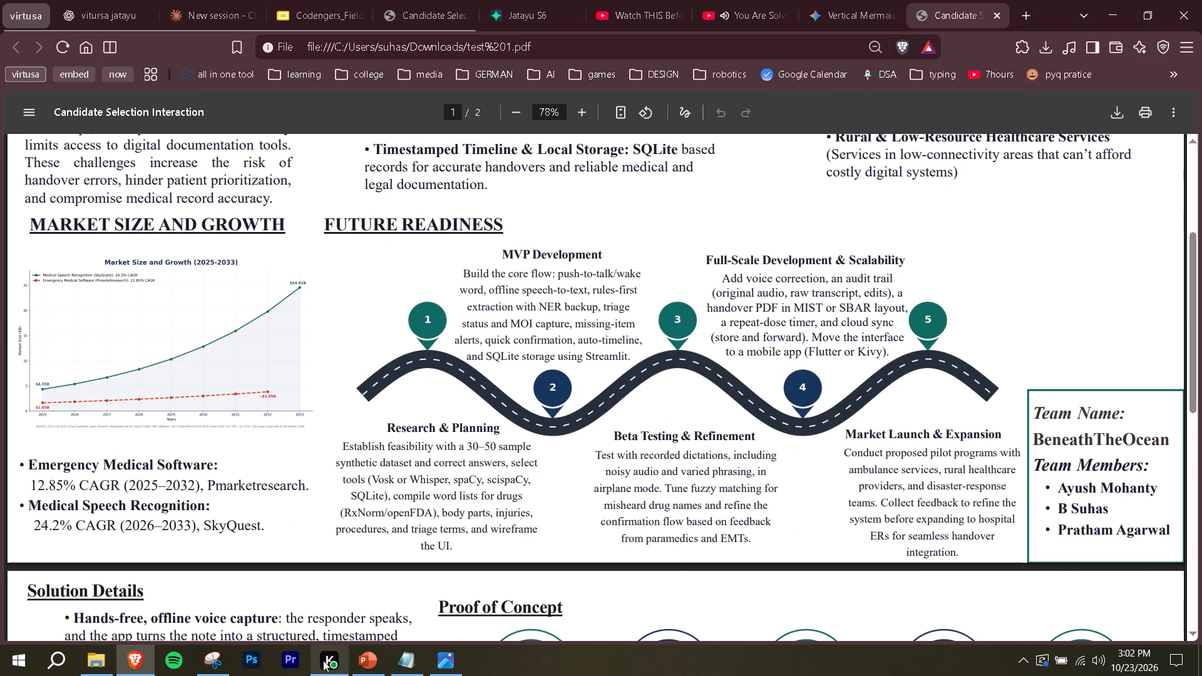
{"action": "left_click", "coordinate": [361, 650]}
{"action": "left_click", "coordinate": [169, 190]}
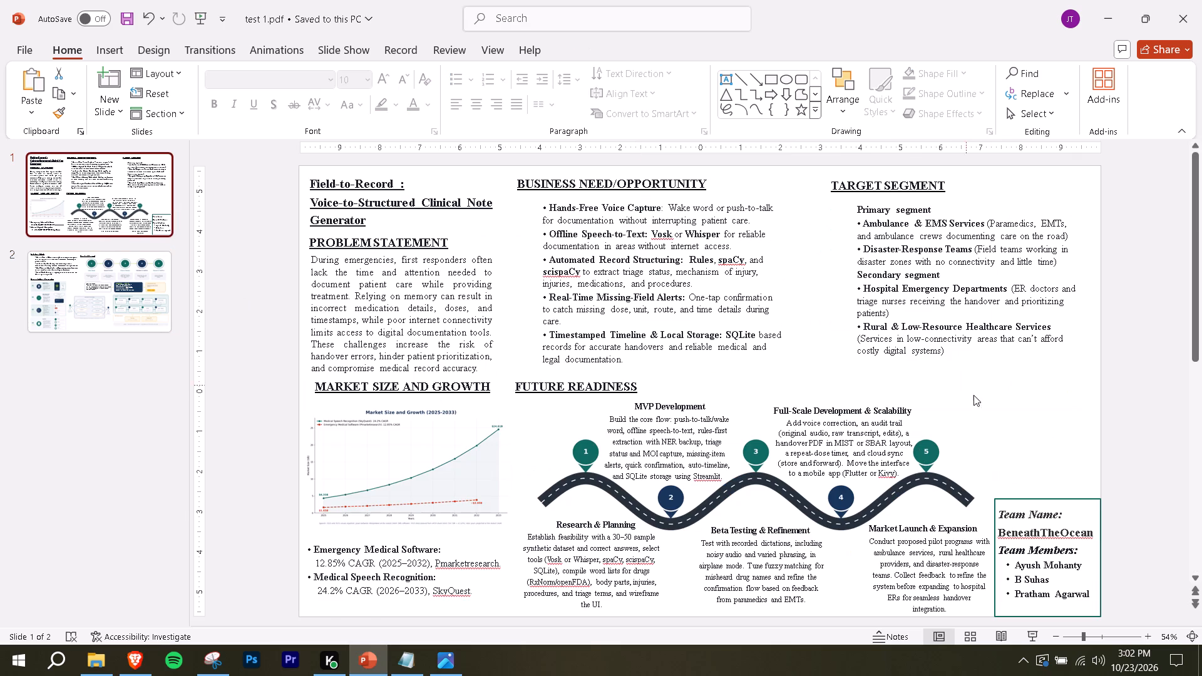
{"action": "left_click", "coordinate": [1038, 499]}
{"action": "key", "text": "Left"}
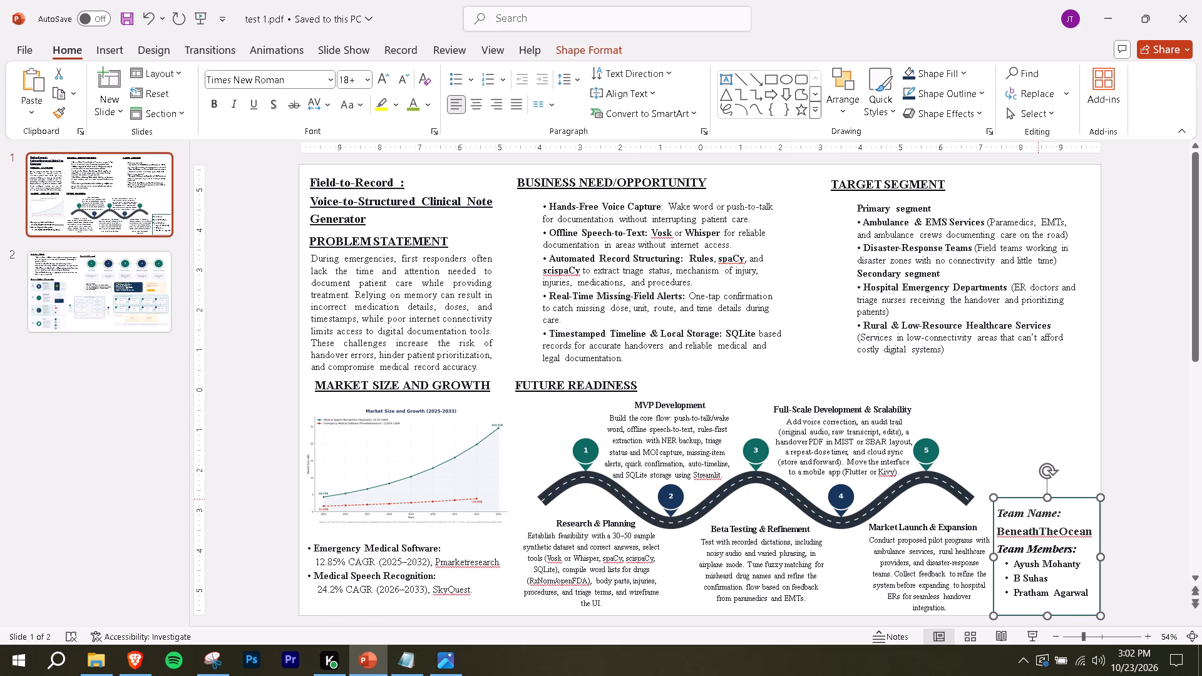
{"action": "key", "text": "Left"}
{"action": "key", "text": "Right"}
{"action": "key", "text": "Right"}
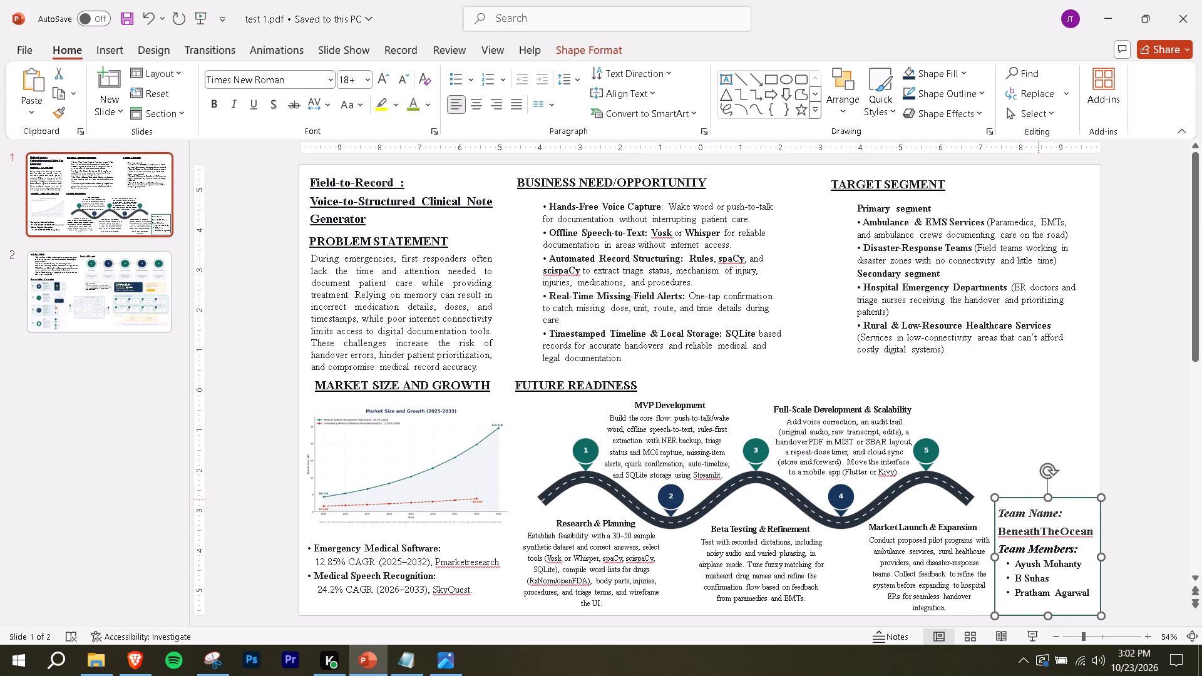
{"action": "key", "text": "Up"}
{"action": "key", "text": "Up"}
{"action": "key", "text": "Down"}
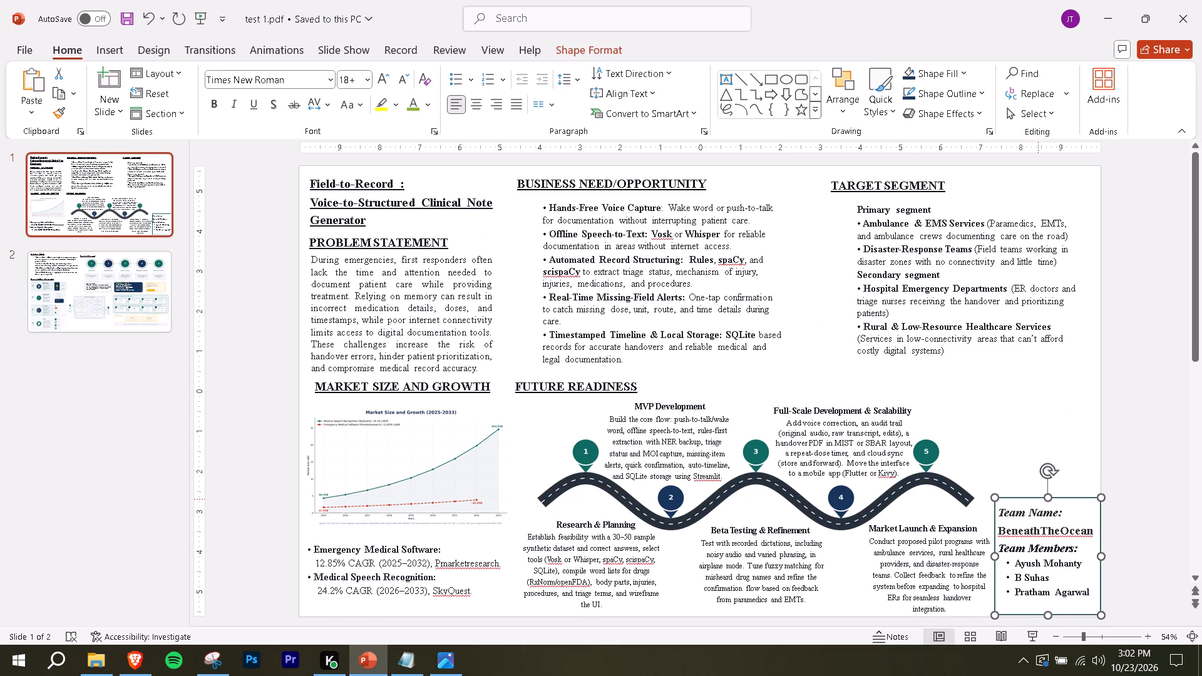
{"action": "key", "text": "Left"}
{"action": "left_click", "coordinate": [1151, 491]}
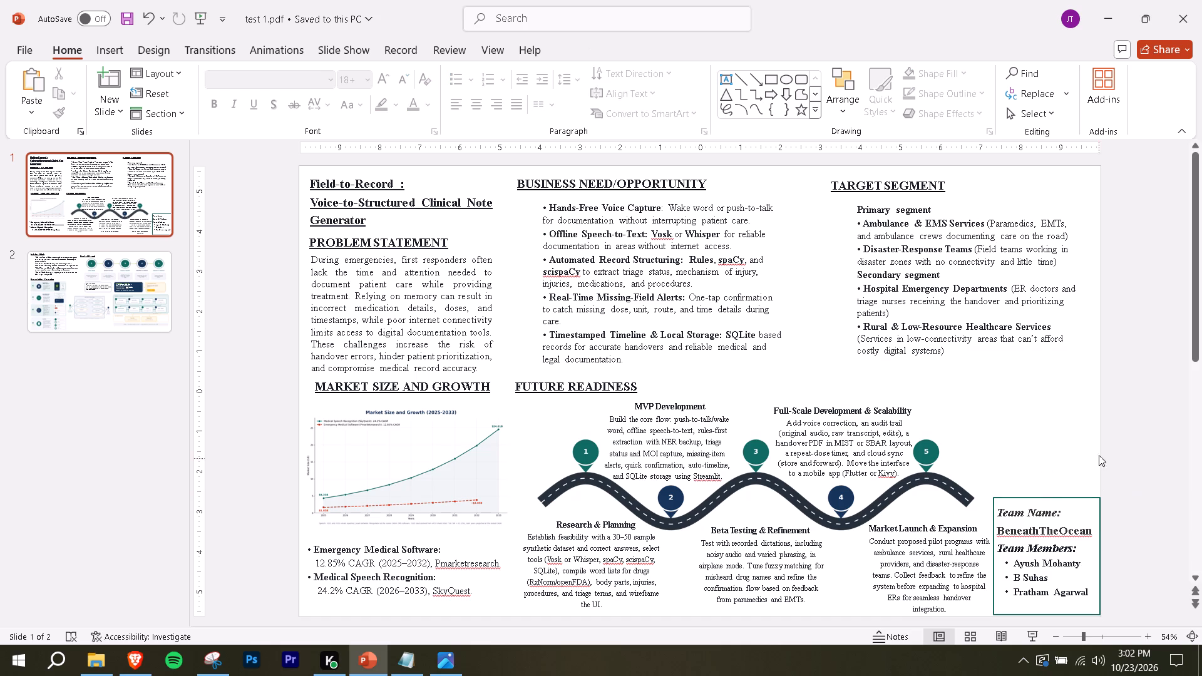
Nudge the team details box slightly down to line up with the slide's bottom edge.
{"action": "left_click", "coordinate": [1085, 607]}
{"action": "key", "text": "Down"}
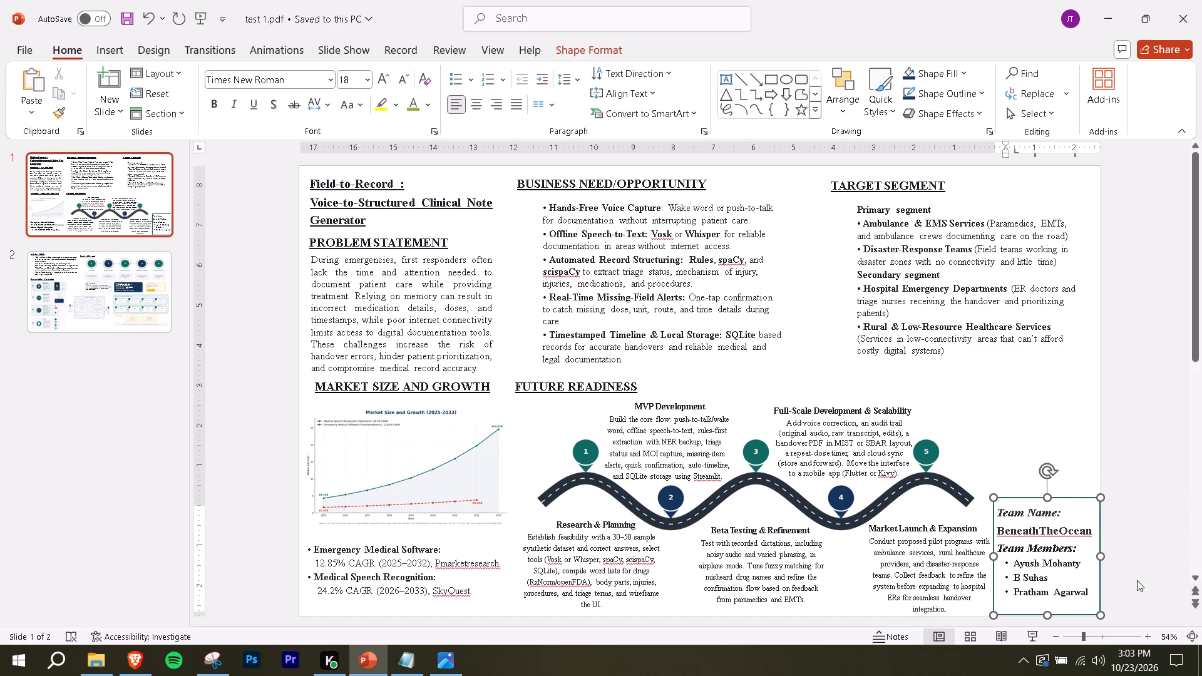
{"action": "left_click", "coordinate": [1097, 611]}
{"action": "key", "text": "Down"}
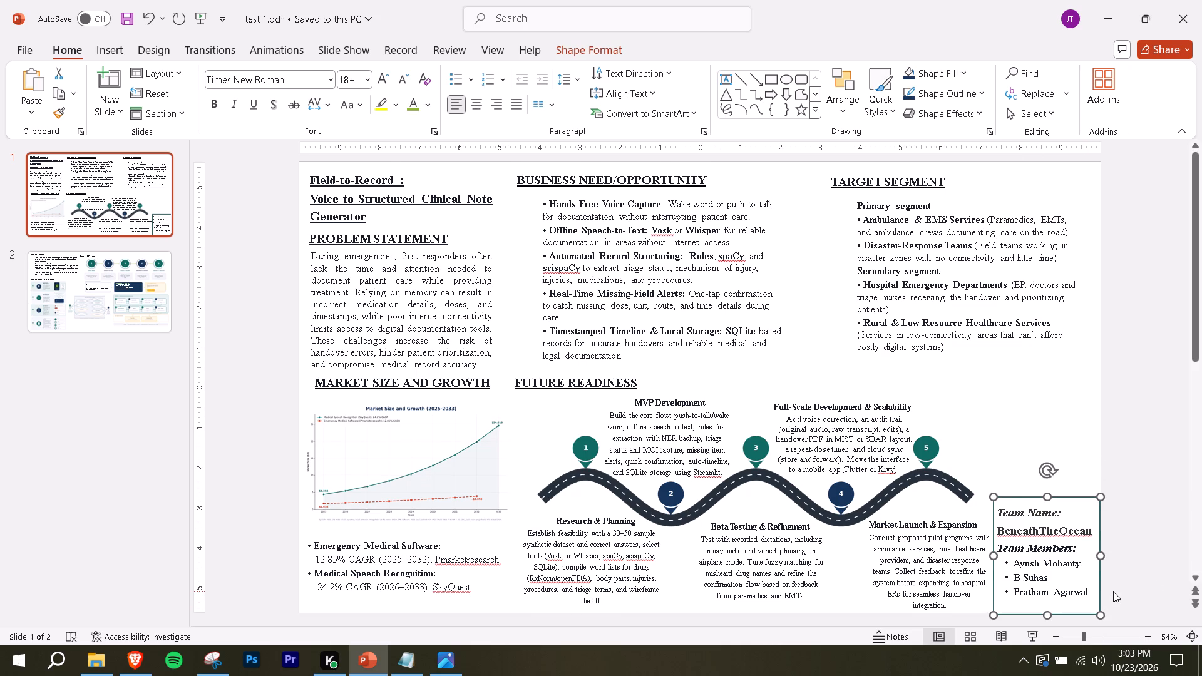
{"action": "key", "text": "Up"}
{"action": "left_click", "coordinate": [1120, 581]}
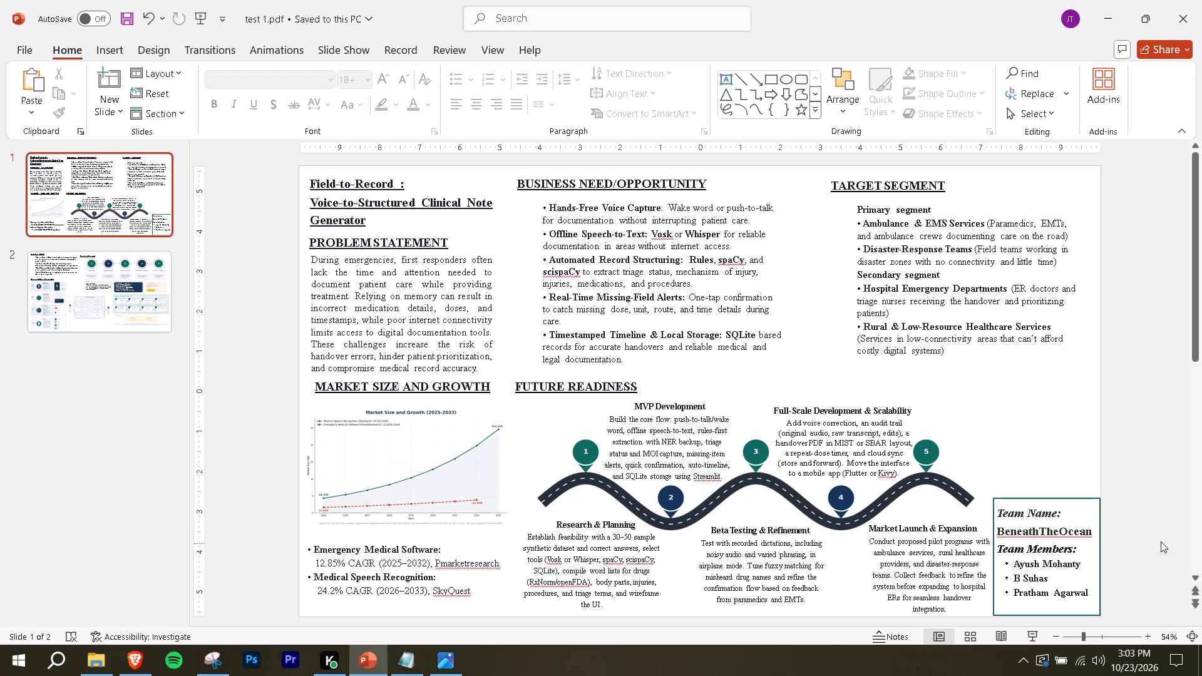
Set the outline weight of the team details box on slide 1 to 2¼ pt.
{"action": "left_click", "coordinate": [28, 311]}
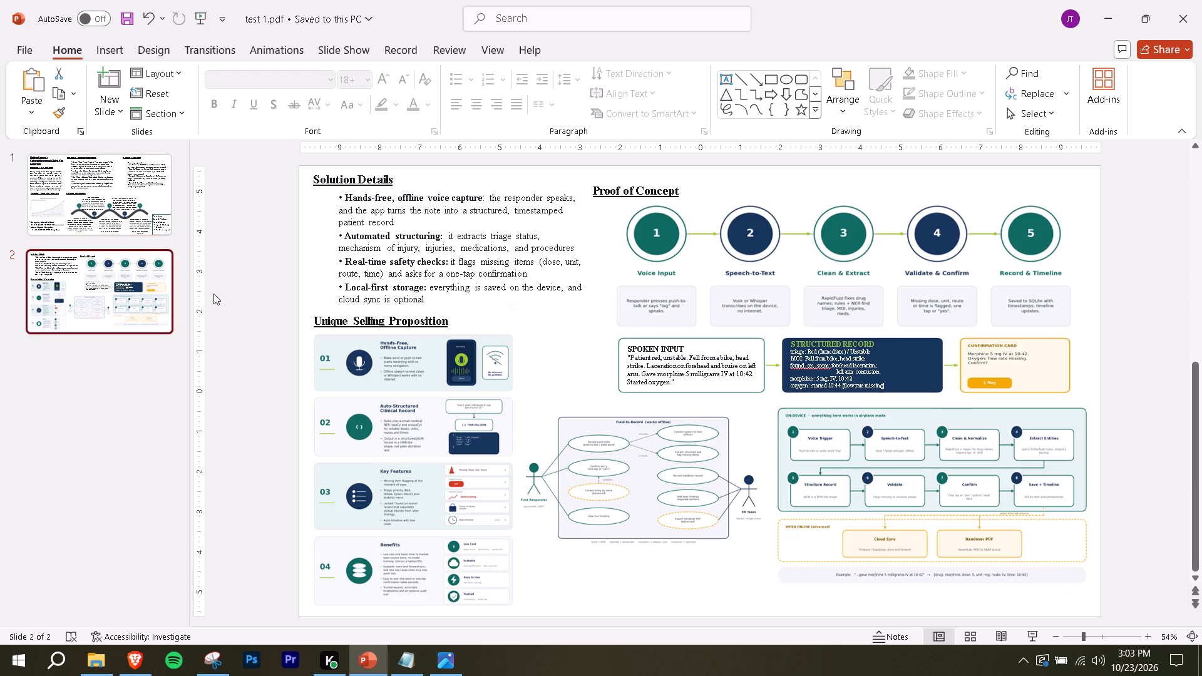
{"action": "left_click", "coordinate": [142, 215]}
{"action": "left_click", "coordinate": [1081, 510]}
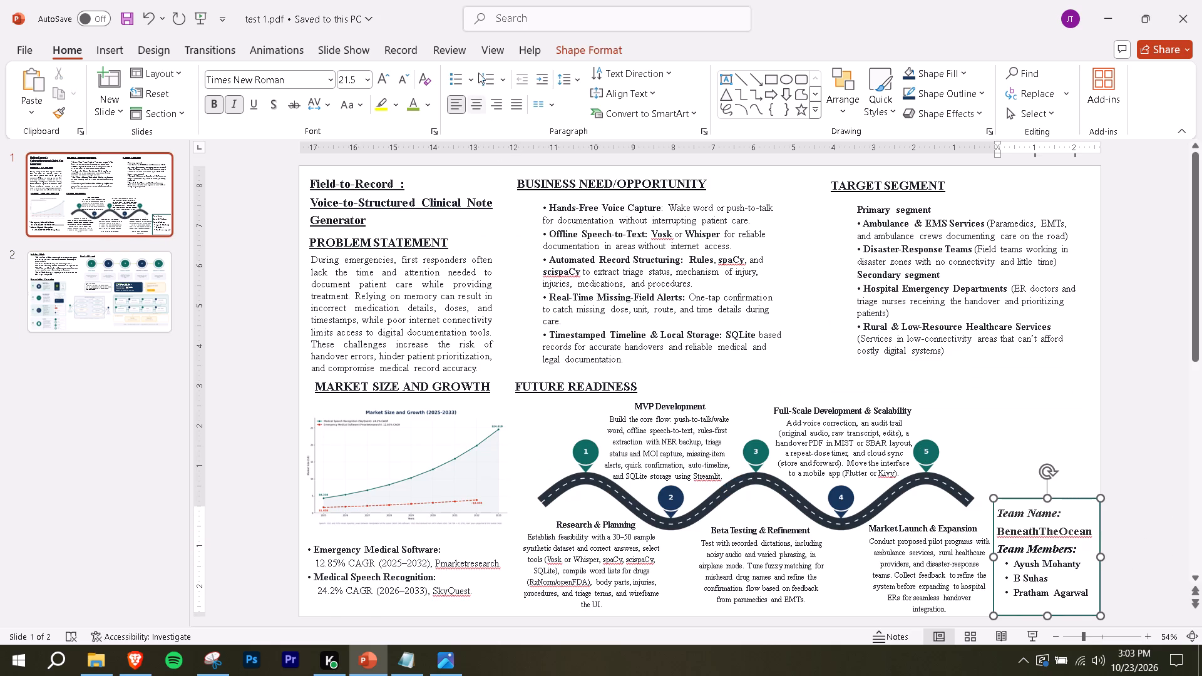
{"action": "left_click", "coordinate": [593, 47]}
{"action": "left_click", "coordinate": [460, 95]}
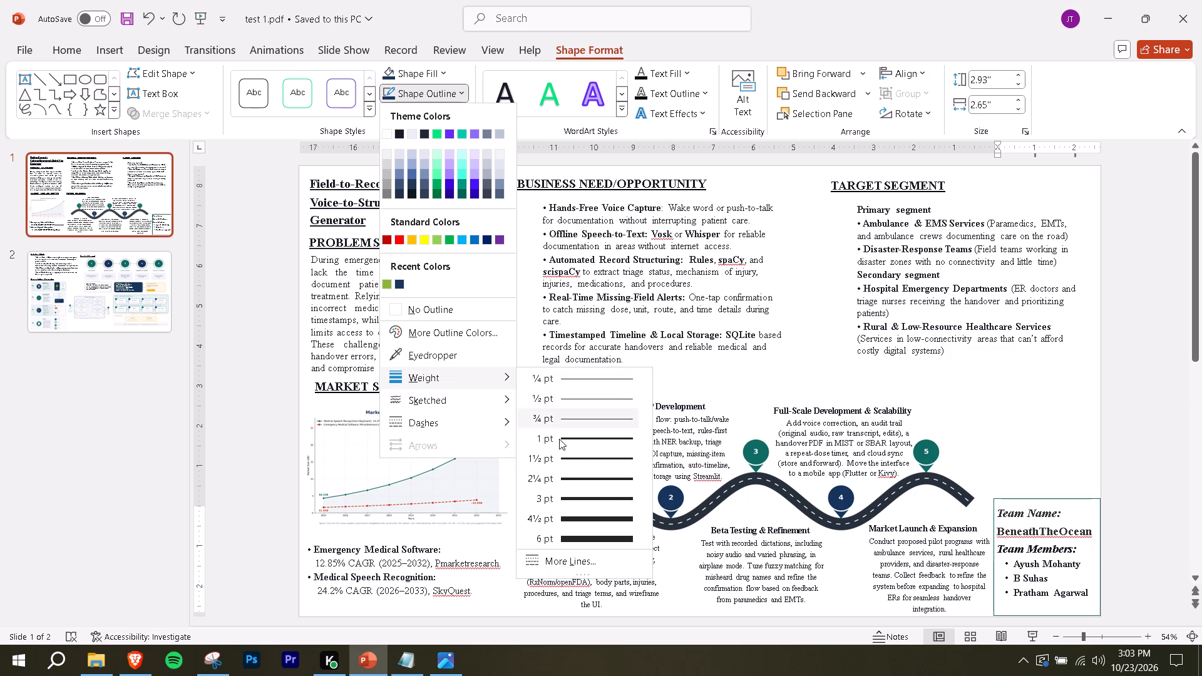
{"action": "left_click", "coordinate": [567, 484]}
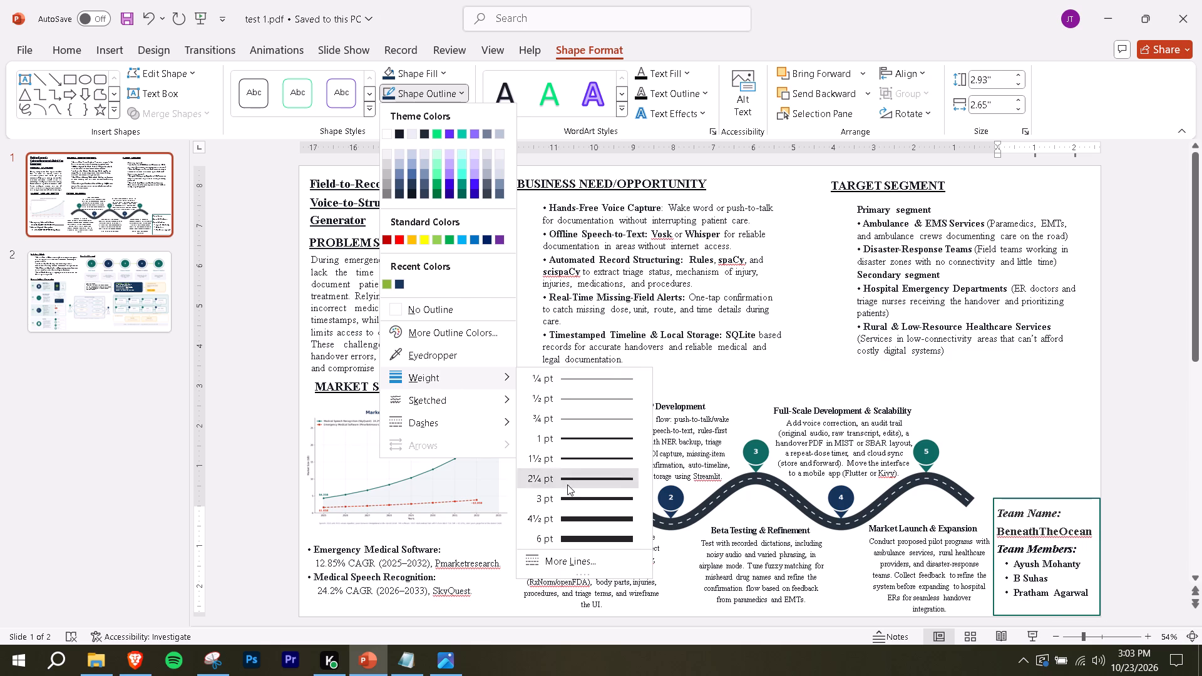
{"action": "left_click", "coordinate": [1161, 384]}
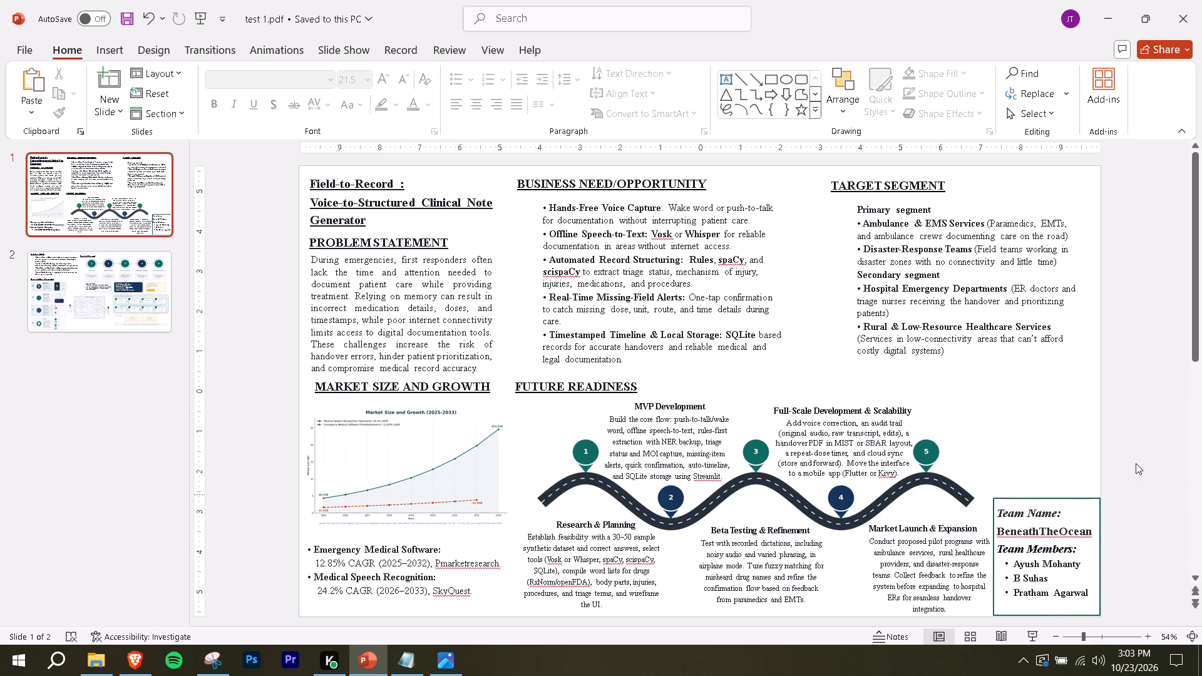
Switch to Brave and review page 2 of the test 1 PDF, covering the Proof of Concept and Unique Selling Proposition sections.
{"action": "left_click", "coordinate": [79, 285]}
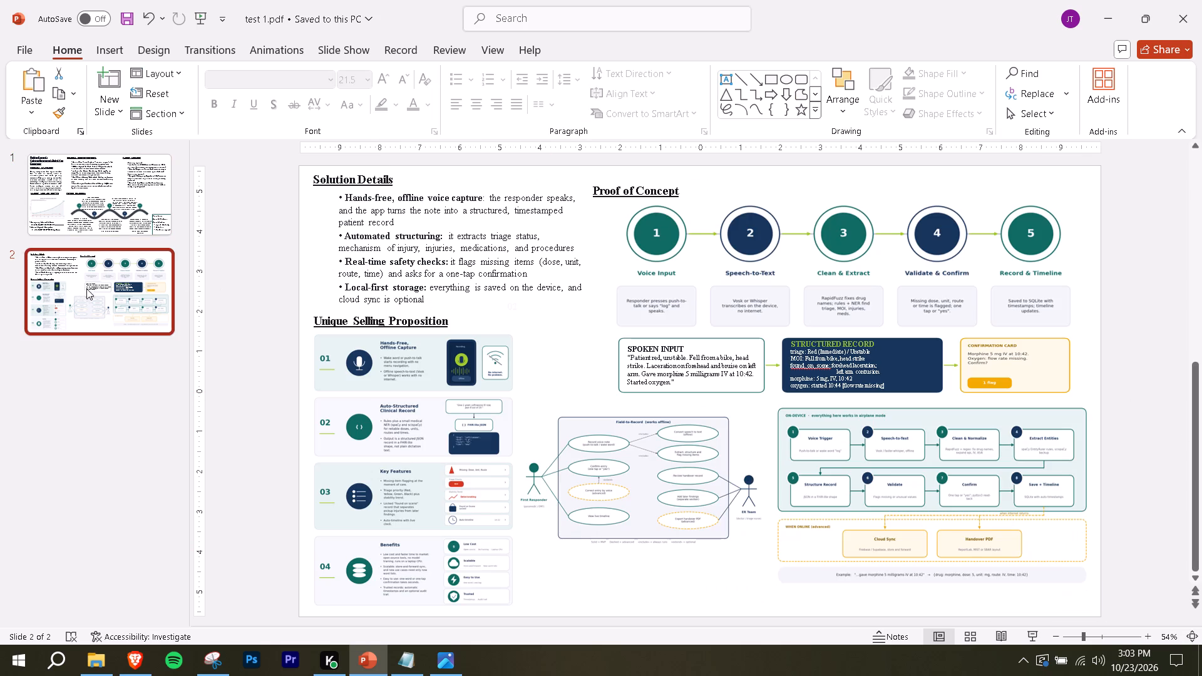
{"action": "left_click", "coordinate": [150, 663]}
{"action": "scroll", "coordinate": [327, 408], "scroll_direction": "down", "scroll_amount": 1}
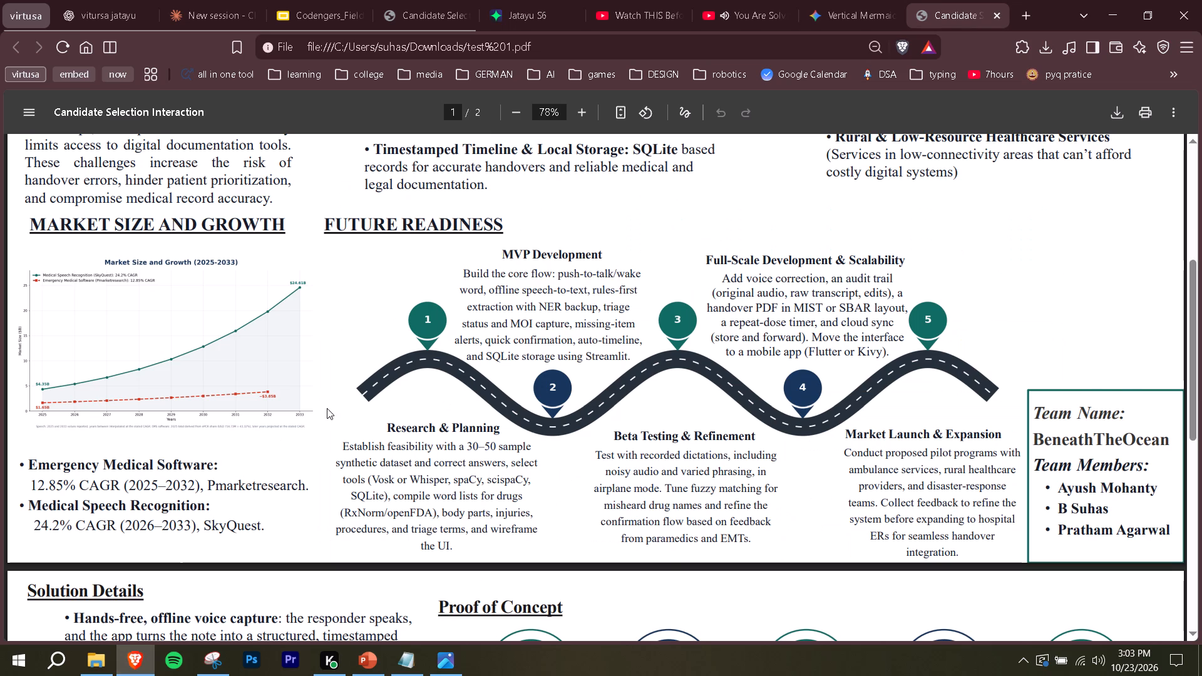
{"action": "scroll", "coordinate": [327, 408], "scroll_direction": "down", "scroll_amount": 5}
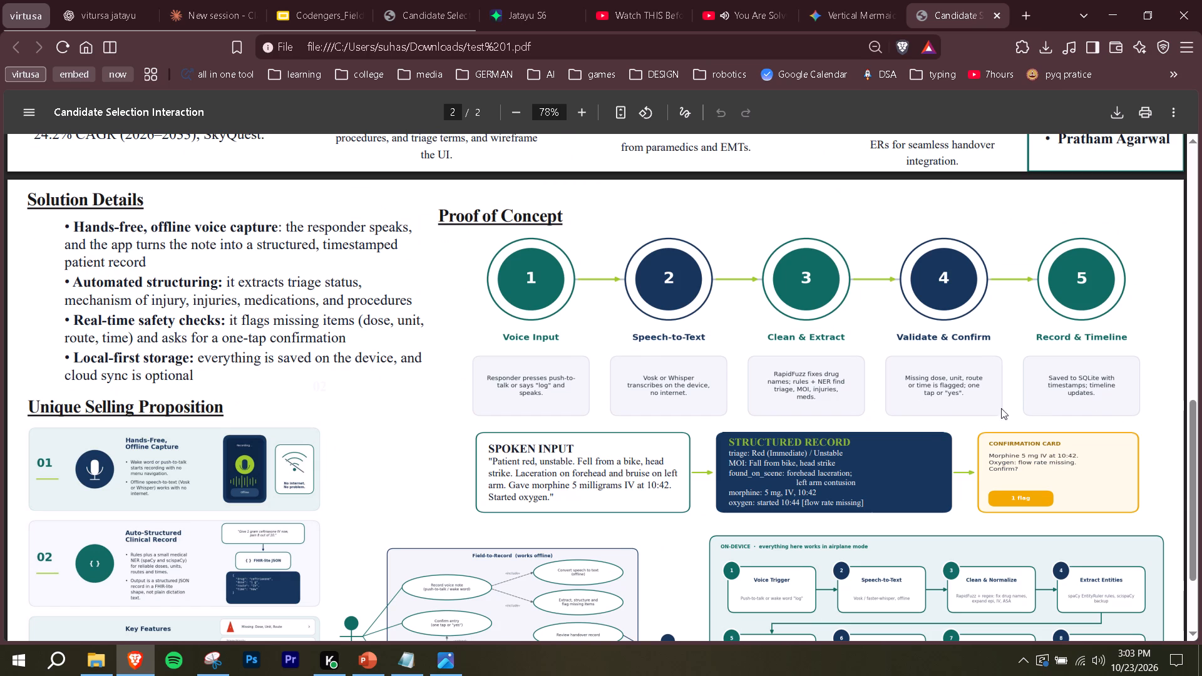
{"action": "scroll", "coordinate": [632, 349], "scroll_direction": "down", "scroll_amount": 1}
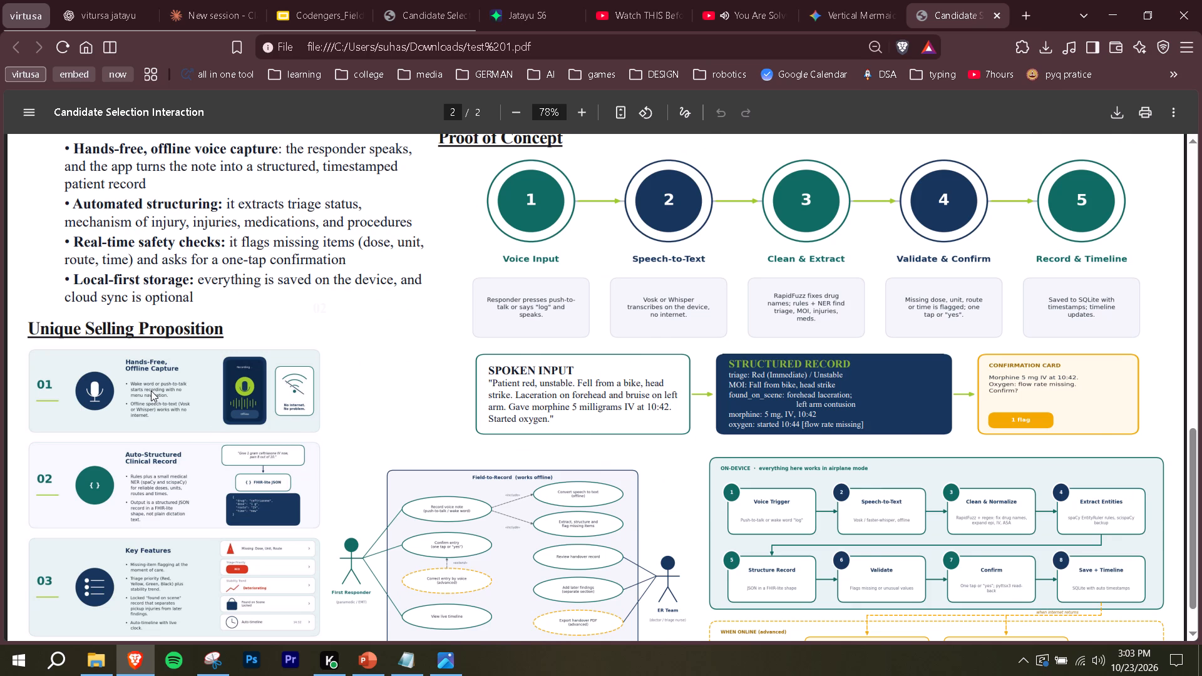
{"action": "scroll", "coordinate": [151, 396], "scroll_direction": "down", "scroll_amount": 5}
{"action": "scroll", "coordinate": [111, 360], "scroll_direction": "up", "scroll_amount": 1, "text": "ctrl"}
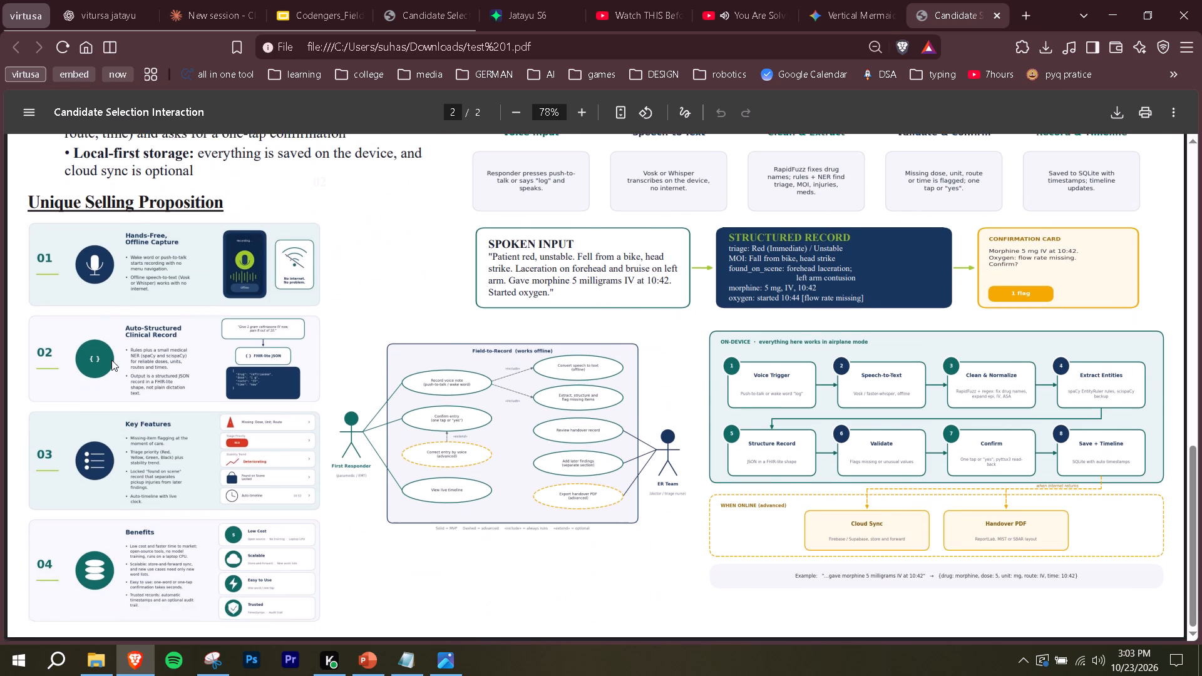
{"action": "scroll", "coordinate": [111, 360], "scroll_direction": "up", "scroll_amount": 4, "text": "ctrl"}
{"action": "scroll", "coordinate": [255, 364], "scroll_direction": "down", "scroll_amount": 4, "text": "ctrl"}
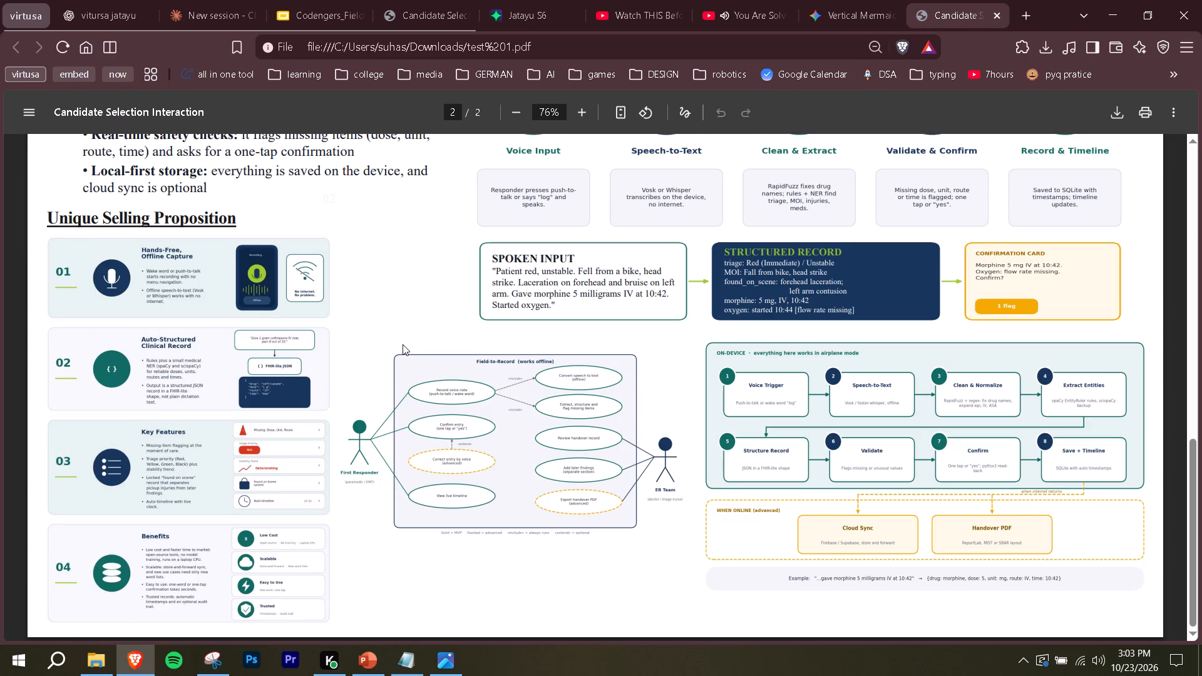
{"action": "scroll", "coordinate": [147, 451], "scroll_direction": "up", "scroll_amount": 4, "text": "ctrl"}
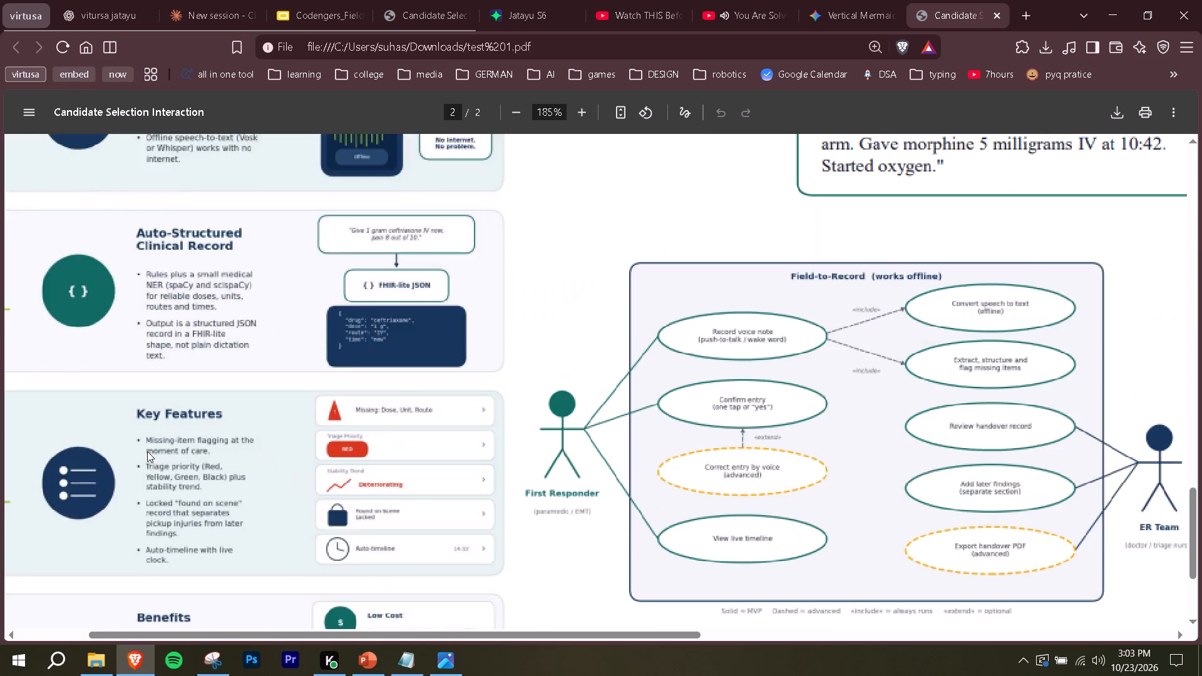
{"action": "scroll", "coordinate": [186, 445], "scroll_direction": "up", "scroll_amount": 2, "text": "ctrl"}
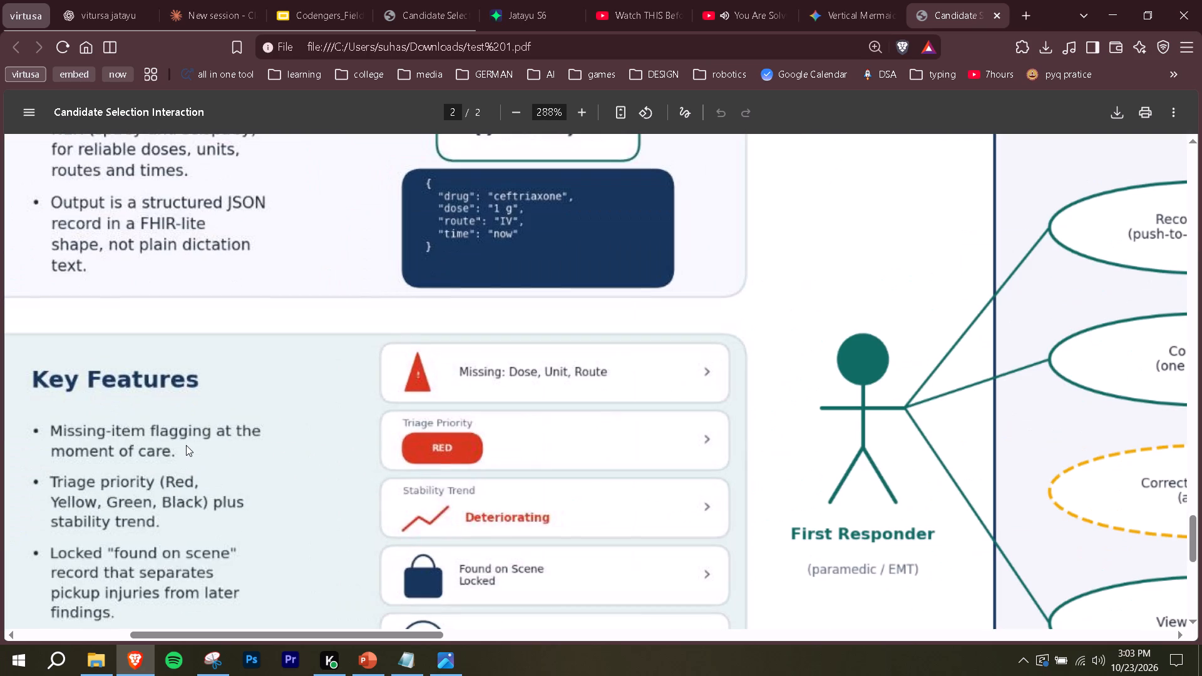
{"action": "scroll", "coordinate": [355, 433], "scroll_direction": "down", "scroll_amount": 1, "text": "ctrl"}
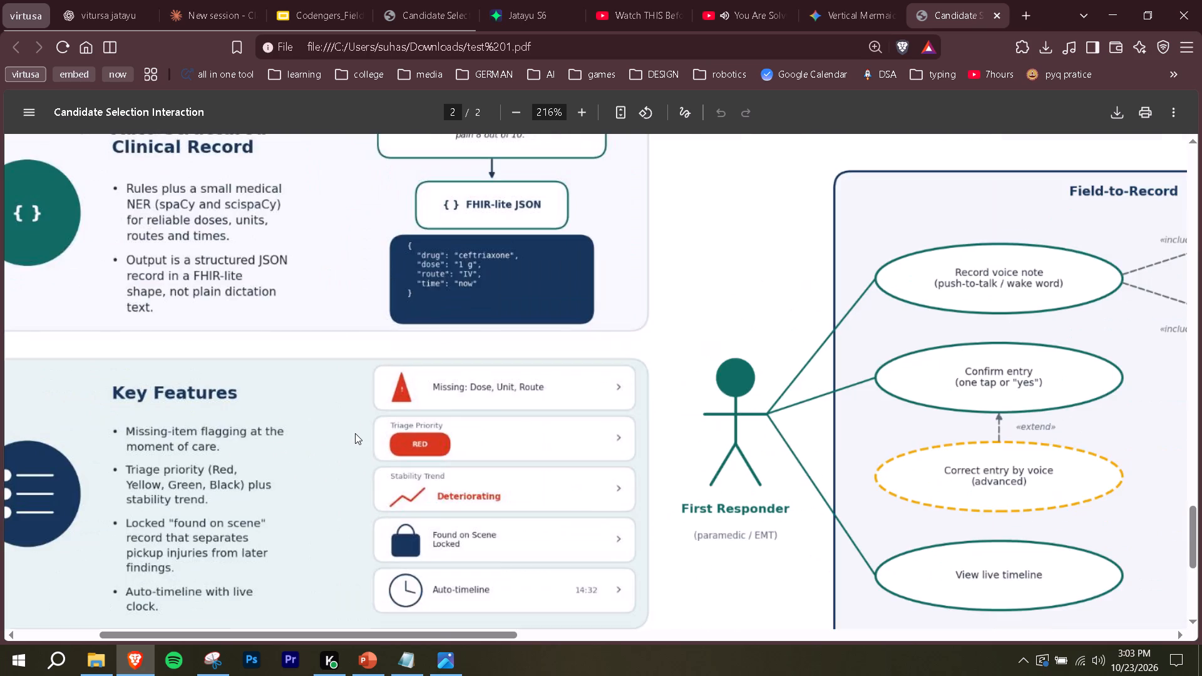
{"action": "scroll", "coordinate": [355, 433], "scroll_direction": "down", "scroll_amount": 2, "text": "ctrl"}
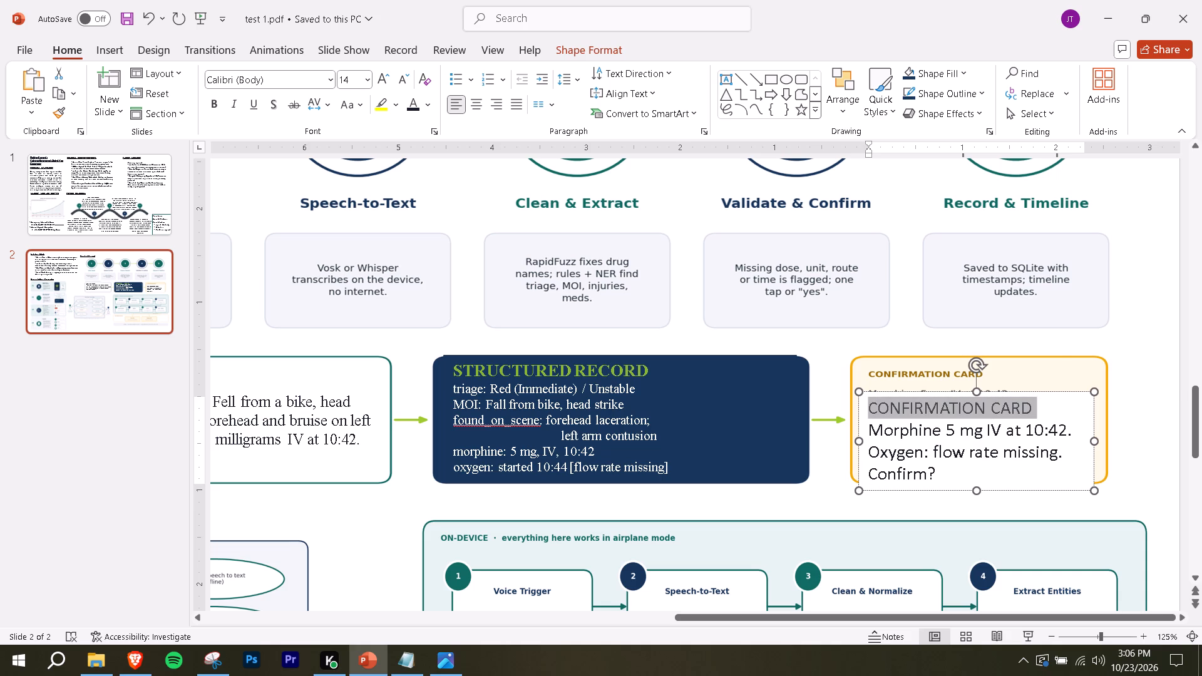
{"action": "left_click_drag", "start_coordinate": [870, 402], "coordinate": [870, 402]}
{"action": "key", "text": "ctrl+b"}
{"action": "key", "text": "ctrl+a"}
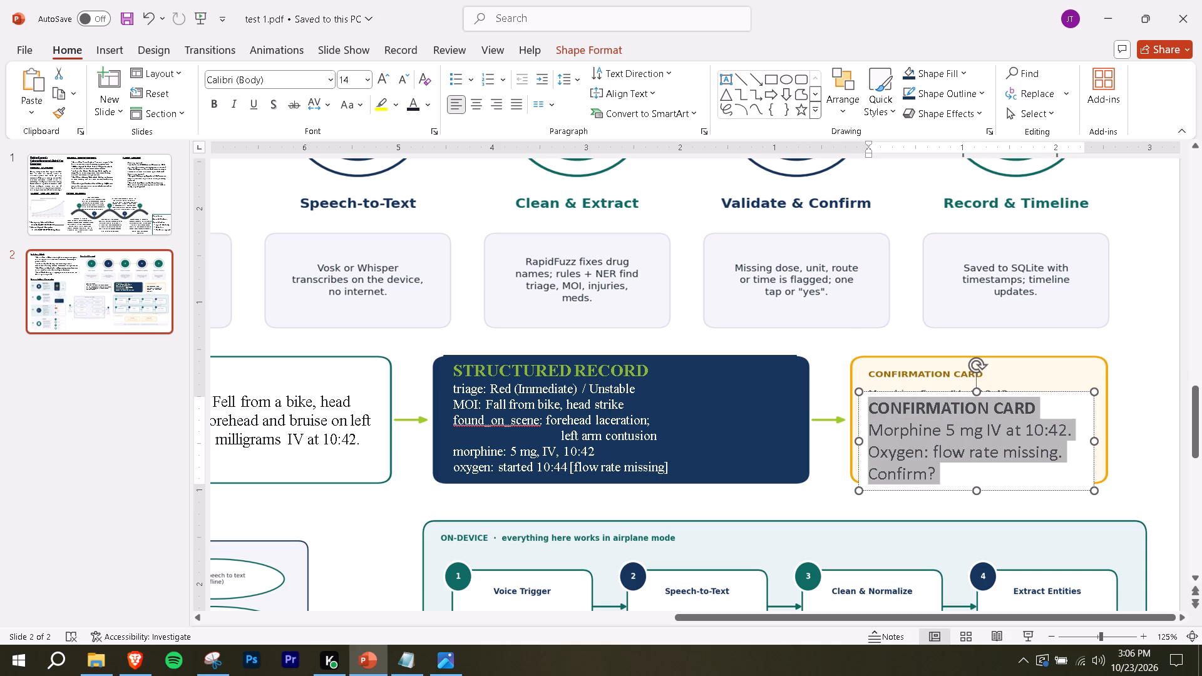
{"action": "left_click", "coordinate": [291, 76]}
{"action": "key", "text": "t"}
{"action": "key", "text": "Return"}
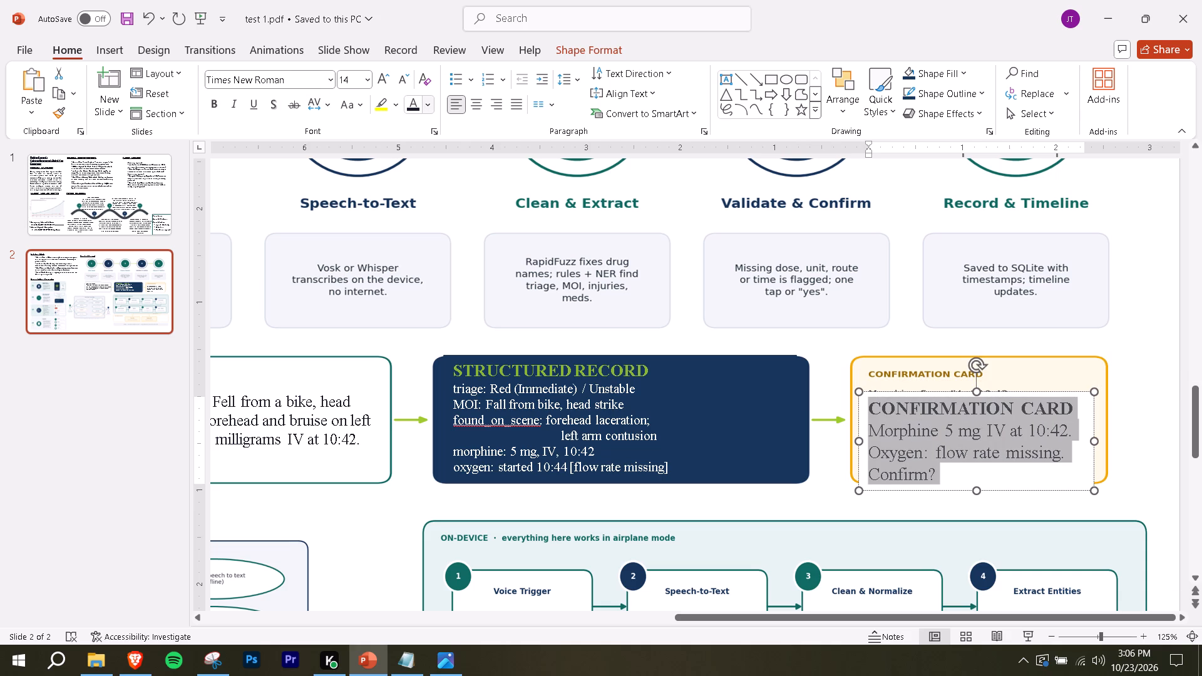
Recolour the bold CONFIRMATION CARD heading with the dark yellow sampled by Eyedropper from the card's original heading.
{"action": "left_click", "coordinate": [987, 408]}
{"action": "left_click_drag", "start_coordinate": [870, 405], "coordinate": [1050, 406]}
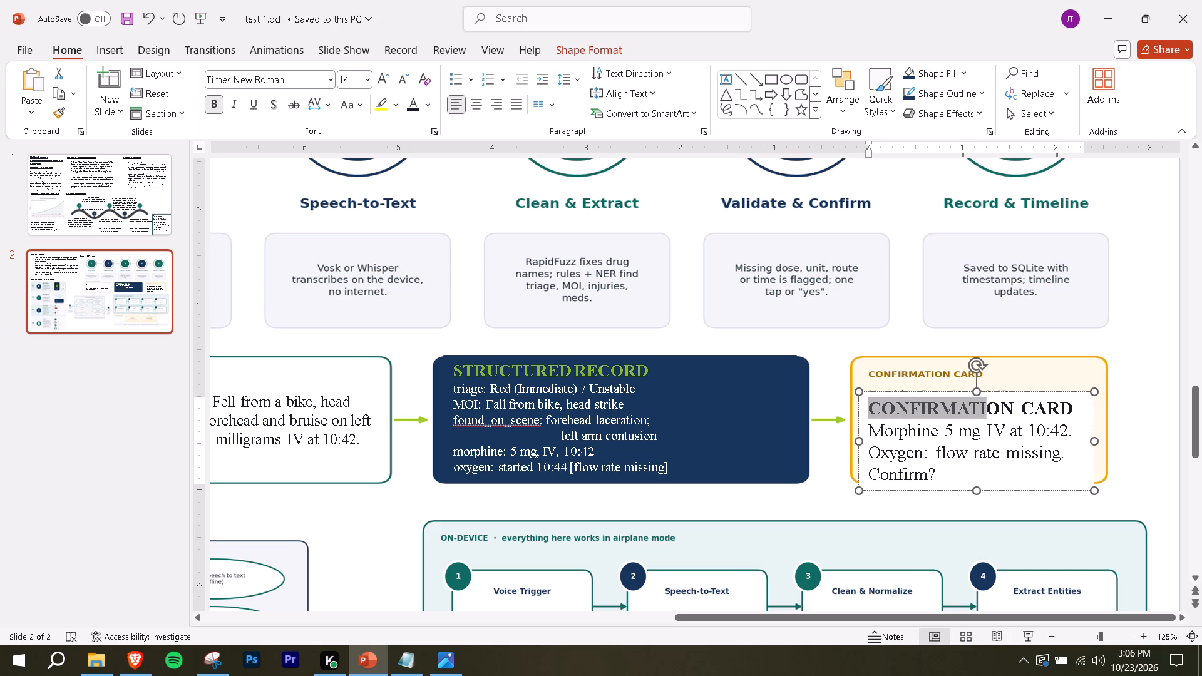
{"action": "left_click_drag", "start_coordinate": [1050, 406], "coordinate": [1089, 404]}
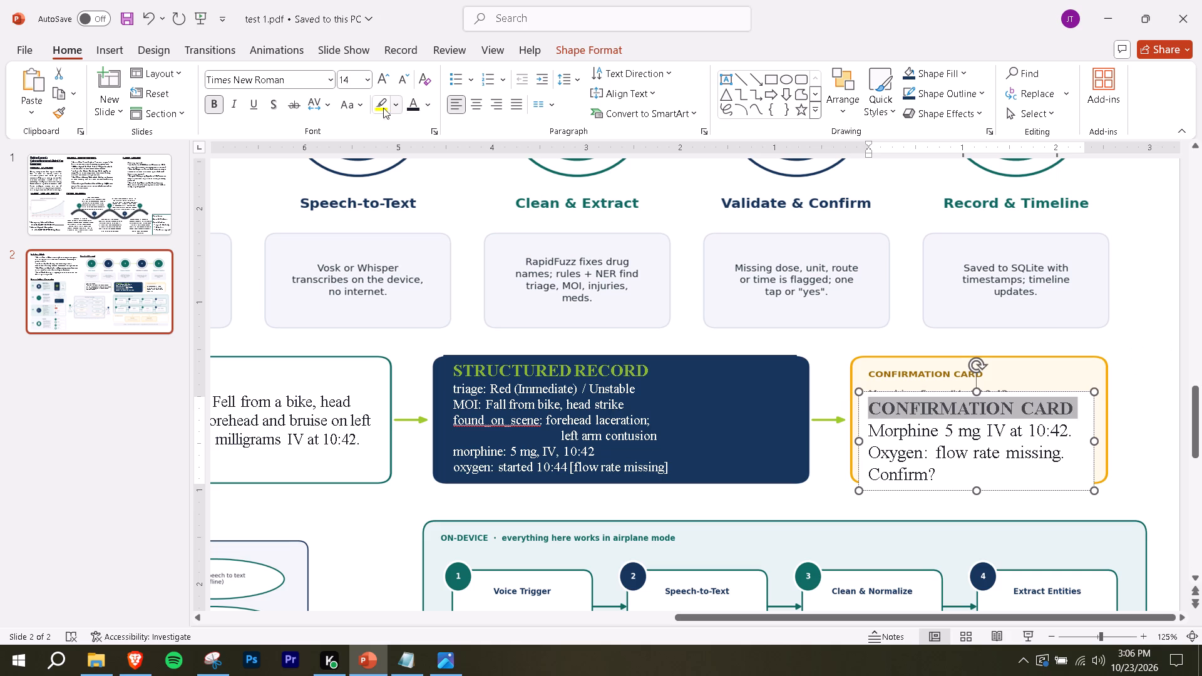
{"action": "left_click", "coordinate": [393, 102]}
{"action": "left_click", "coordinate": [433, 107]}
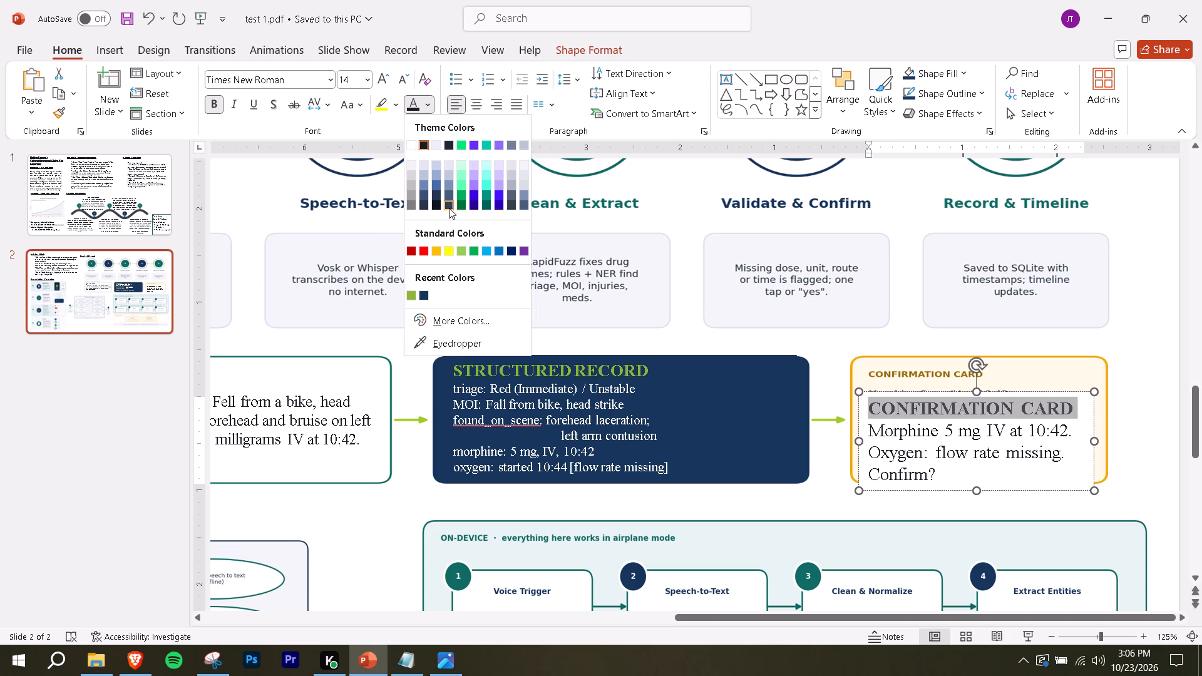
{"action": "left_click", "coordinate": [449, 346]}
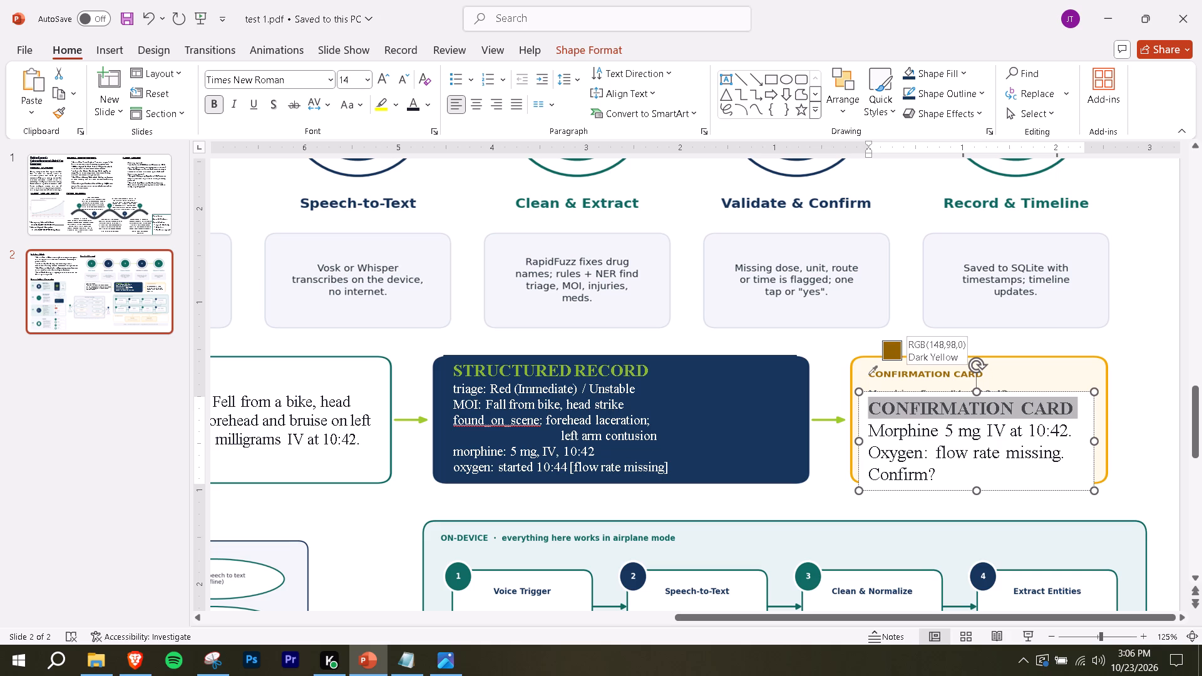
{"action": "left_click", "coordinate": [869, 374]}
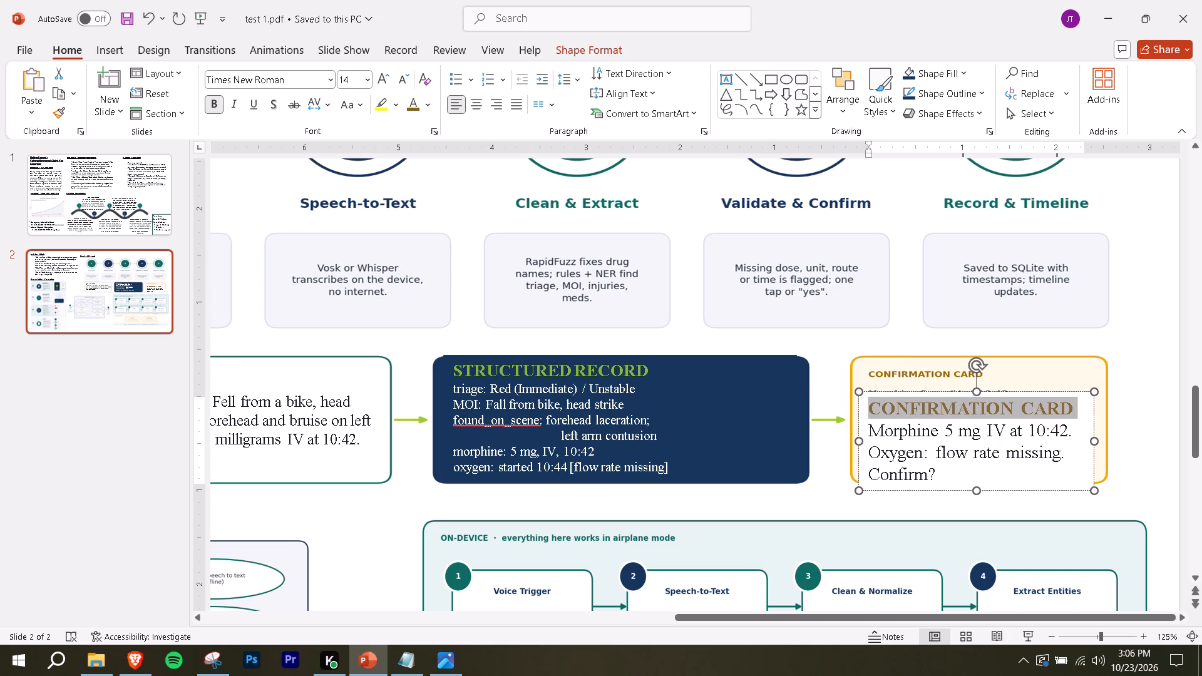
Shift the text box off the card's original text and set its three body lines to 12 pt.
{"action": "left_click_drag", "start_coordinate": [1041, 395], "coordinate": [1063, 415]}
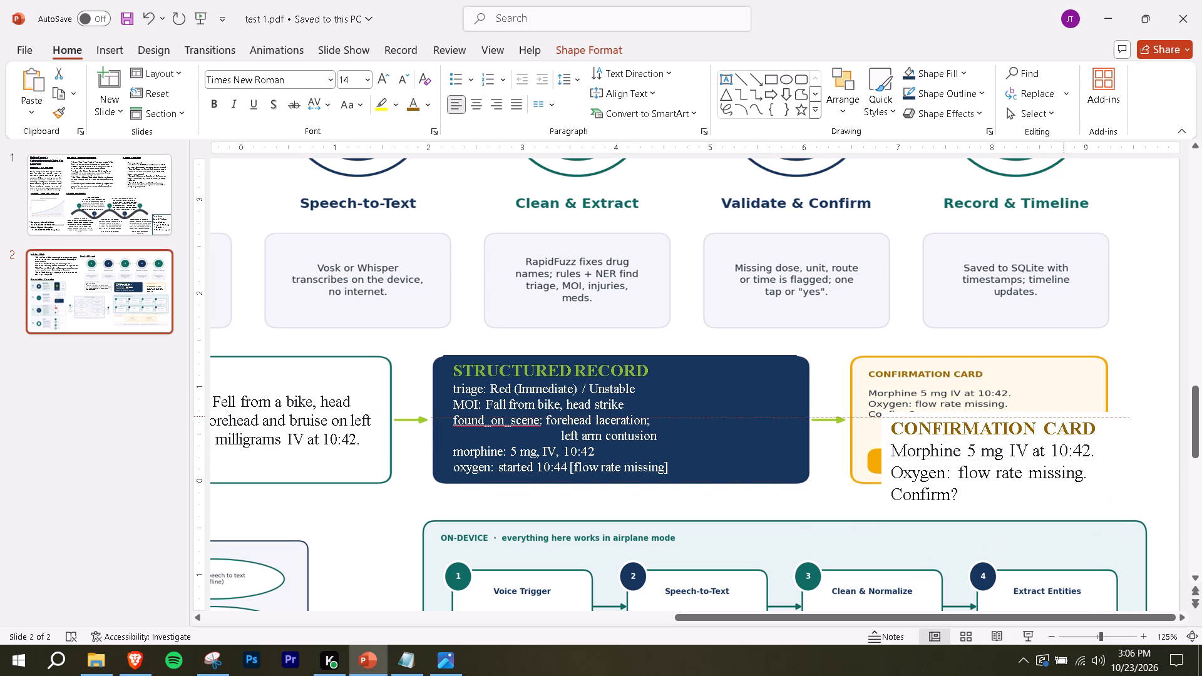
{"action": "left_click_drag", "start_coordinate": [1063, 415], "coordinate": [1061, 402]}
{"action": "left_click", "coordinate": [965, 479]}
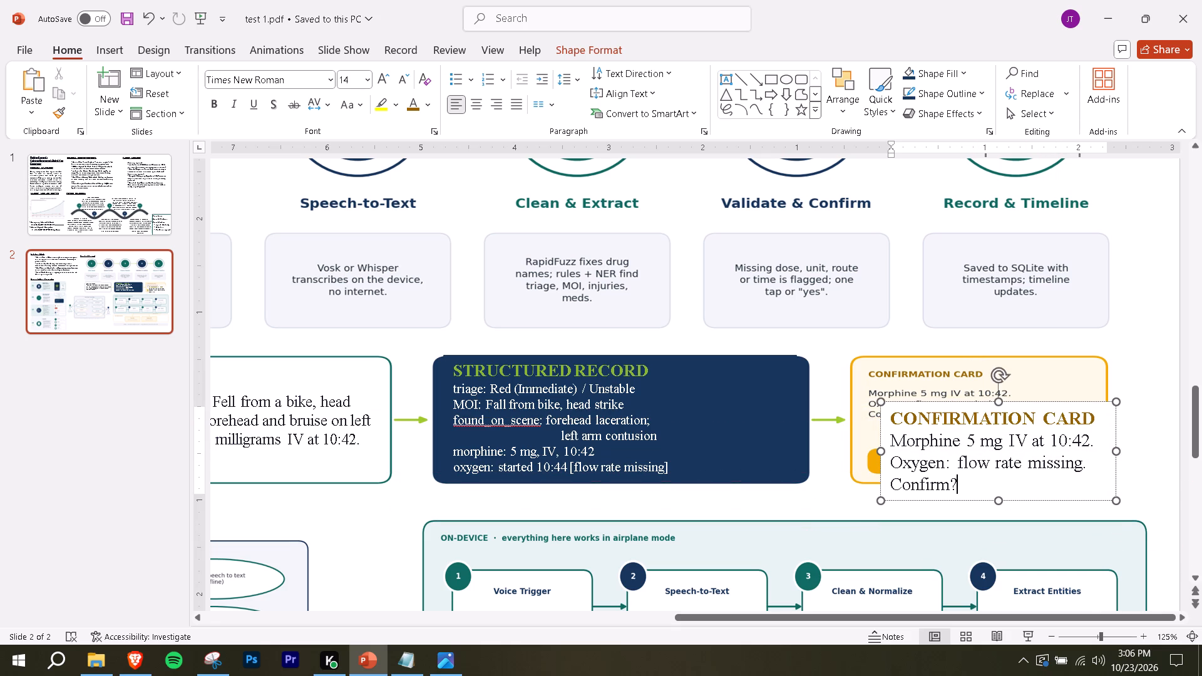
{"action": "left_click_drag", "start_coordinate": [965, 479], "coordinate": [895, 444]}
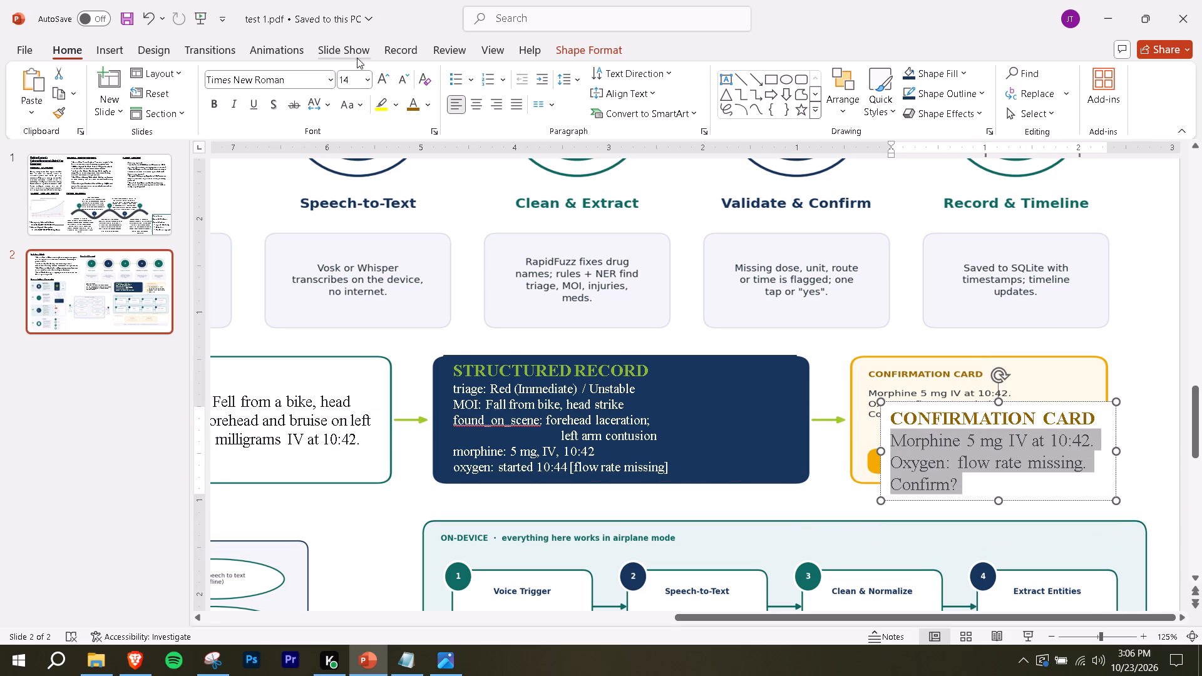
{"action": "left_click", "coordinate": [404, 83]}
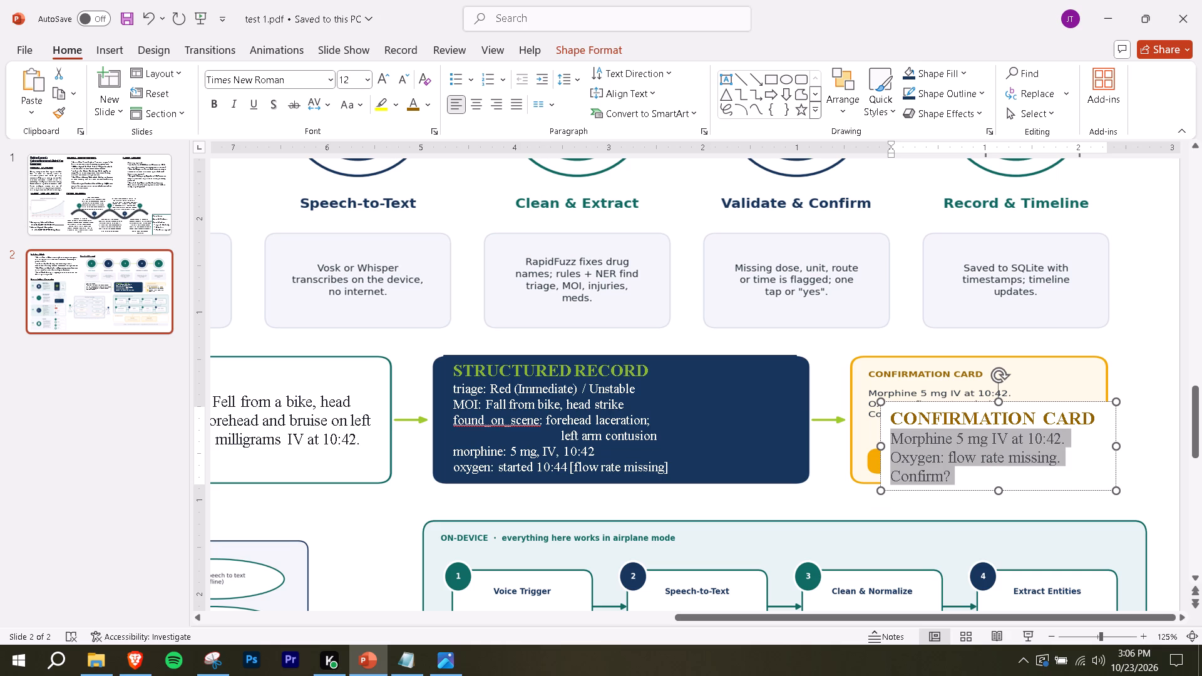
{"action": "left_click", "coordinate": [1078, 430]}
Fill the text box with the Confirmation Card's cream background colour, sampled with the Eyedropper.
{"action": "left_click", "coordinate": [591, 53]}
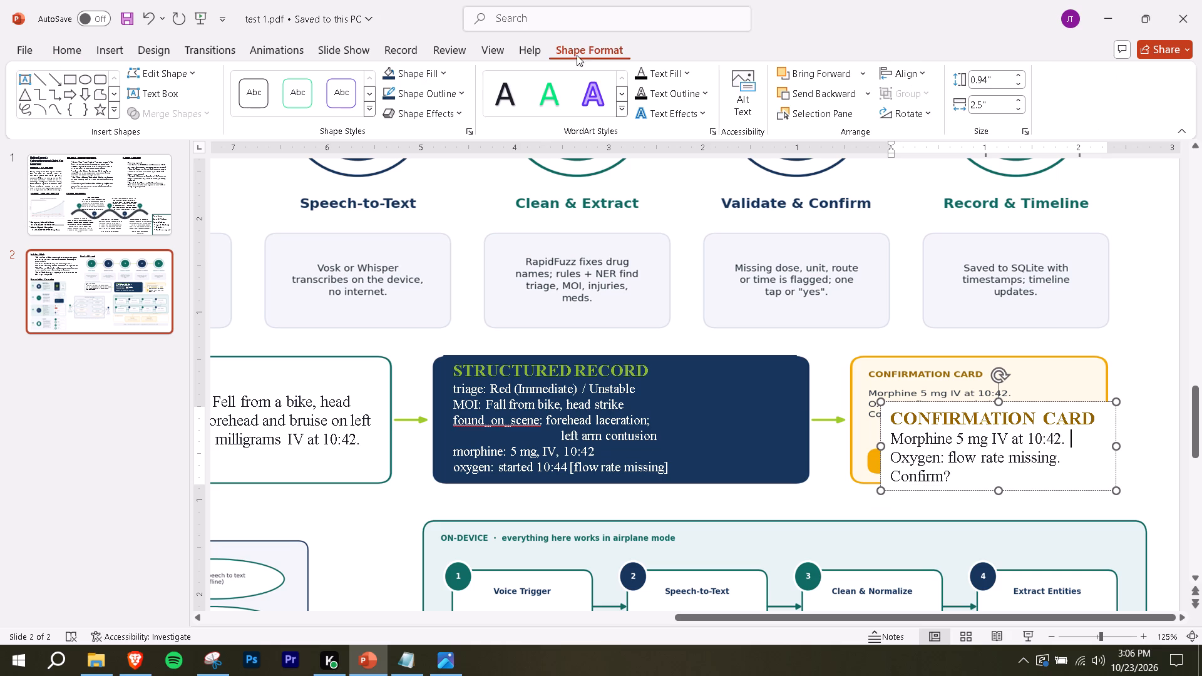
{"action": "left_click", "coordinate": [438, 76]}
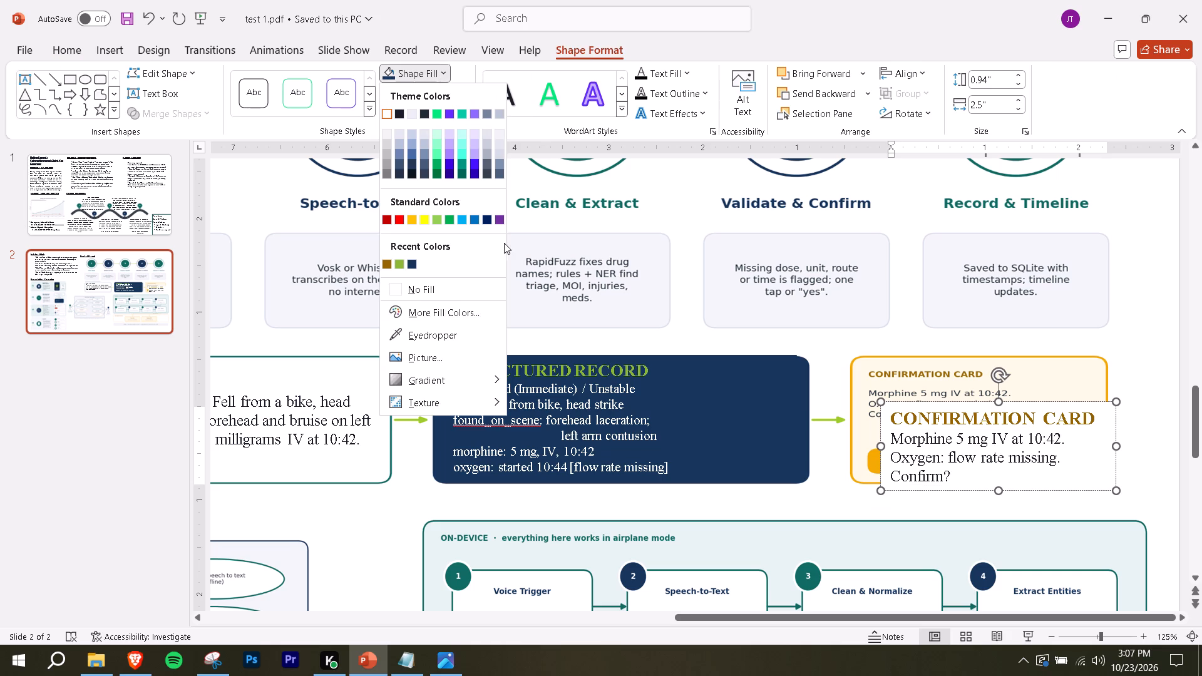
{"action": "left_click", "coordinate": [466, 333]}
{"action": "left_click", "coordinate": [1026, 379]}
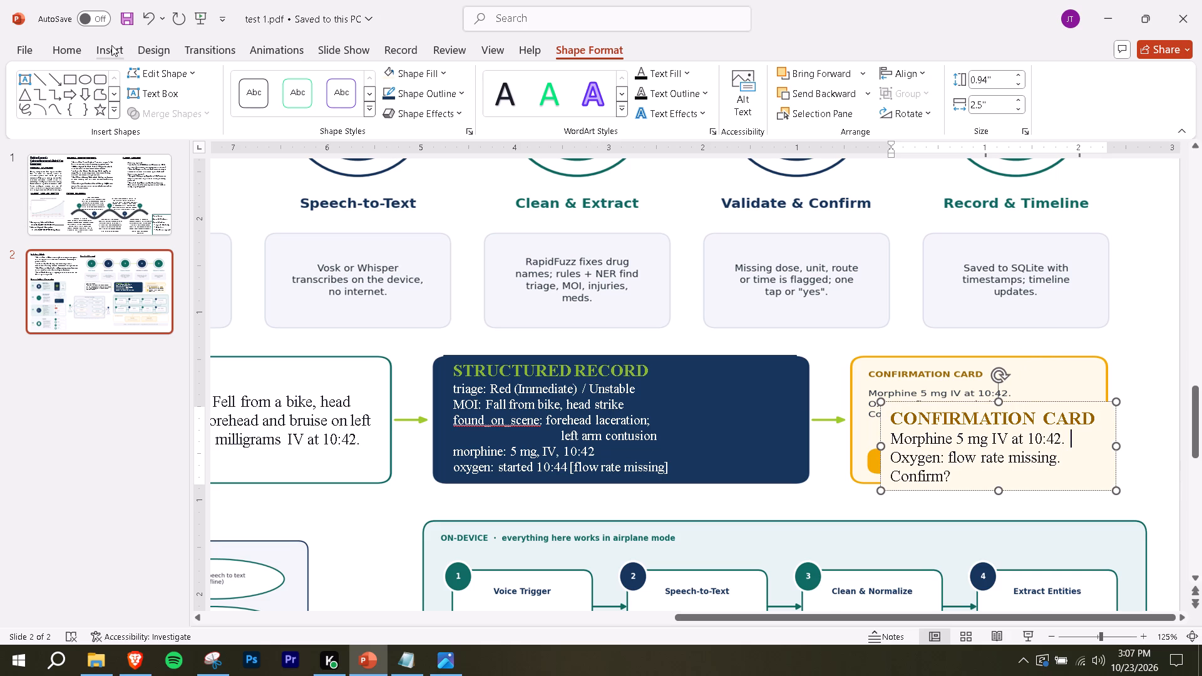
{"action": "left_click", "coordinate": [87, 47]}
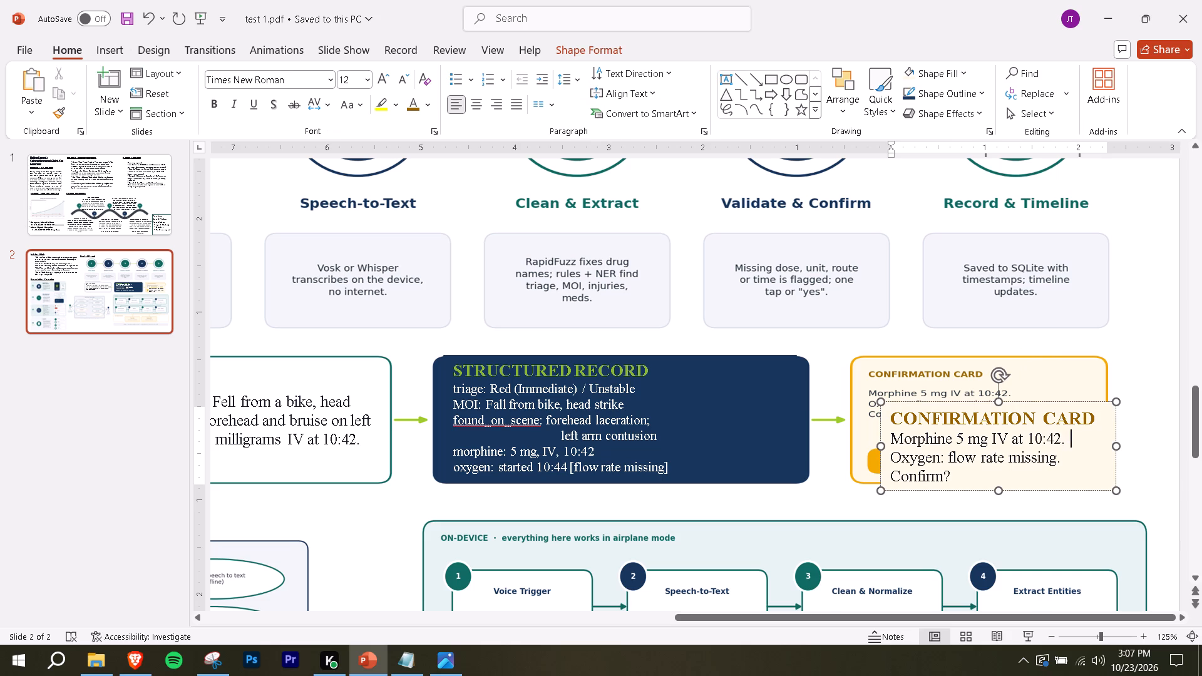
Position the cream text box inside the Confirmation Card so it covers the original heading and lines.
{"action": "left_click", "coordinate": [1112, 470]}
{"action": "left_click_drag", "start_coordinate": [1089, 464], "coordinate": [1079, 448]}
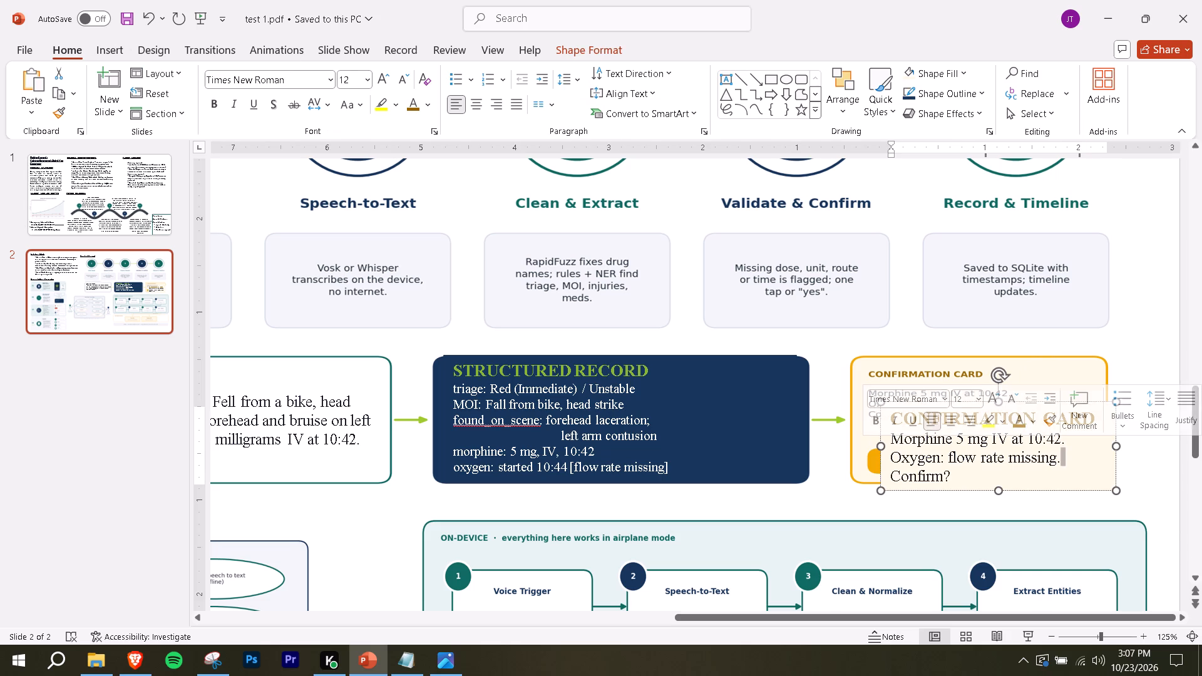
{"action": "left_click", "coordinate": [1110, 464]}
{"action": "left_click_drag", "start_coordinate": [1115, 464], "coordinate": [1096, 421]}
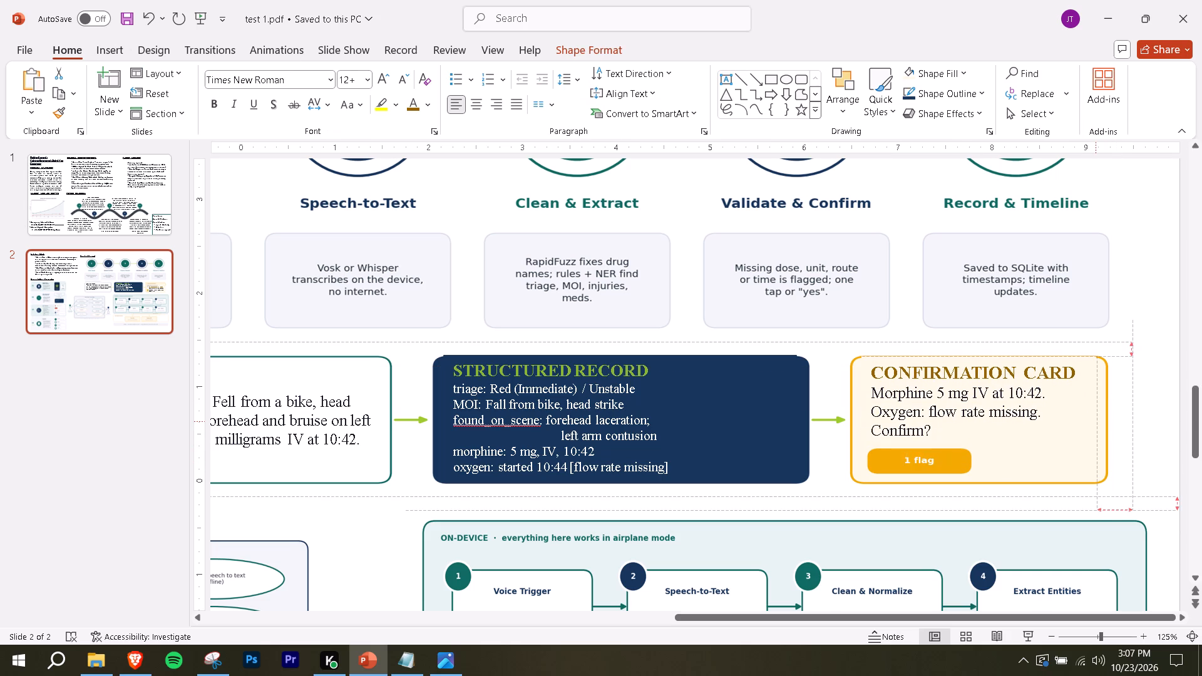
{"action": "left_click_drag", "start_coordinate": [1096, 421], "coordinate": [1095, 427]}
{"action": "left_click_drag", "start_coordinate": [980, 453], "coordinate": [980, 471]}
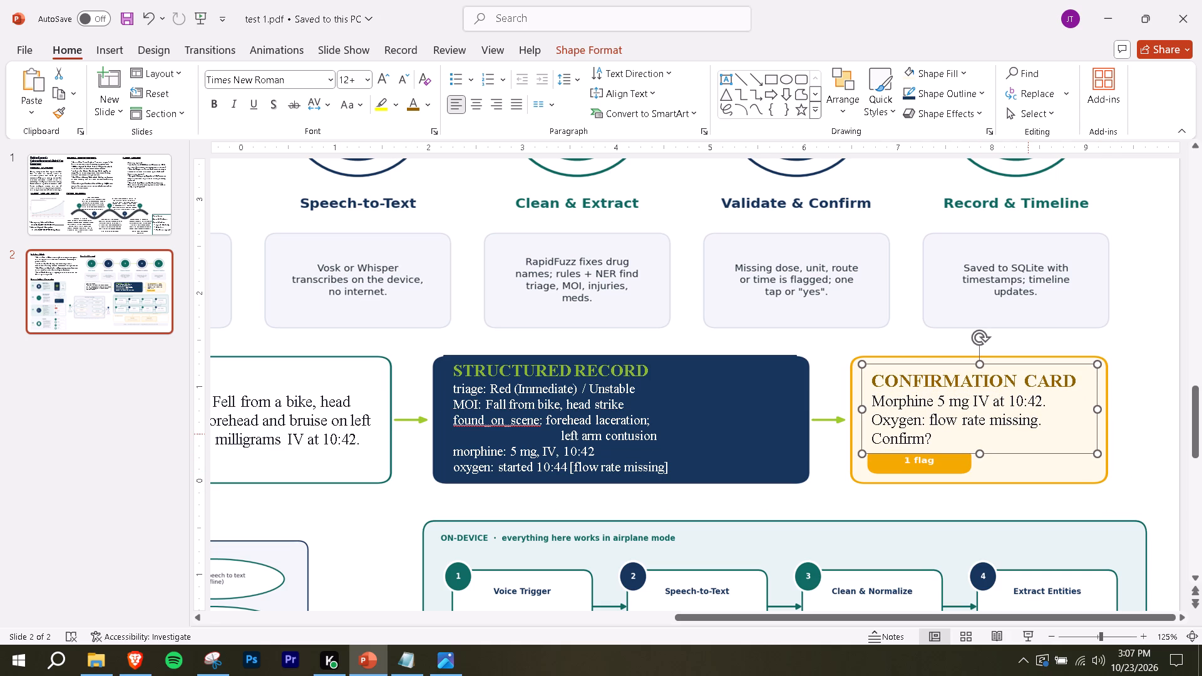
{"action": "left_click", "coordinate": [1027, 367]}
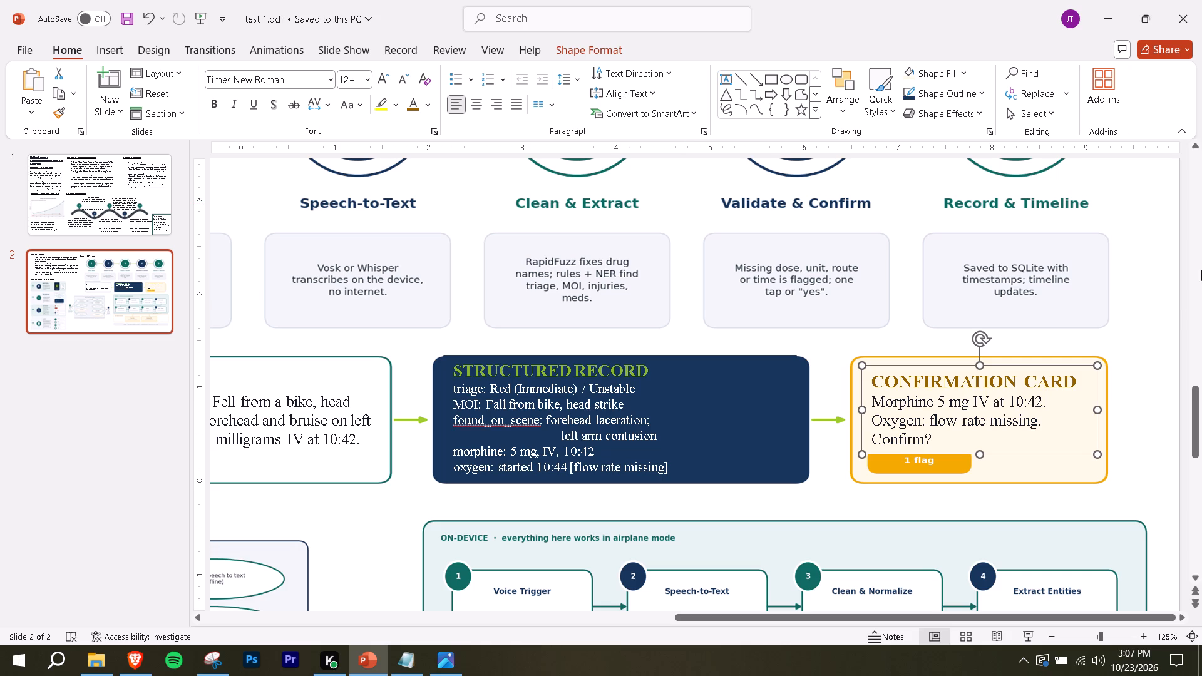
{"action": "left_click", "coordinate": [1138, 387]}
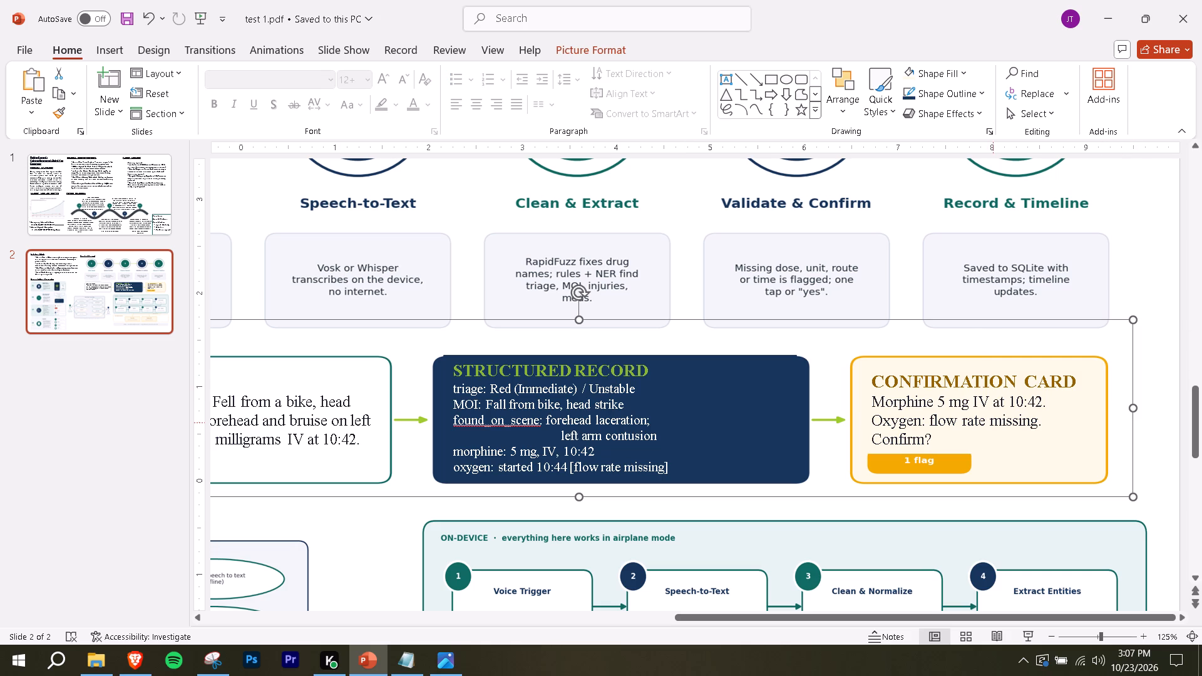
{"action": "left_click", "coordinate": [145, 663]}
{"action": "left_click", "coordinate": [175, 0]}
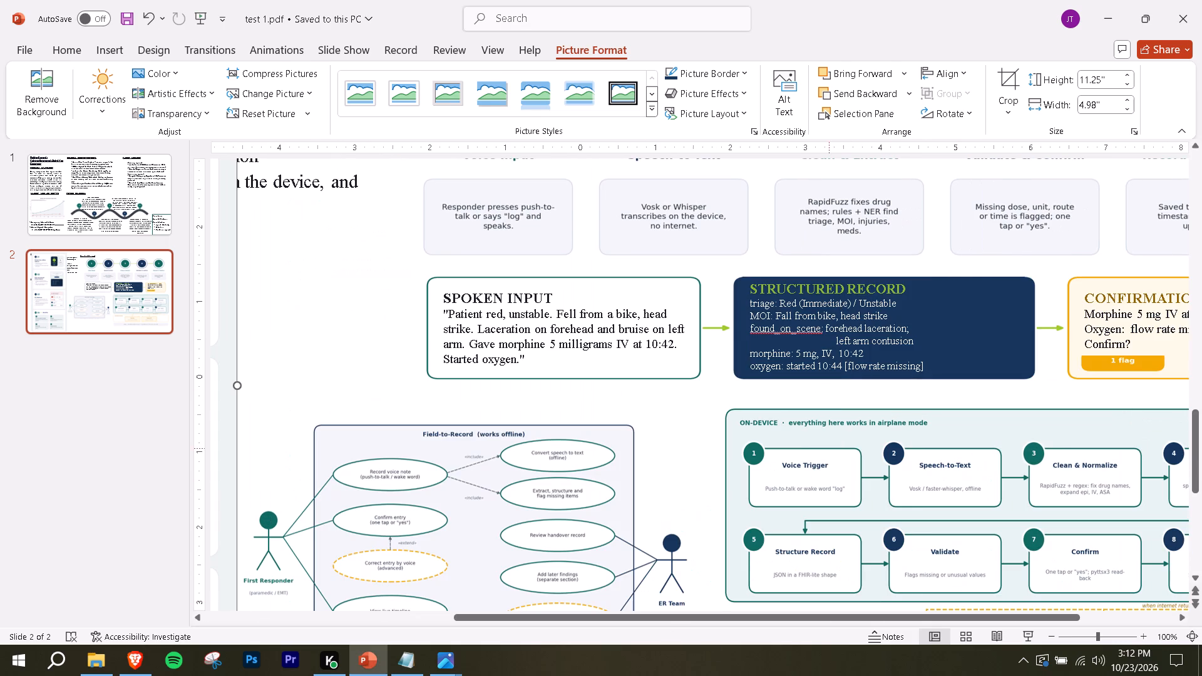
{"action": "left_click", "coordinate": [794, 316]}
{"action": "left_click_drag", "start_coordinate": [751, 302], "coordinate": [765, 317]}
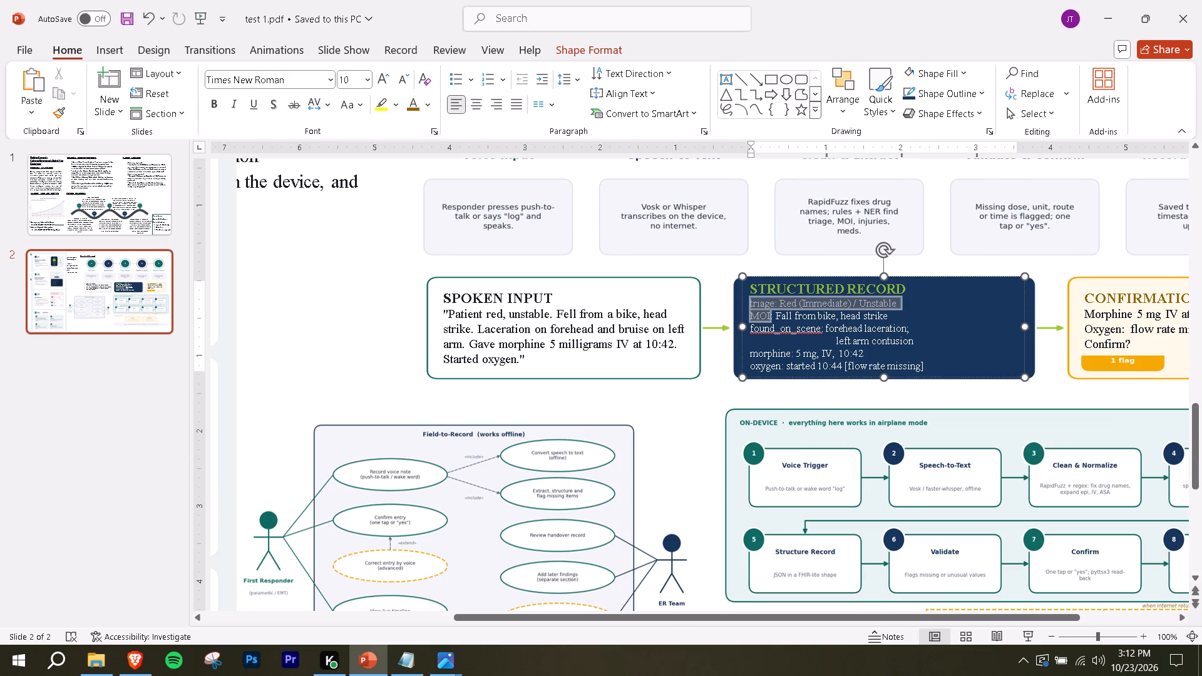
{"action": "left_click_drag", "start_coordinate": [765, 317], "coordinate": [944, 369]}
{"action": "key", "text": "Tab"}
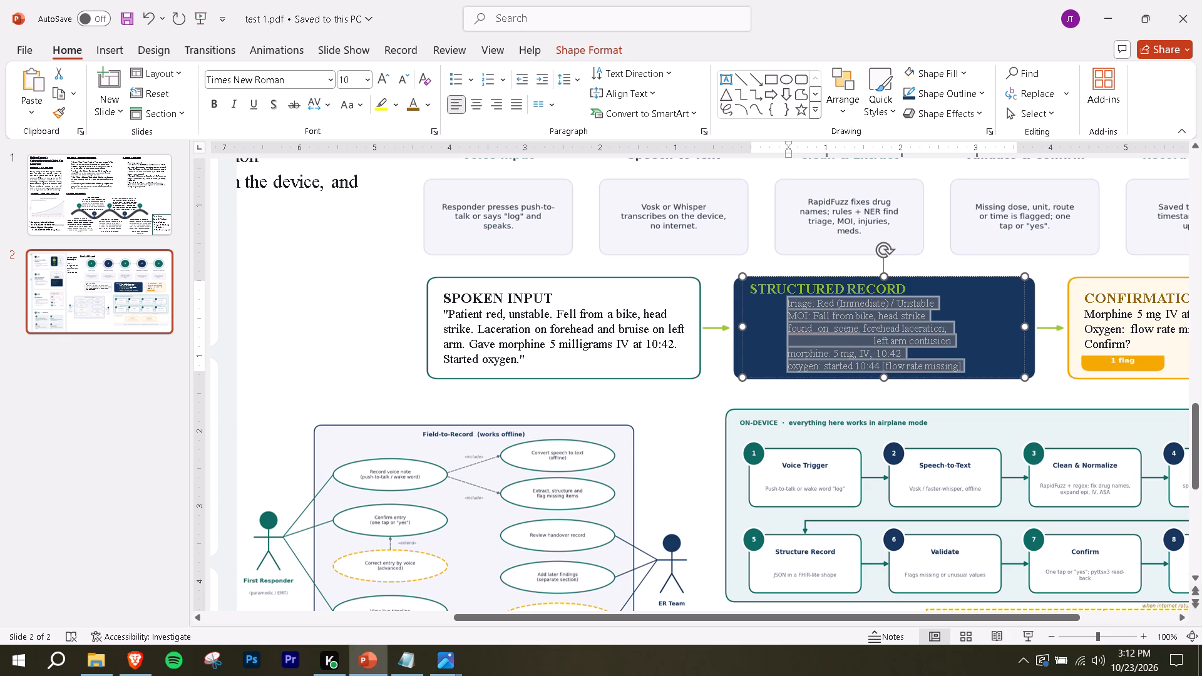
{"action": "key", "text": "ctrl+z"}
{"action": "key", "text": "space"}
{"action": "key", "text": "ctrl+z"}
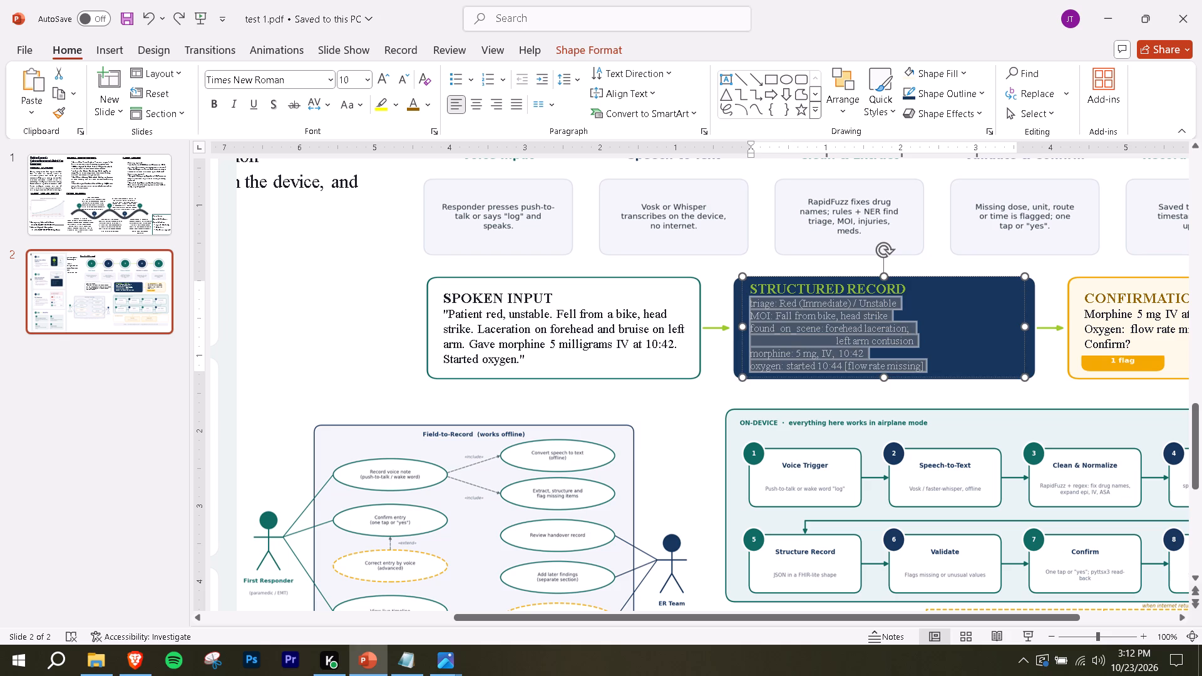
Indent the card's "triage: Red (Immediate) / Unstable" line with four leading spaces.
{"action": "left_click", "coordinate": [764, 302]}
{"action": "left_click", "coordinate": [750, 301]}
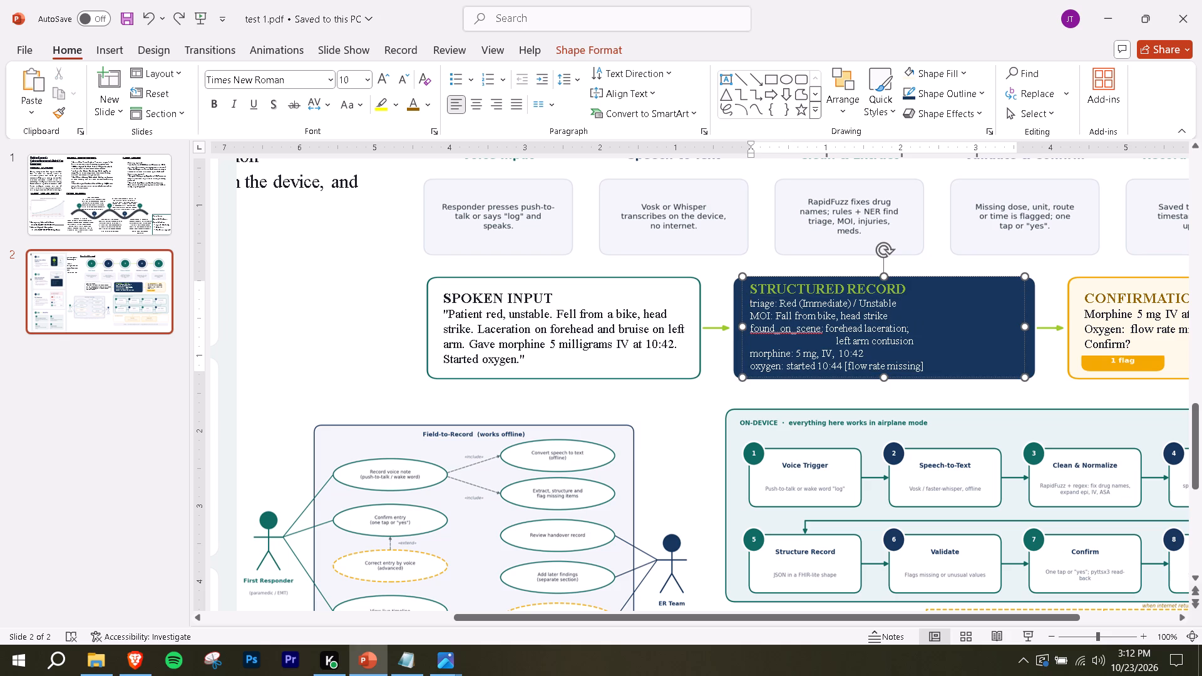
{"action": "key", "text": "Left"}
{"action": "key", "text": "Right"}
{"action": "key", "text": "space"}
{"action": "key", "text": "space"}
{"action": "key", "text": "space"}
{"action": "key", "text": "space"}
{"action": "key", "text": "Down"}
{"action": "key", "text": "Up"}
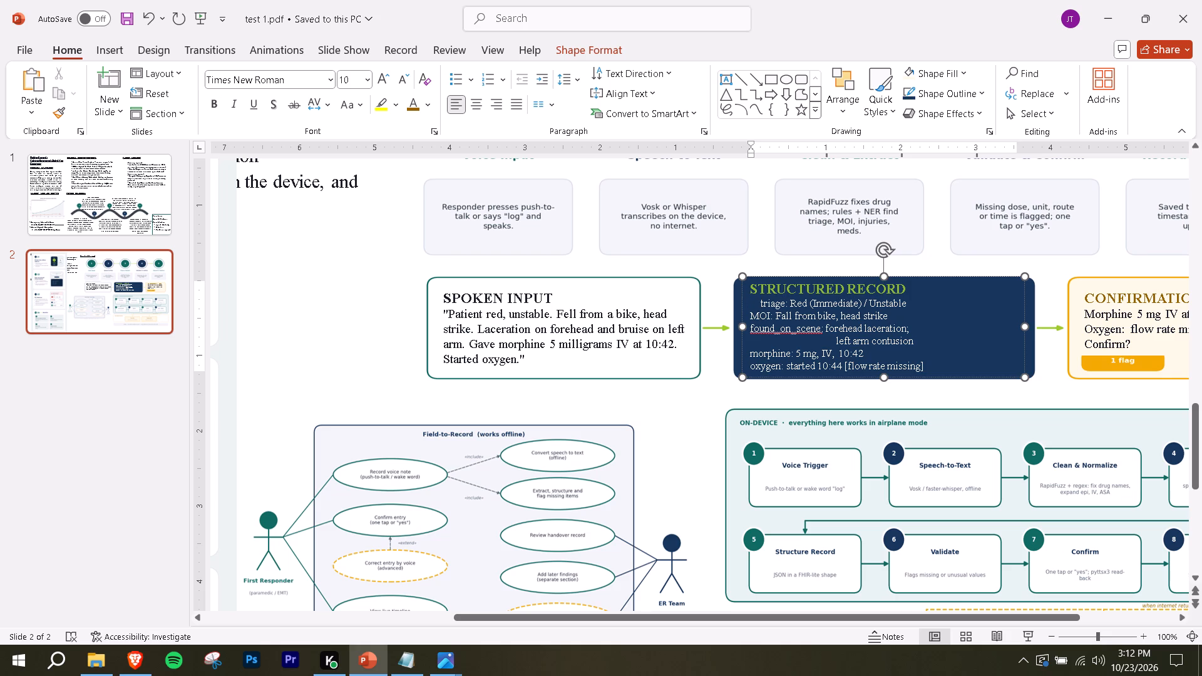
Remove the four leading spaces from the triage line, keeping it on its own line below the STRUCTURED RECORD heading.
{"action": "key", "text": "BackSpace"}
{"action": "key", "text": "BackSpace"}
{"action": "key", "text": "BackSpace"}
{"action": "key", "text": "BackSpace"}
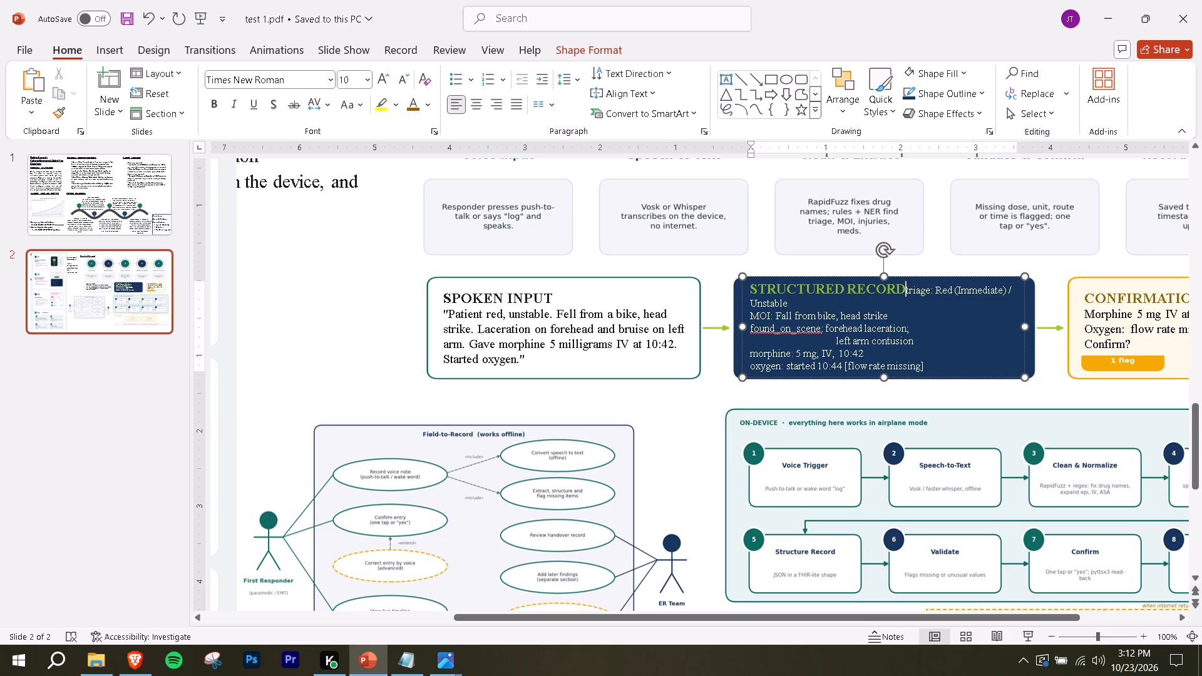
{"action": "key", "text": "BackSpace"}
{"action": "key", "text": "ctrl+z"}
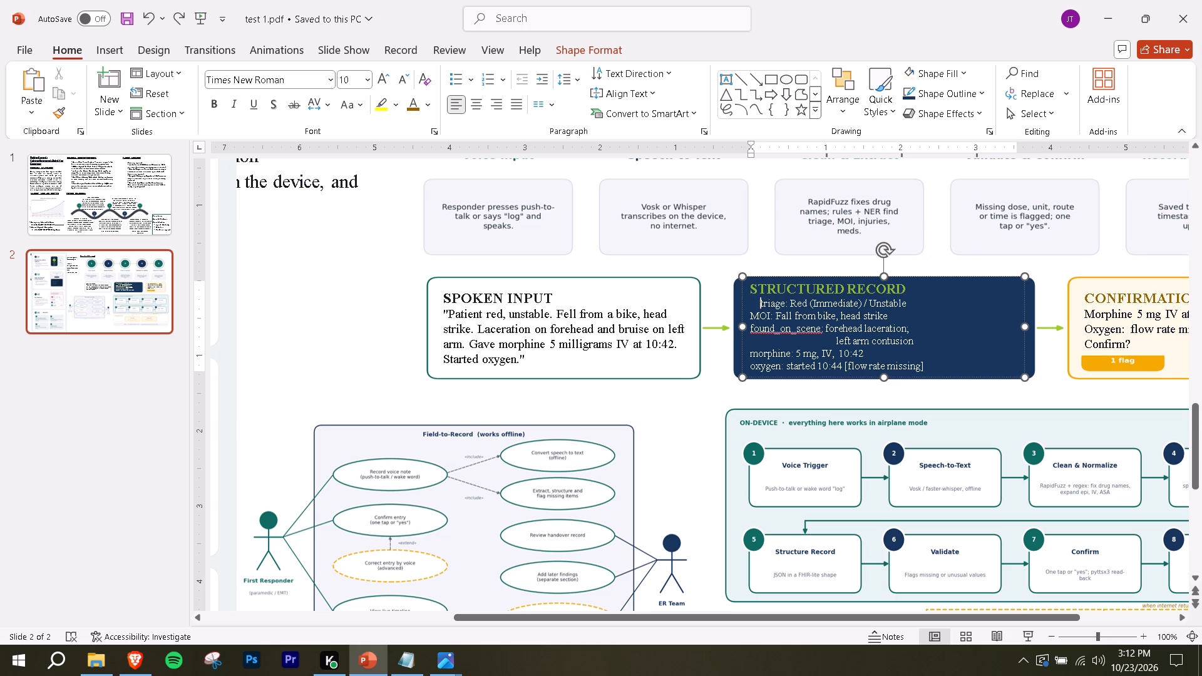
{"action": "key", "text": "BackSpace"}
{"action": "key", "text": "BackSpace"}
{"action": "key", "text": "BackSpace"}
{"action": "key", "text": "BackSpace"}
Indent the "triage" and "MOI" lines of the STRUCTURED RECORD card with three leading spaces each.
{"action": "key", "text": "space"}
{"action": "key", "text": "space"}
{"action": "key", "text": "space"}
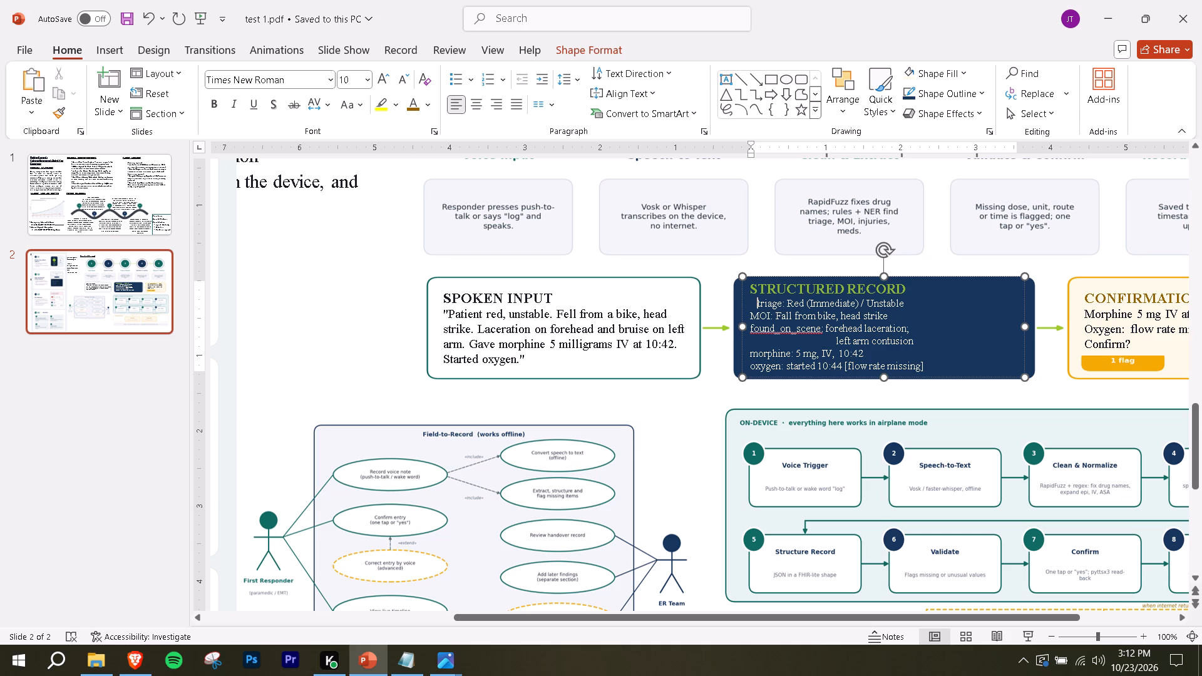
{"action": "key", "text": "Down"}
{"action": "key", "text": "Left"}
{"action": "key", "text": "Left"}
{"action": "key", "text": "Right"}
{"action": "key", "text": "Tab"}
{"action": "key", "text": "BackSpace"}
{"action": "key", "text": "space"}
{"action": "key", "text": "space"}
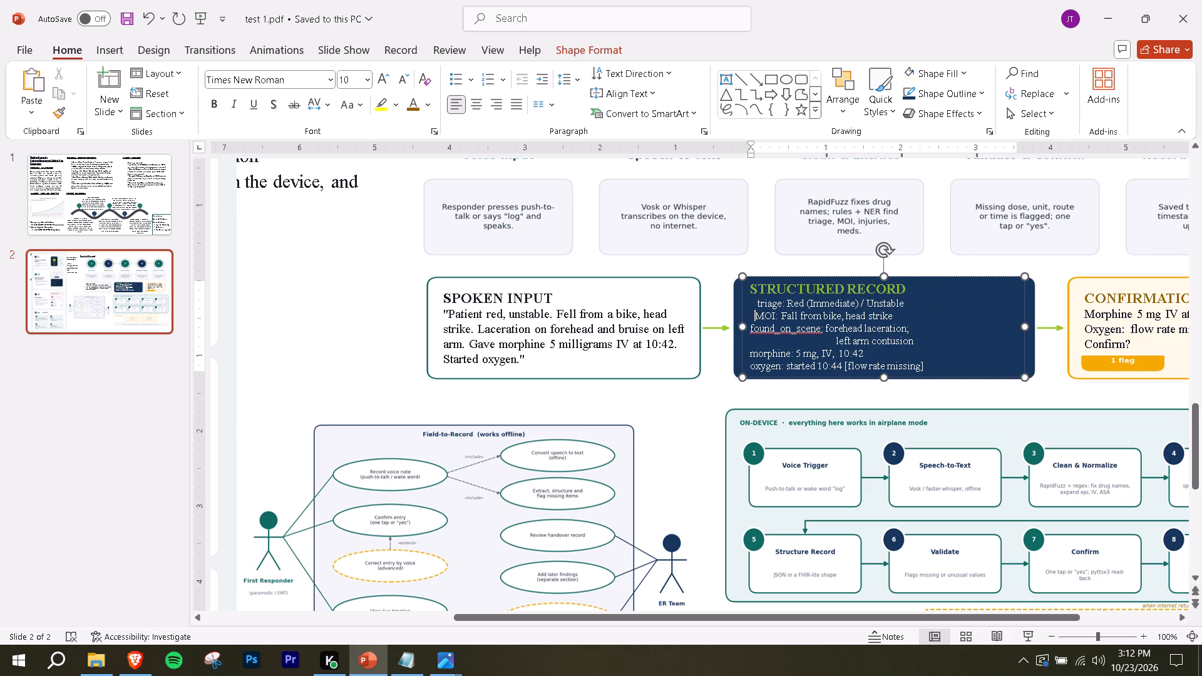
{"action": "key", "text": "space"}
Indent the card's "found_on_scene", "morphine" and "oxygen" lines with three leading spaces each, leaving the "left arm contusion" line as it is.
{"action": "key", "text": "Down"}
{"action": "key", "text": "Left"}
{"action": "key", "text": "Left"}
{"action": "key", "text": "space"}
{"action": "key", "text": "space"}
{"action": "key", "text": "space"}
{"action": "key", "text": "Down"}
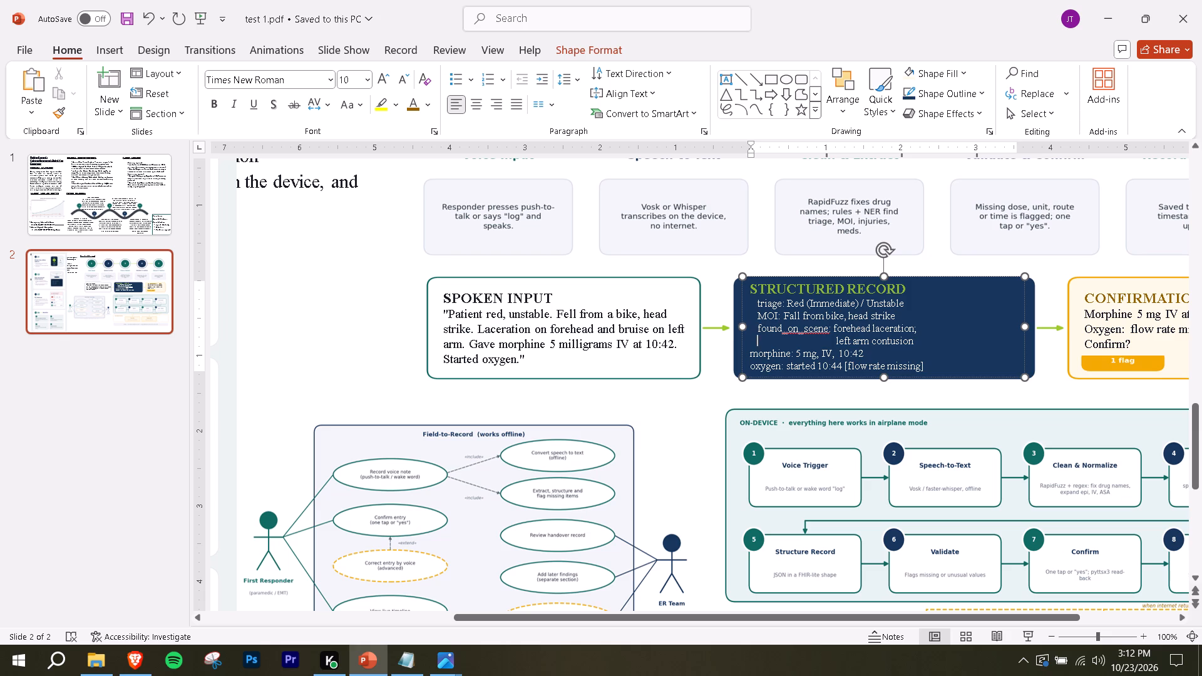
{"action": "key", "text": "Down"}
{"action": "key", "text": "Left"}
{"action": "key", "text": "space"}
{"action": "key", "text": "space"}
{"action": "key", "text": "space"}
{"action": "key", "text": "Down"}
{"action": "key", "text": "Left"}
{"action": "key", "text": "space"}
{"action": "key", "text": "space"}
{"action": "key", "text": "space"}
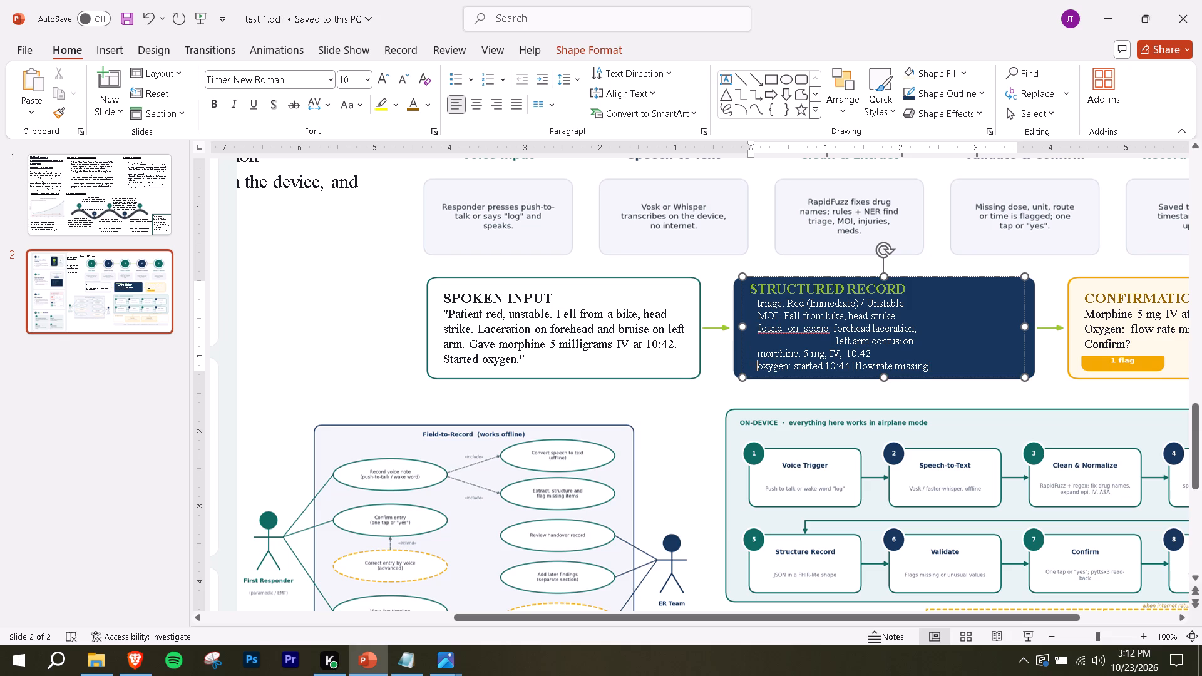
Bold the triage, MOI, found_on_scene, morphine and oxygen labels in the STRUCTURED RECORD card.
{"action": "left_click_drag", "start_coordinate": [758, 307], "coordinate": [789, 303]}
{"action": "key", "text": "ctrl+b"}
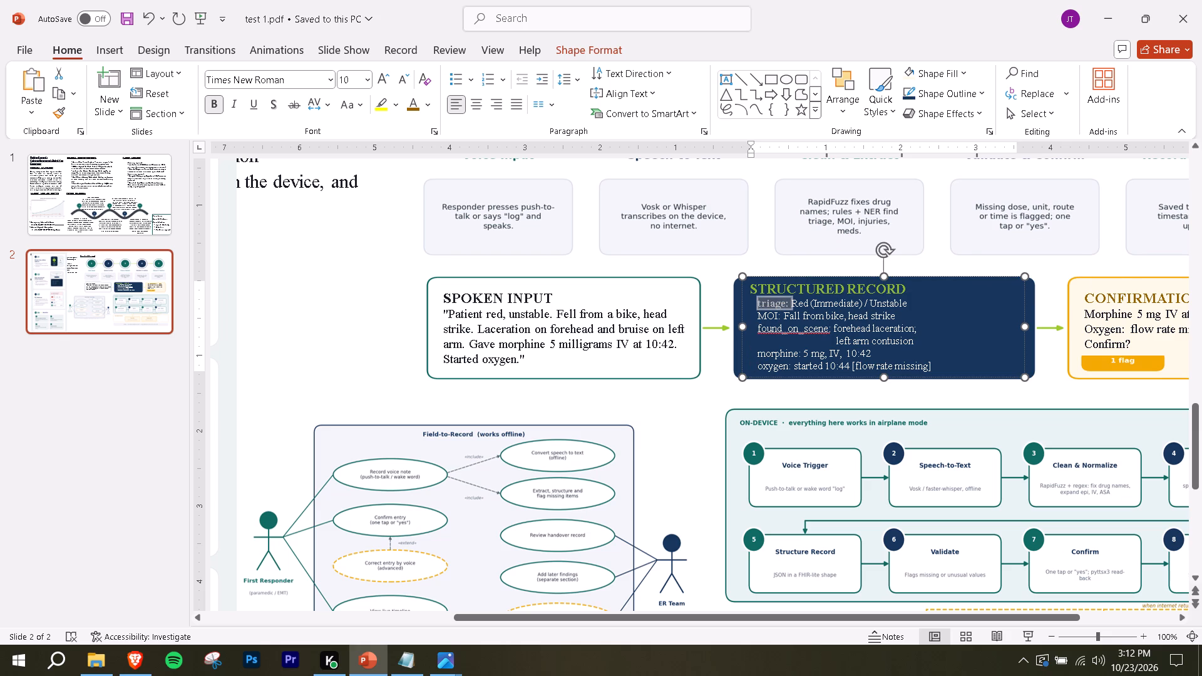
{"action": "left_click_drag", "start_coordinate": [782, 314], "coordinate": [761, 316]}
{"action": "key", "text": "ctrl+b"}
{"action": "left_click_drag", "start_coordinate": [757, 331], "coordinate": [794, 329]}
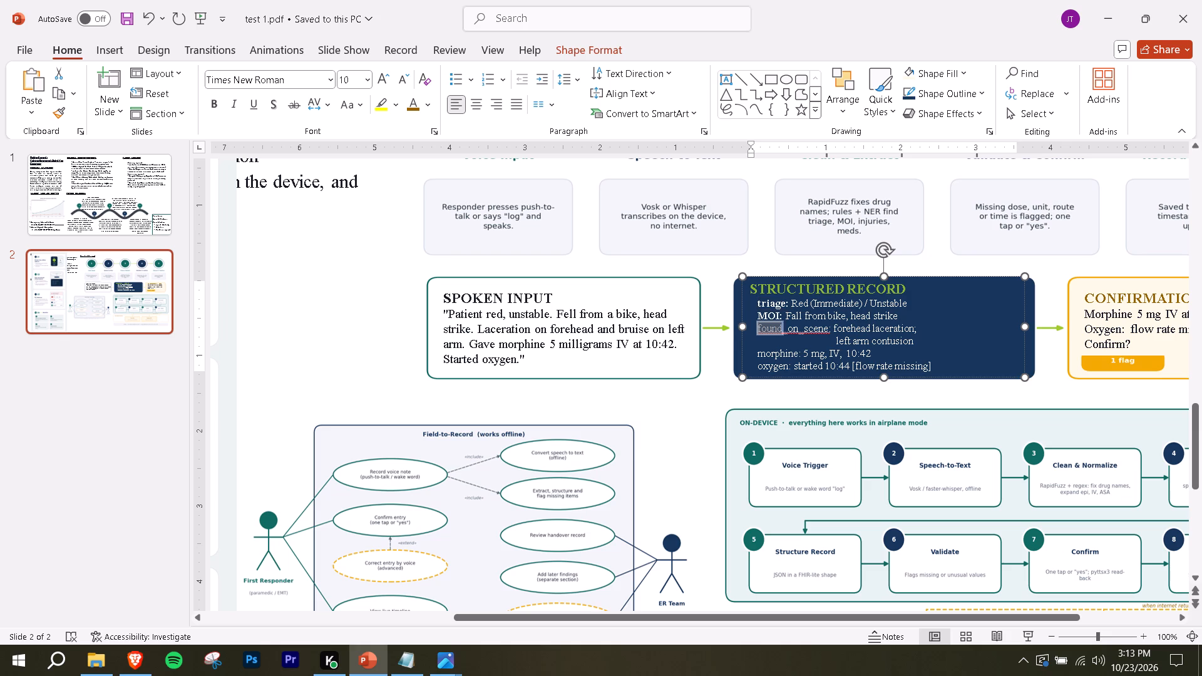
{"action": "left_click_drag", "start_coordinate": [794, 329], "coordinate": [822, 327]}
{"action": "key", "text": "ctrl+b"}
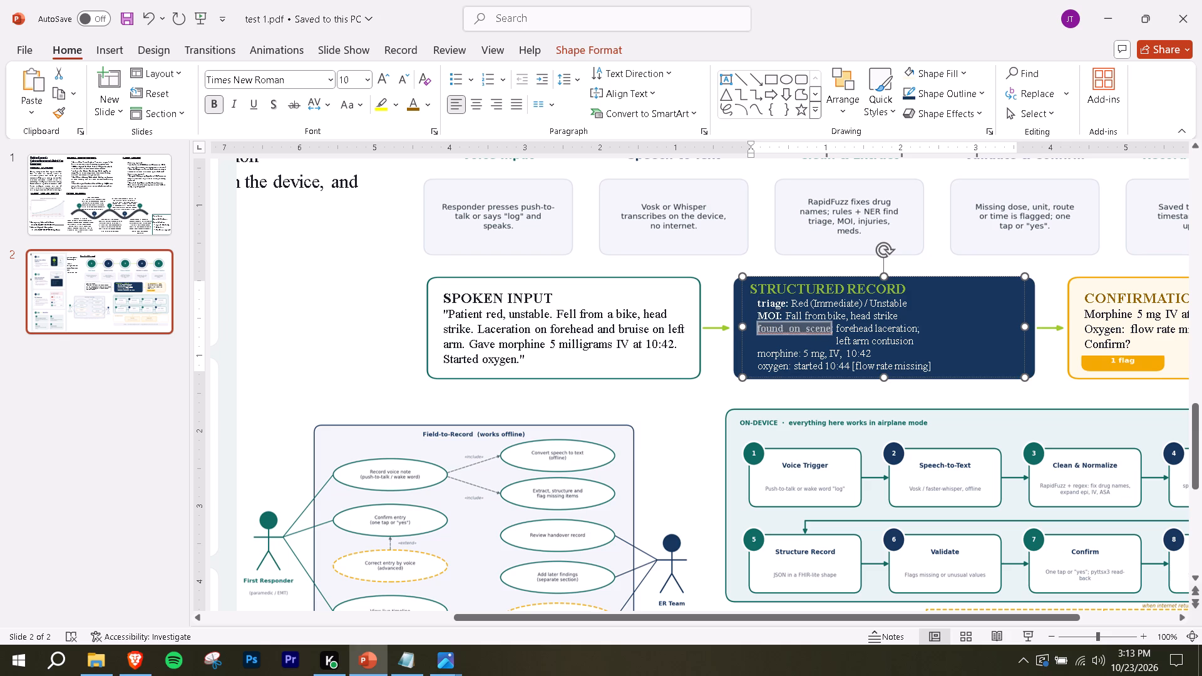
{"action": "left_click_drag", "start_coordinate": [799, 352], "coordinate": [764, 354]}
{"action": "key", "text": "ctrl+b"}
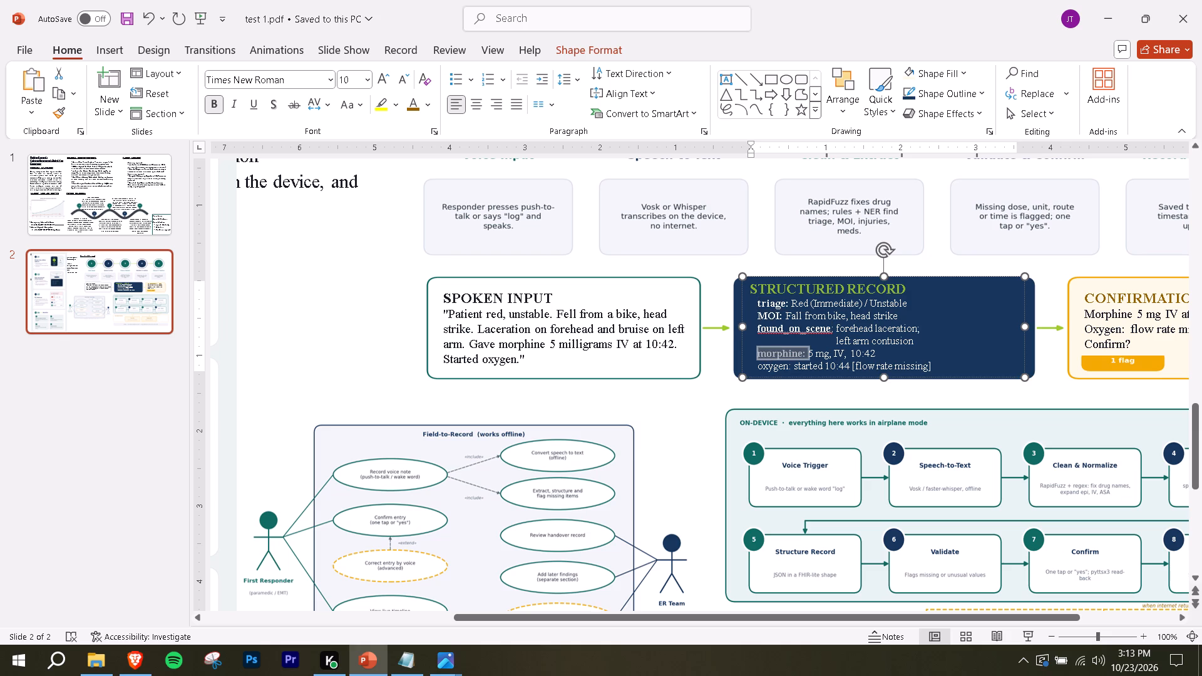
{"action": "left_click_drag", "start_coordinate": [759, 365], "coordinate": [790, 365]}
{"action": "key", "text": "ctrl+b"}
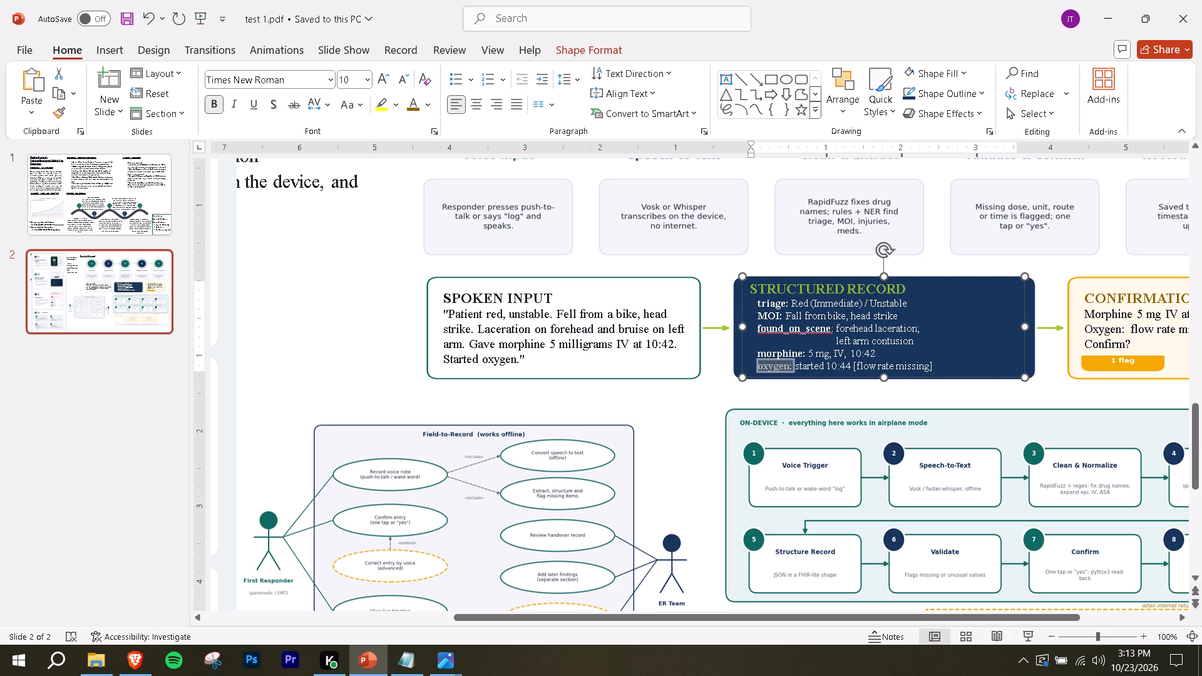
Replace the colon after "found_on_scene" with a bold one matching its label.
{"action": "left_click", "coordinate": [837, 327]}
{"action": "key", "text": "Left"}
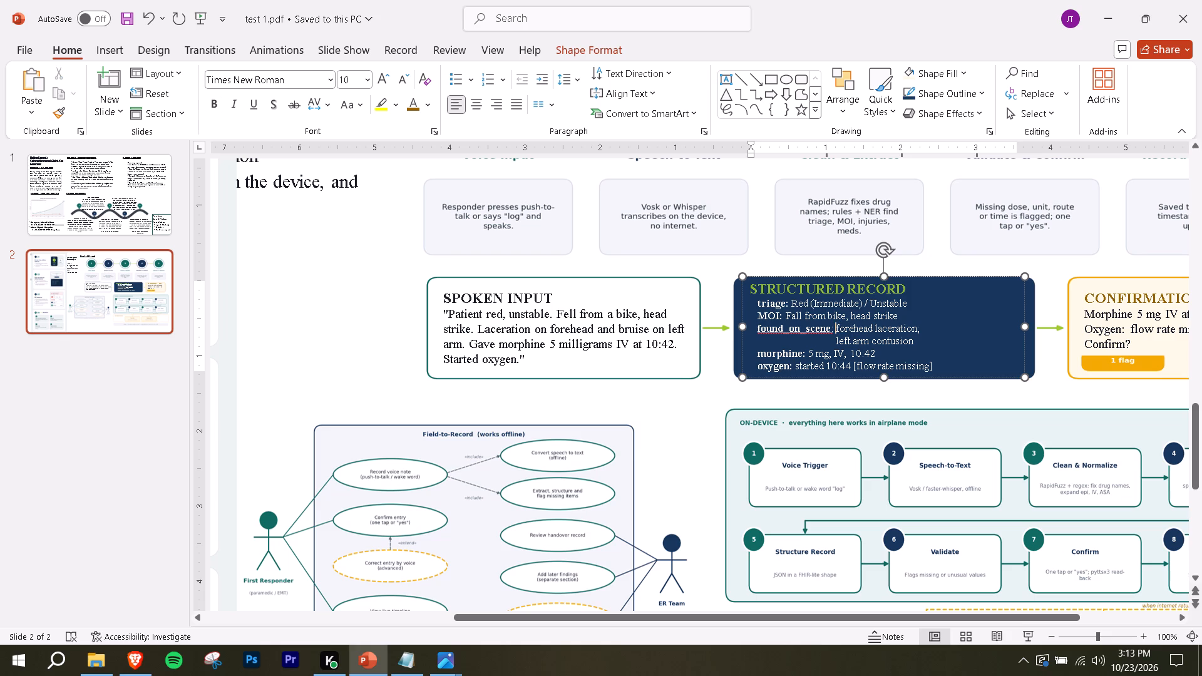
{"action": "key", "text": "Left"}
{"action": "key", "text": "BackSpace"}
{"action": "key", "text": "shift+colon"}
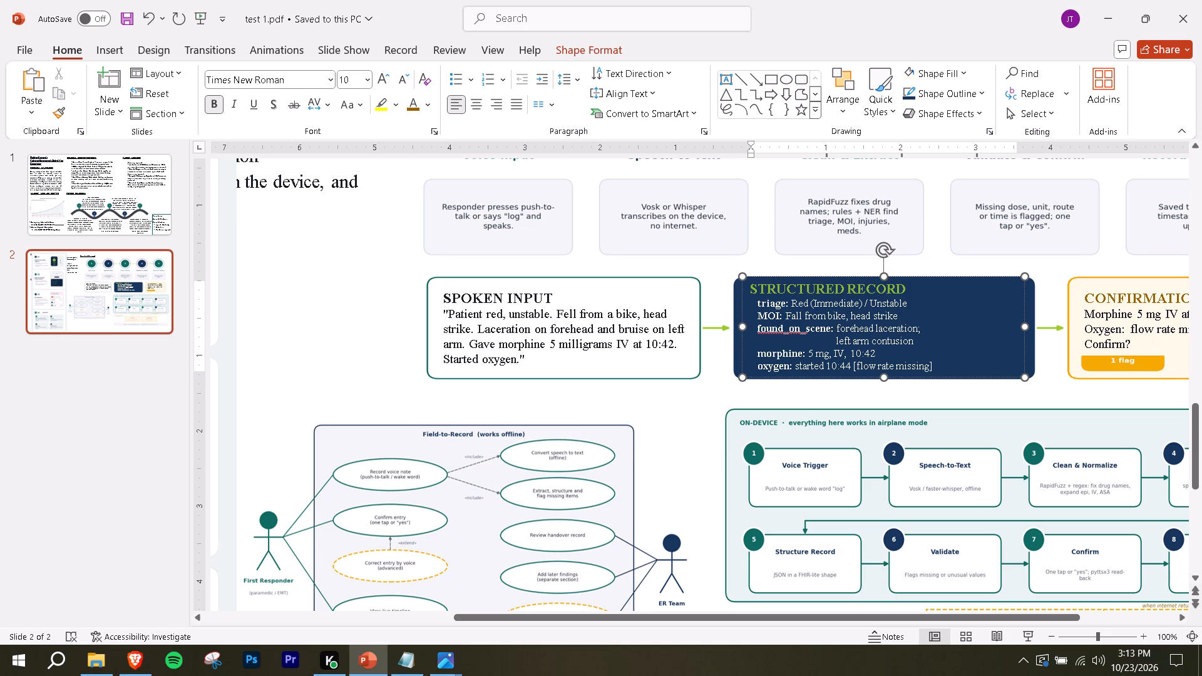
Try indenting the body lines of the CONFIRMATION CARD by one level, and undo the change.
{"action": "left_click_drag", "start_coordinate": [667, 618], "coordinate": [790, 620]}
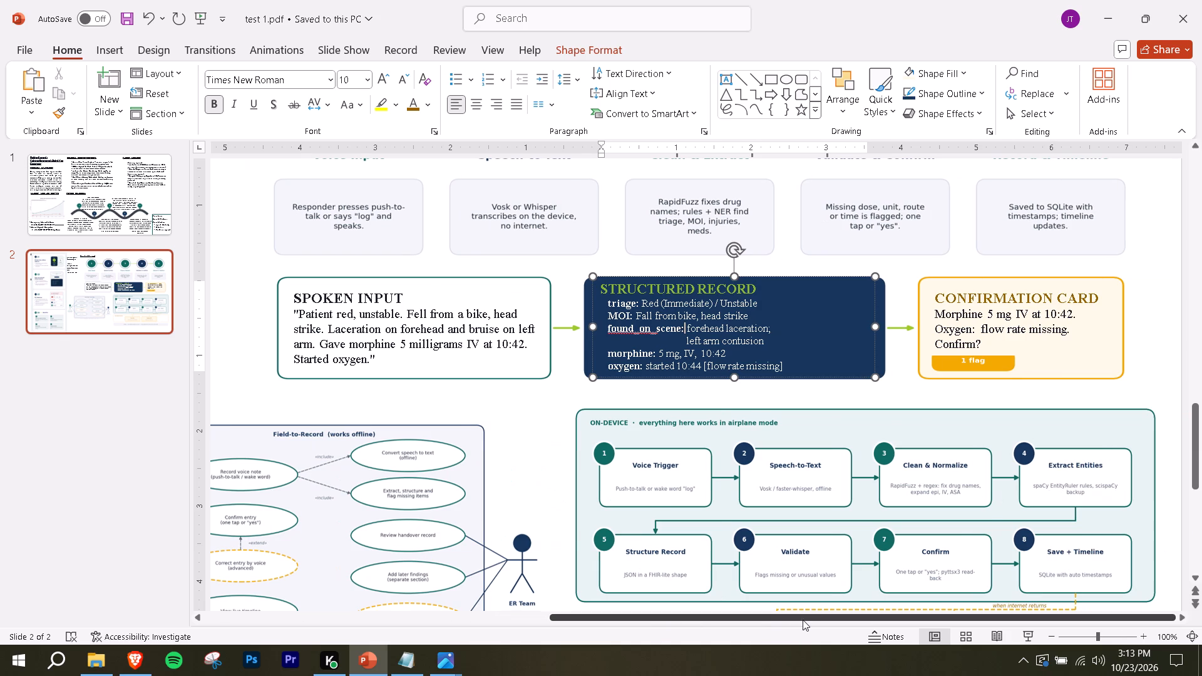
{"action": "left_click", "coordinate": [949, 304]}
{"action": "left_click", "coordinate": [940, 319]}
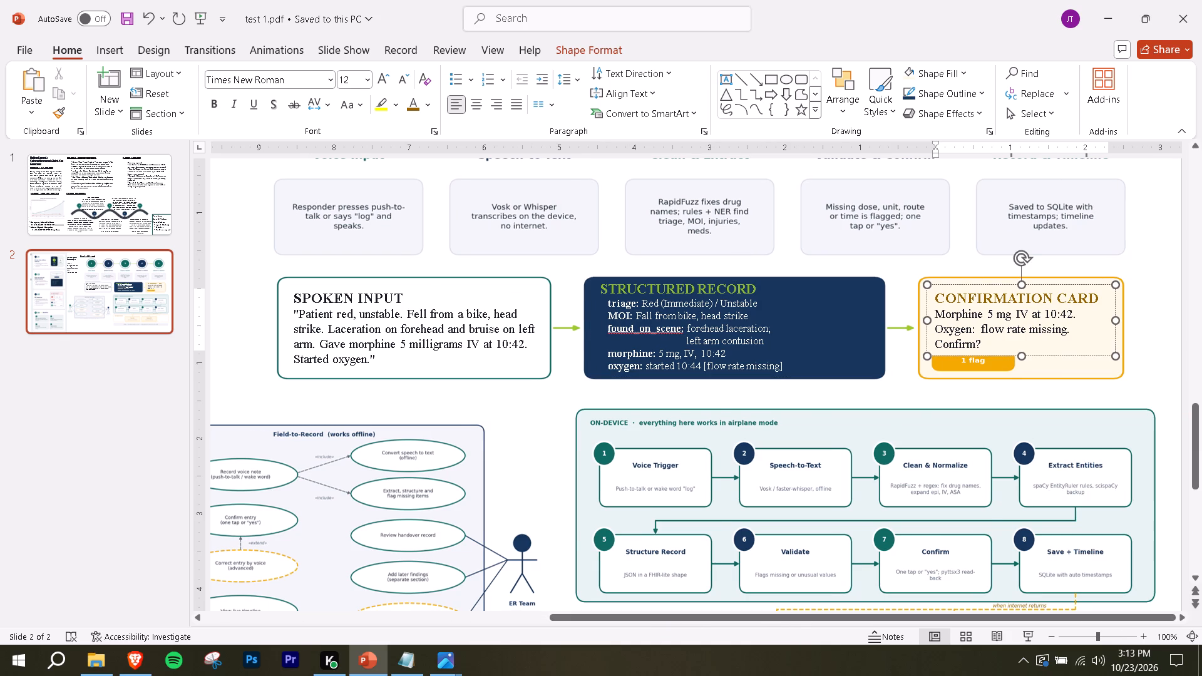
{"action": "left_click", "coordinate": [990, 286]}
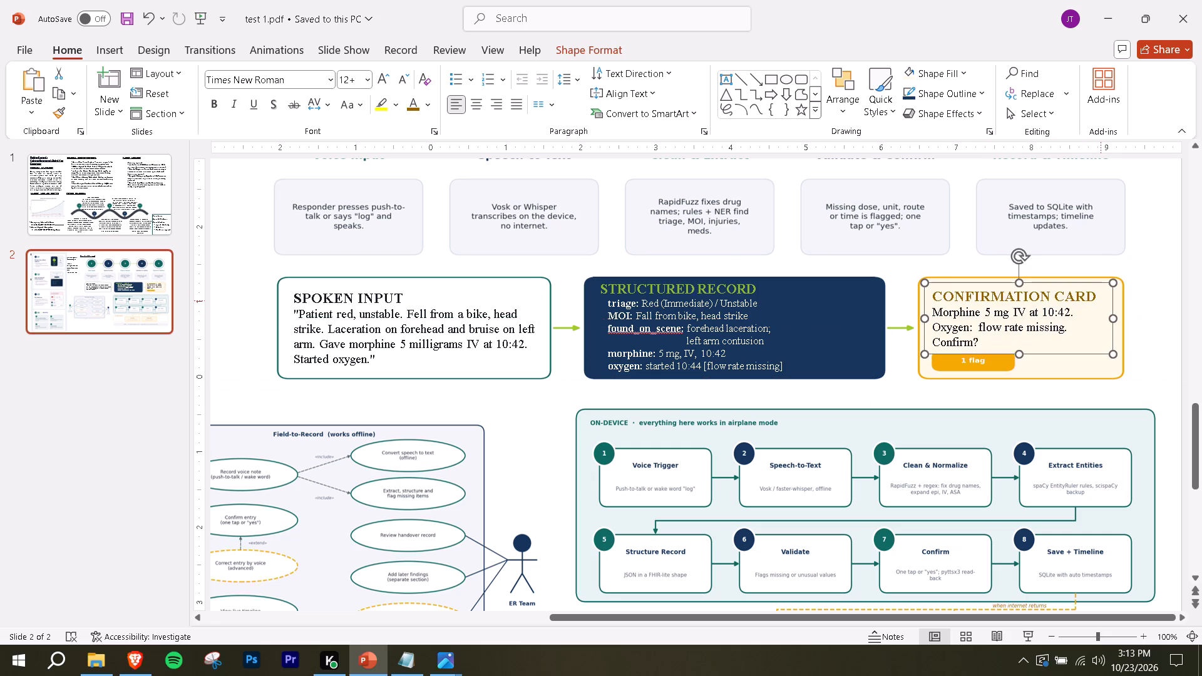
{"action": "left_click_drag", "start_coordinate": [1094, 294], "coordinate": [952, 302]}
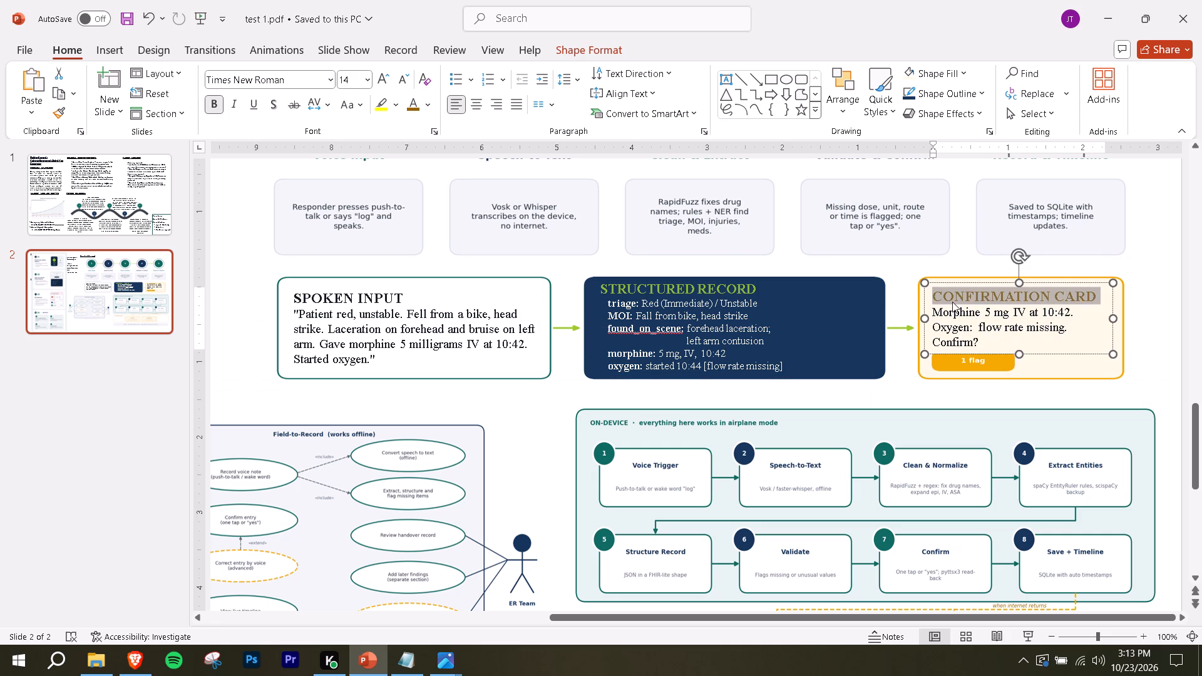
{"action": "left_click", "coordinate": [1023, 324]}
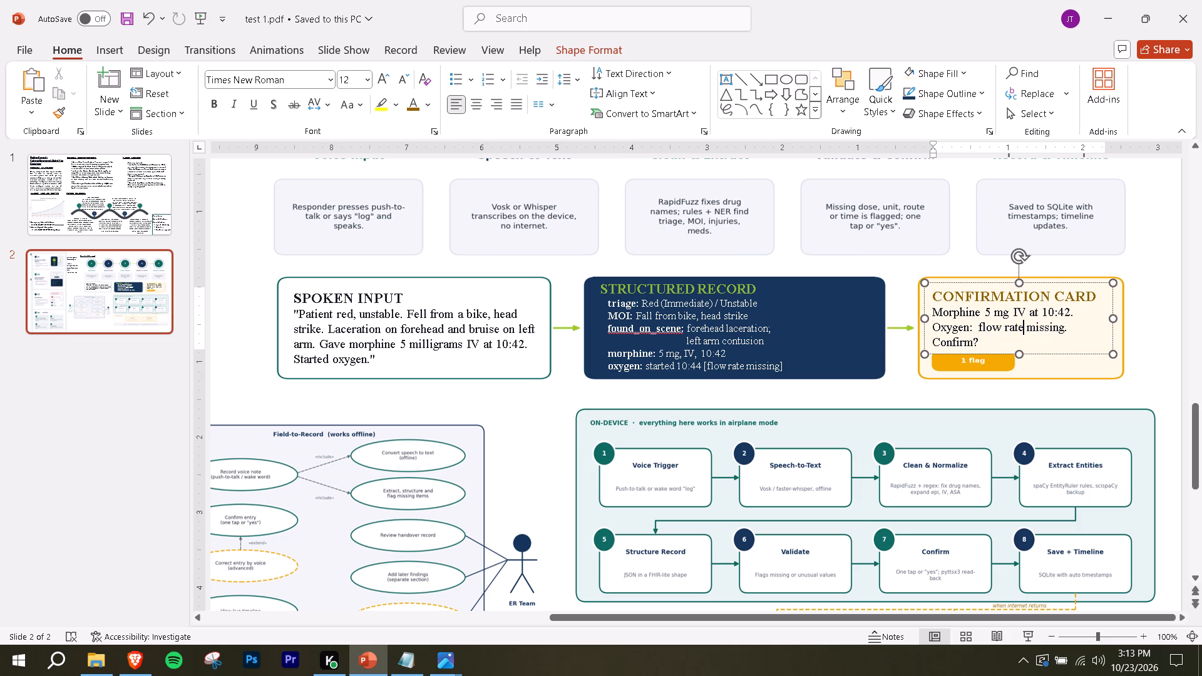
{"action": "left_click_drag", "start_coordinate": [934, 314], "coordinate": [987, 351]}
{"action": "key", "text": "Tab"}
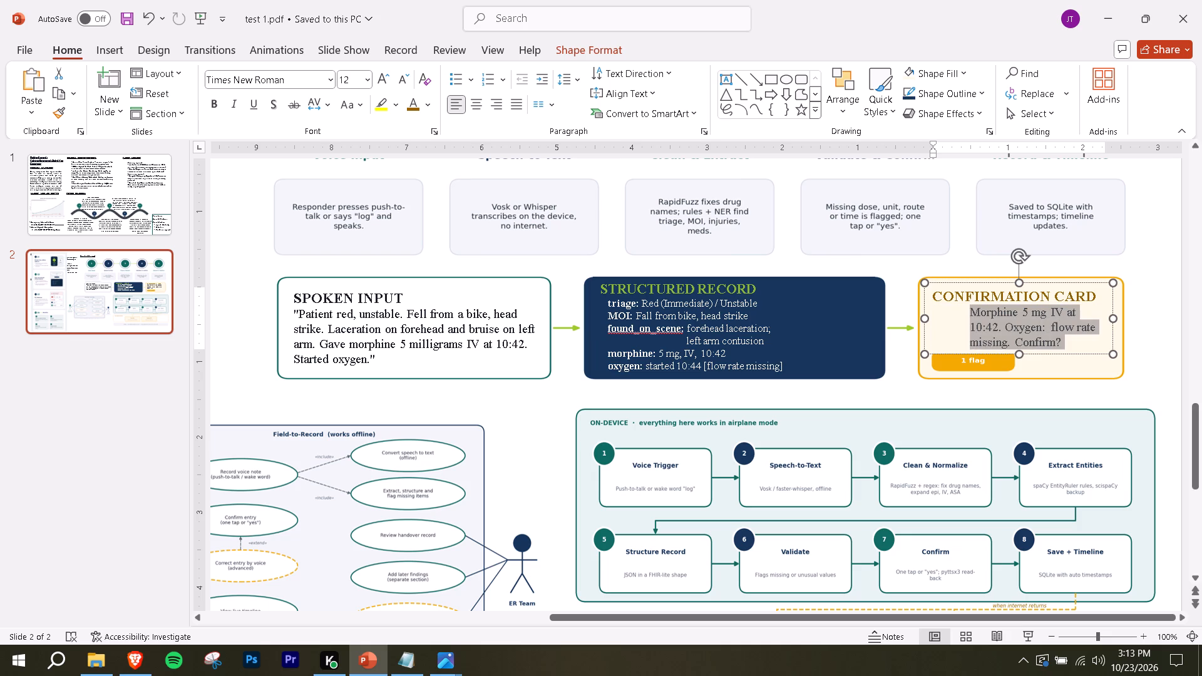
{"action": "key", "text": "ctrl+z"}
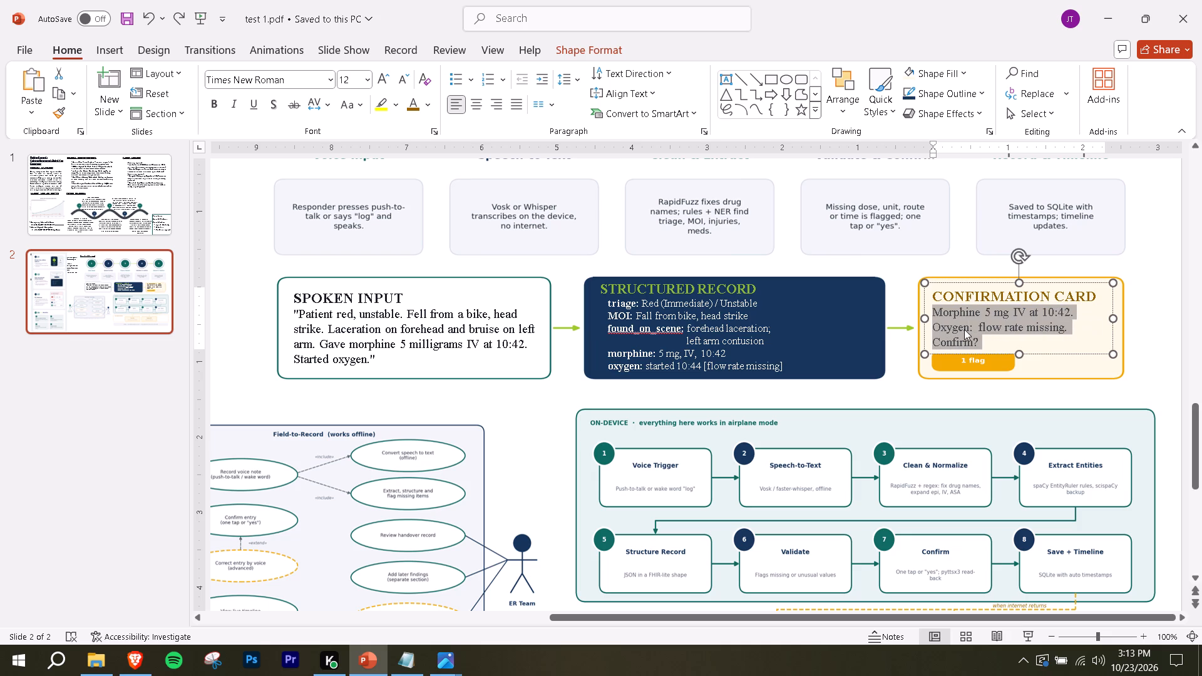
Centre-align the CONFIRMATION CARD's body lines from "Morphine 5 mg IV at 10:42." to "Confirm?".
{"action": "left_click", "coordinate": [485, 110]}
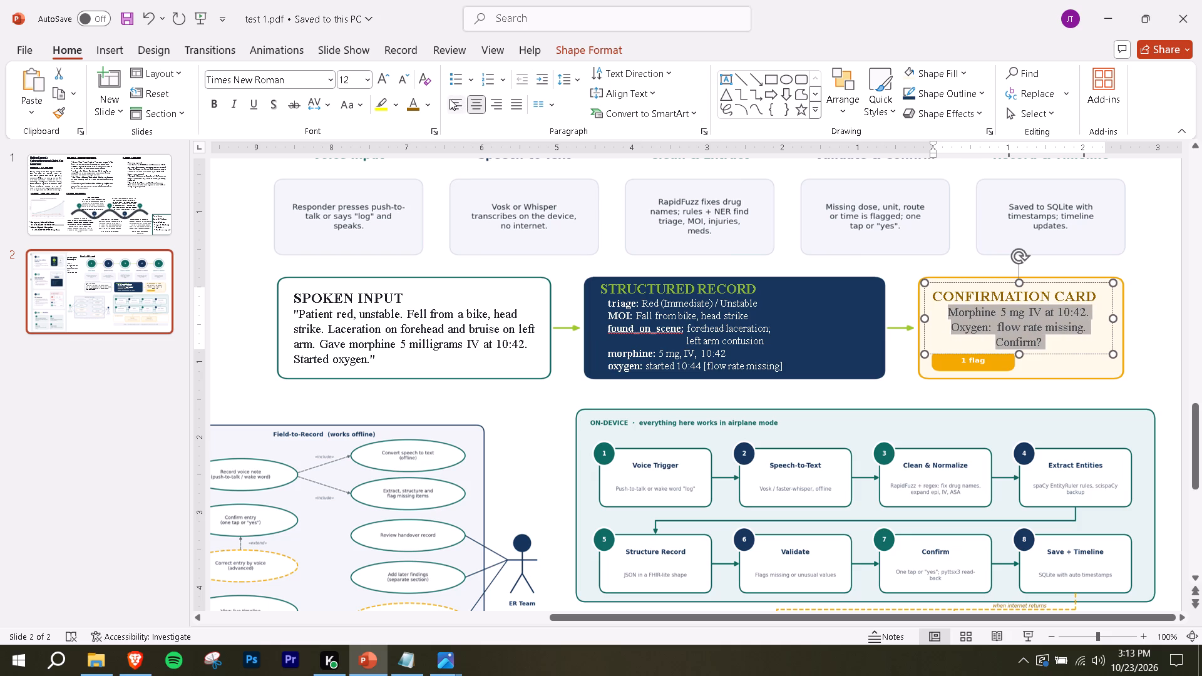
{"action": "left_click", "coordinate": [1071, 382]}
{"action": "left_click", "coordinate": [1019, 322]}
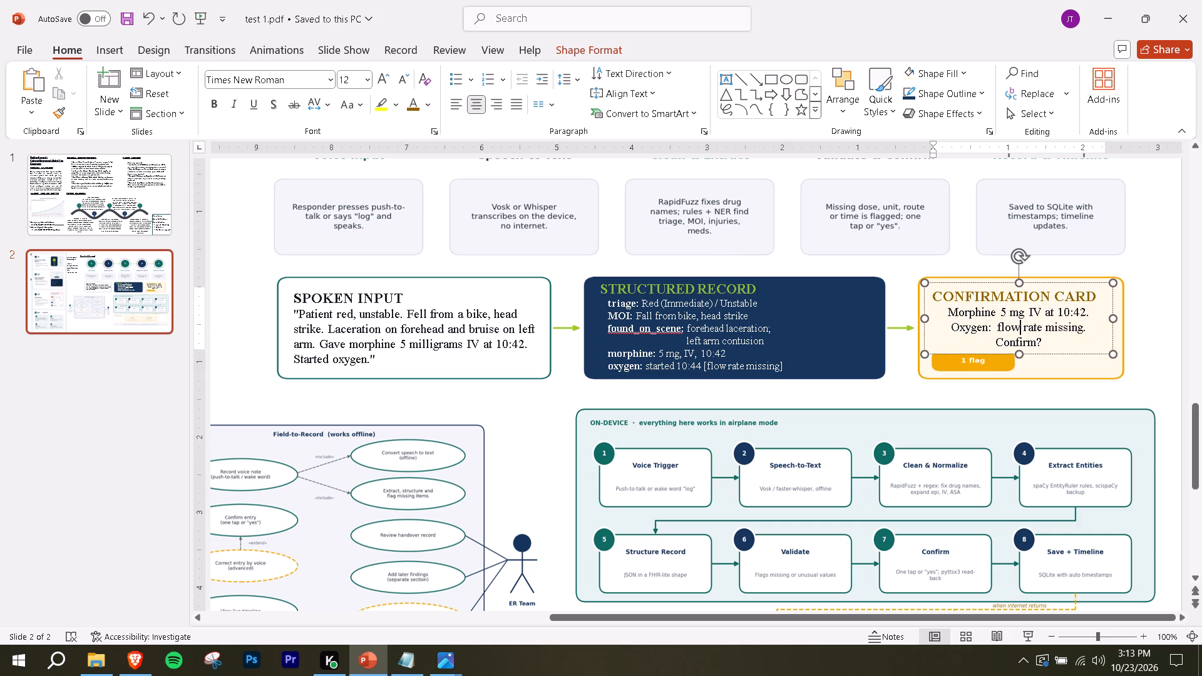
Increase all text in the CONFIRMATION CARD by one font-size step, giving 14 pt body text and a 16 pt heading.
{"action": "left_click", "coordinate": [1065, 286]}
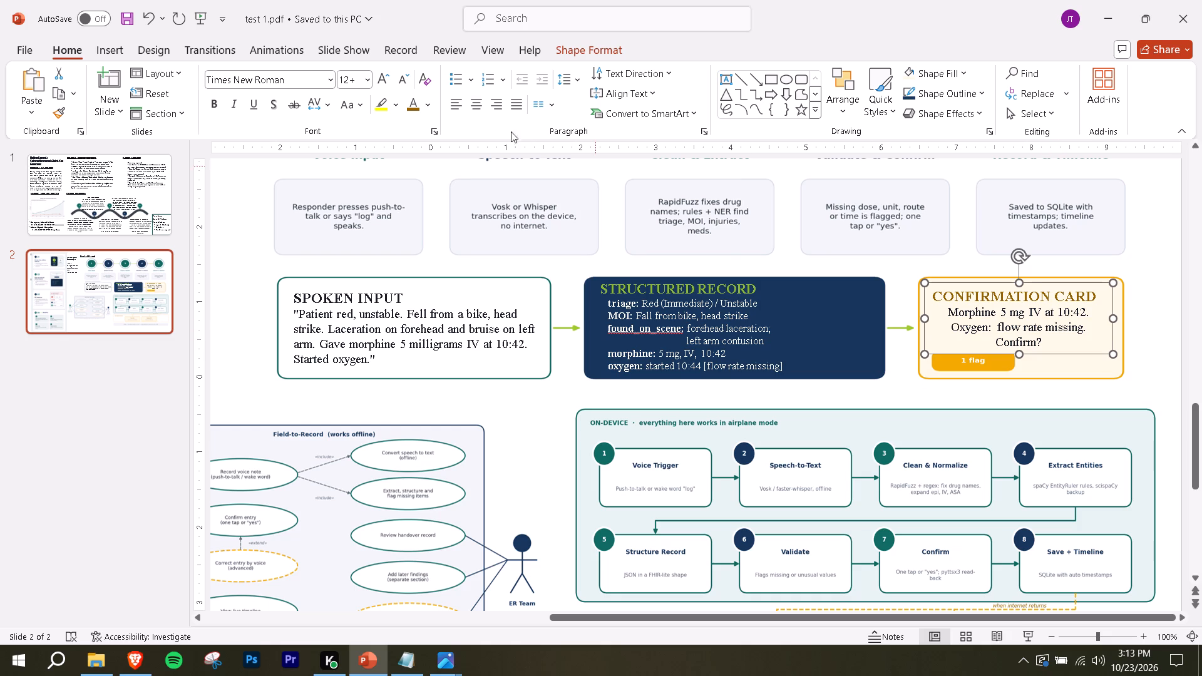
{"action": "key", "text": "ctrl+a"}
{"action": "left_click", "coordinate": [982, 335]}
{"action": "key", "text": "ctrl+a"}
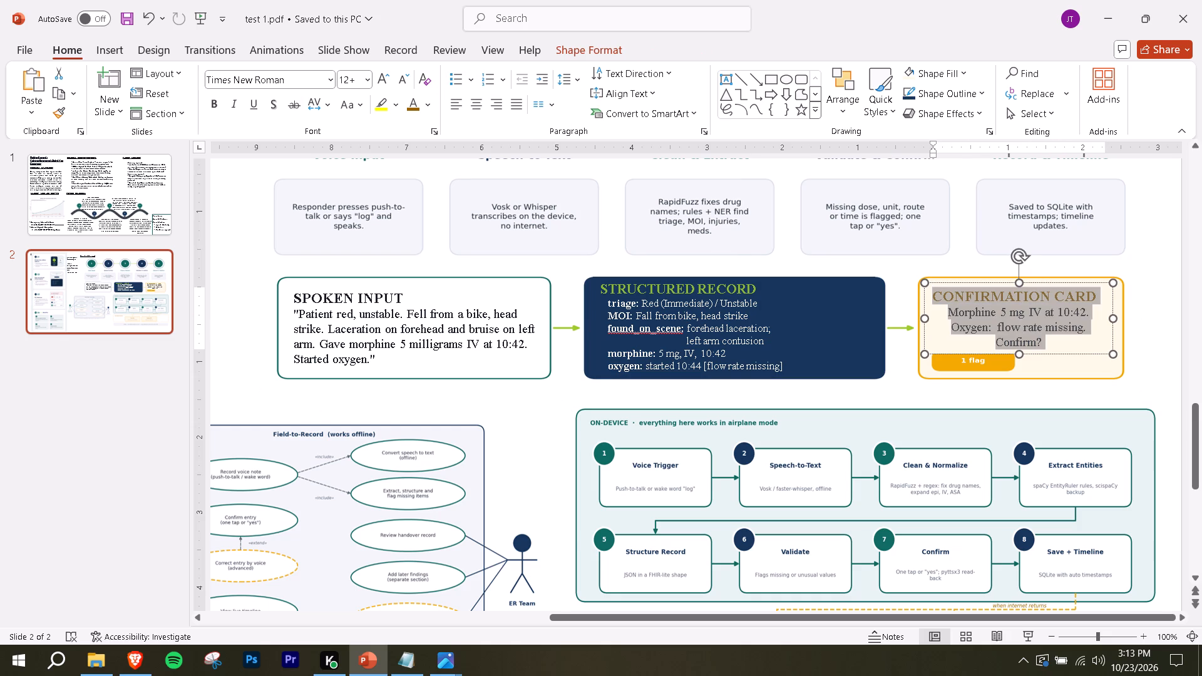
{"action": "left_click", "coordinate": [388, 80]}
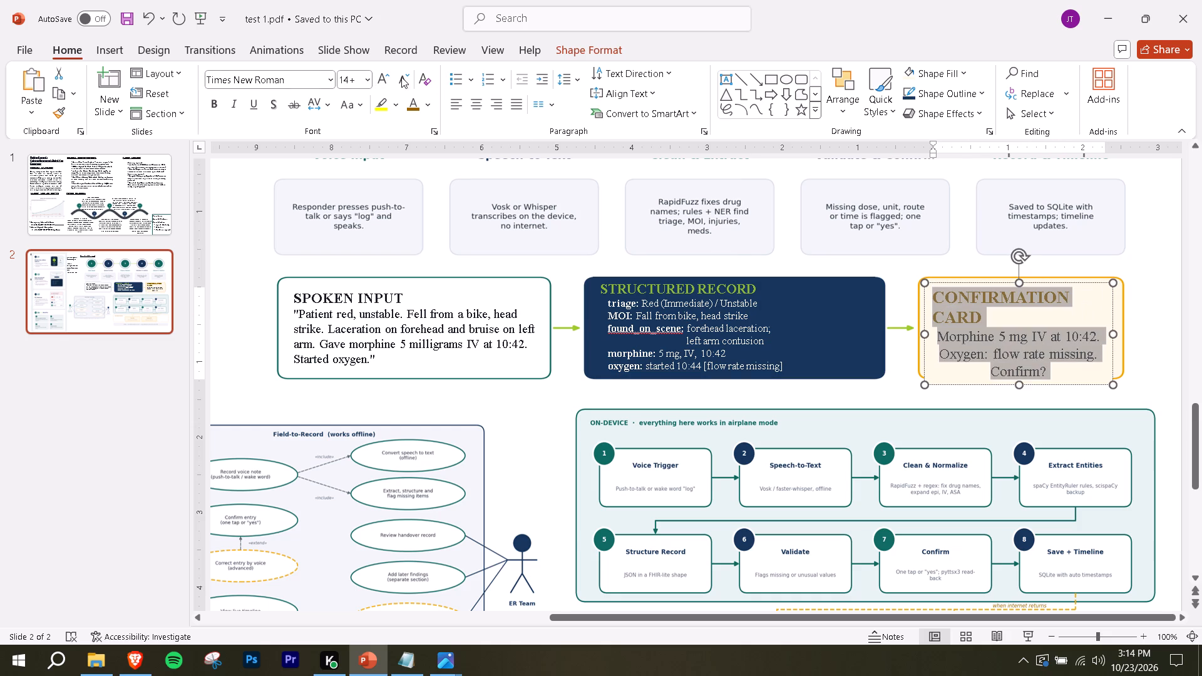
Set the CONFIRMATION CARD heading's font size to 15 pt.
{"action": "left_click", "coordinate": [353, 77]}
{"action": "left_click", "coordinate": [990, 304]}
{"action": "left_click_drag", "start_coordinate": [990, 314], "coordinate": [920, 292]}
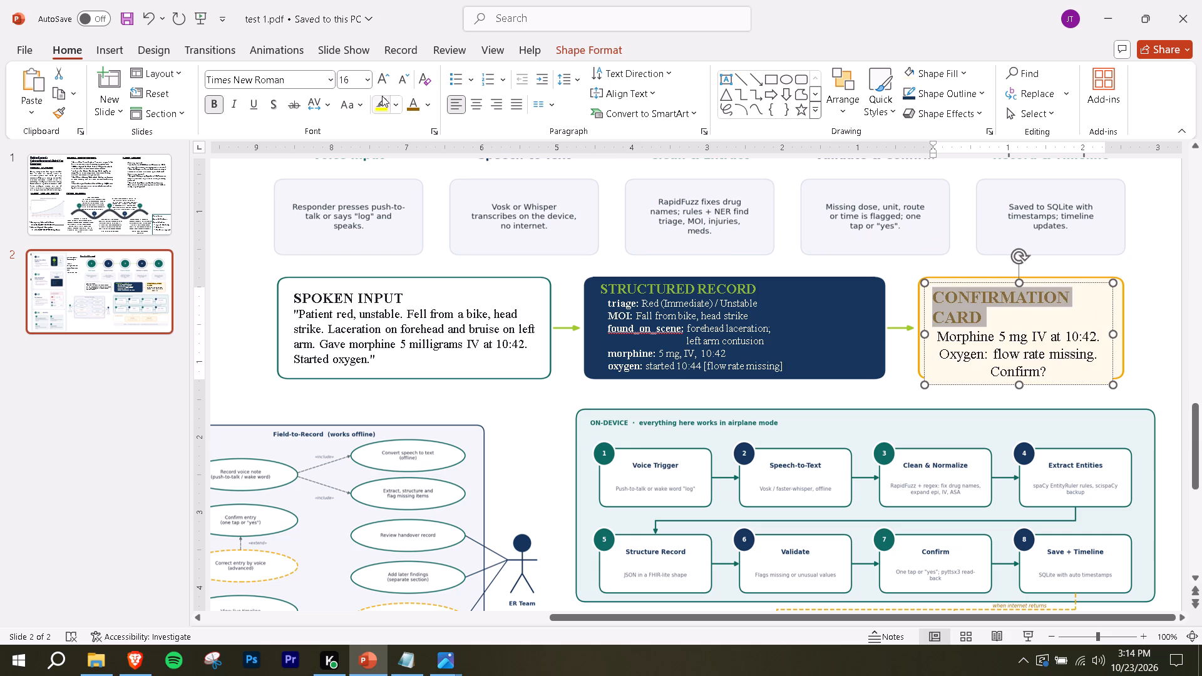
{"action": "left_click", "coordinate": [359, 83]}
{"action": "type", "text": "15"}
{"action": "key", "text": "Return"}
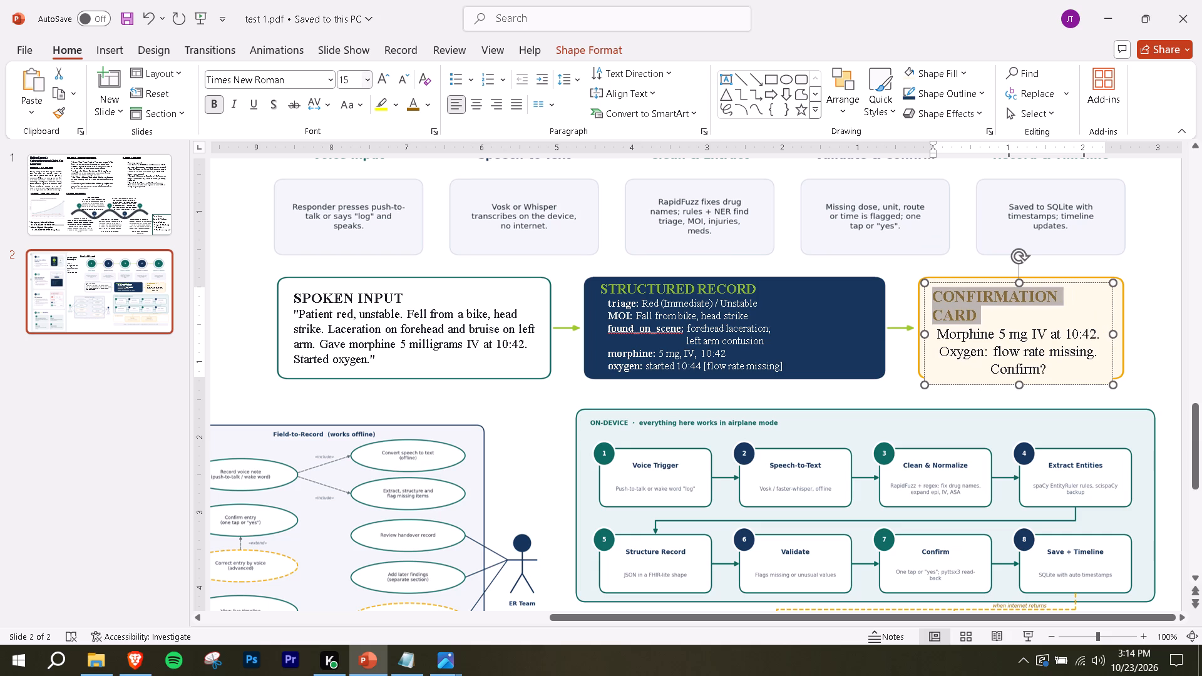
Widen the CONFIRMATION CARD text box slightly so its heading fits on one line within the card.
{"action": "left_click_drag", "start_coordinate": [1116, 332], "coordinate": [1140, 332]}
{"action": "left_click_drag", "start_coordinate": [1137, 321], "coordinate": [1121, 320]}
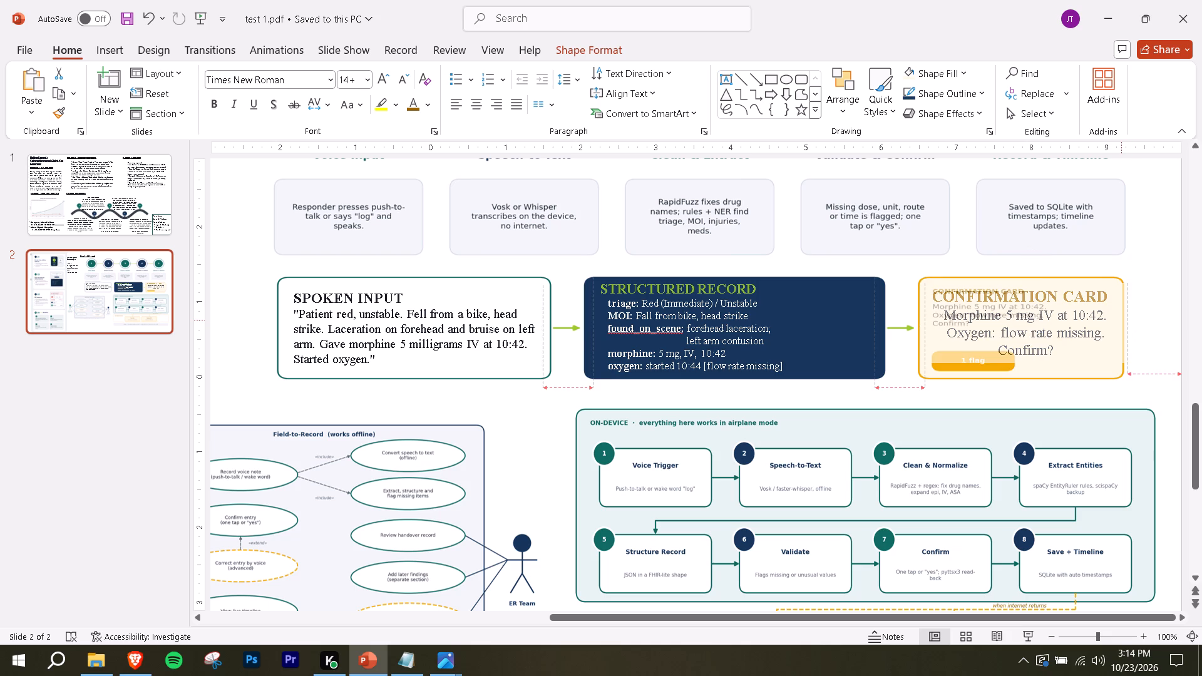
{"action": "left_click_drag", "start_coordinate": [1121, 320], "coordinate": [1118, 319]}
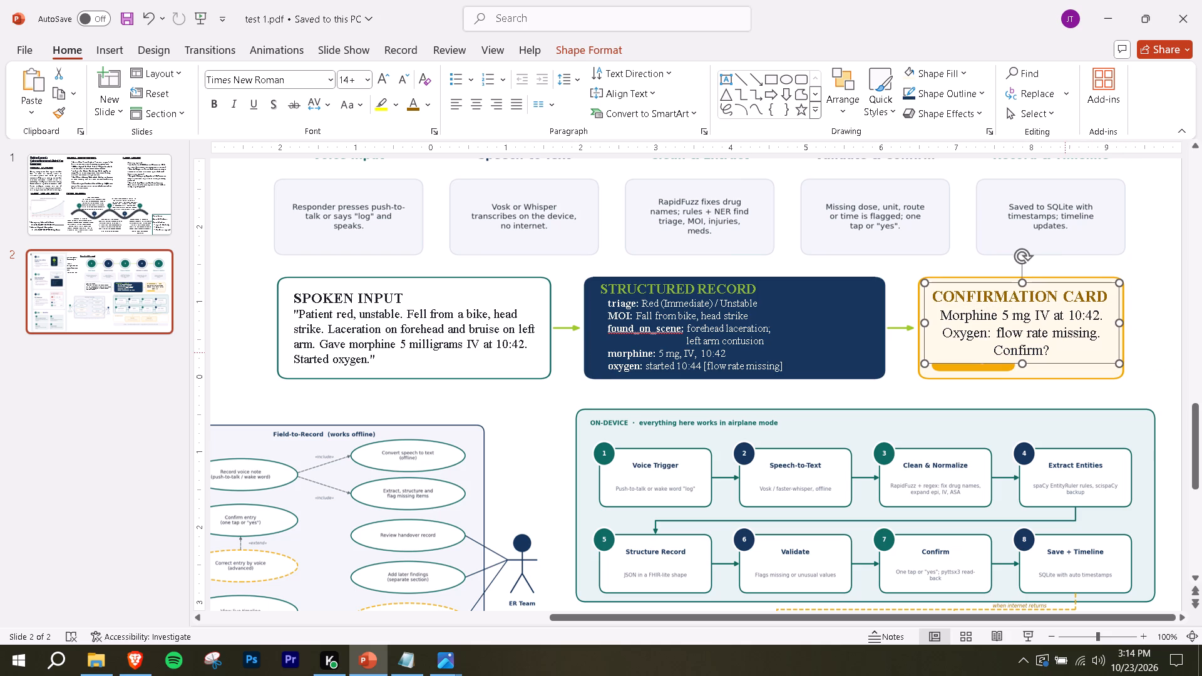
Move the CONFIRMATION CARD text box slightly down so its lower edge sits near the card's bottom border.
{"action": "left_click_drag", "start_coordinate": [1062, 361], "coordinate": [1062, 367]}
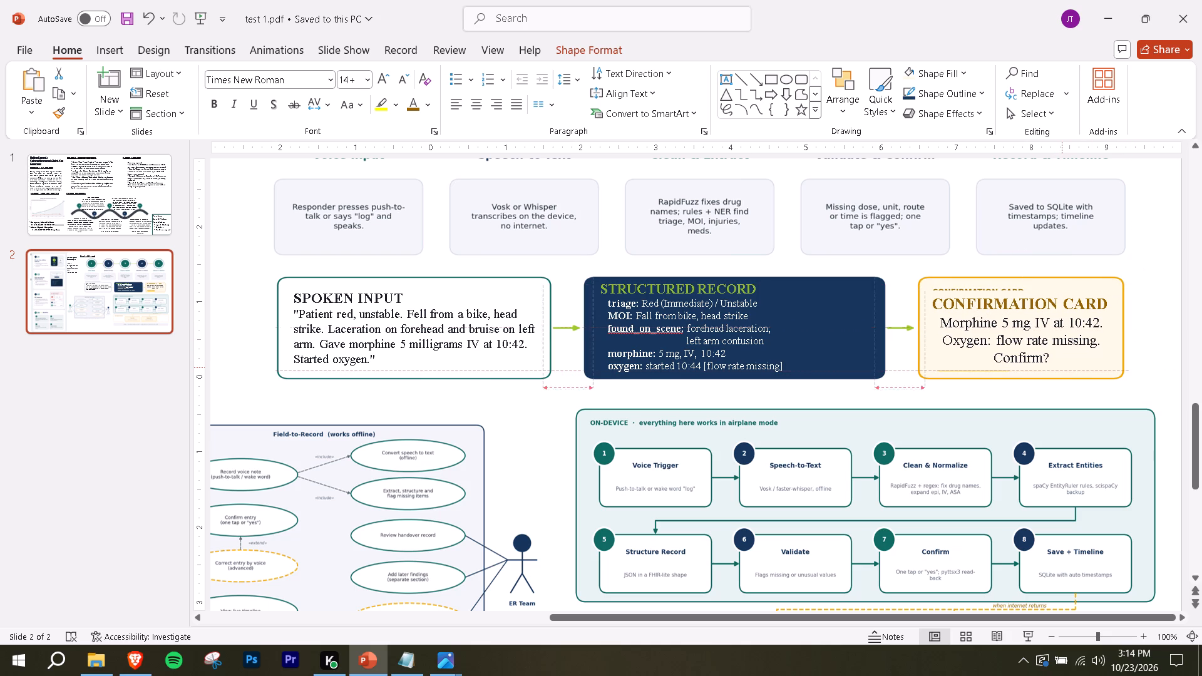
{"action": "left_click_drag", "start_coordinate": [1062, 367], "coordinate": [1064, 371]}
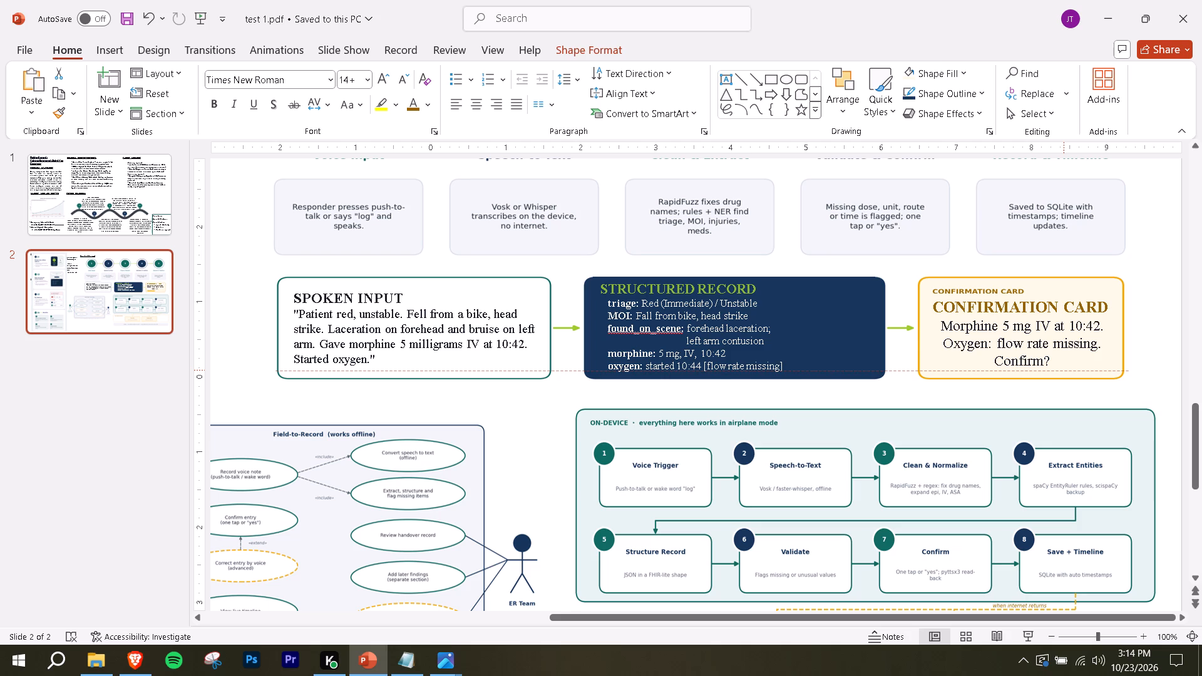
{"action": "left_click_drag", "start_coordinate": [1064, 371], "coordinate": [1063, 369]}
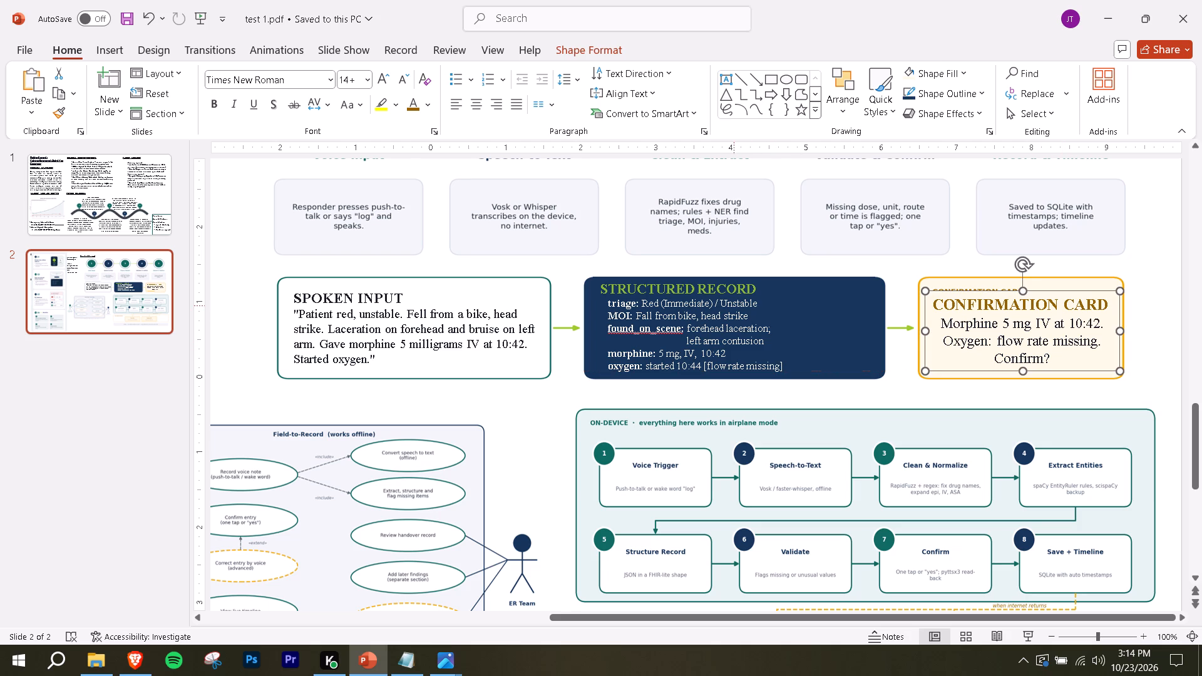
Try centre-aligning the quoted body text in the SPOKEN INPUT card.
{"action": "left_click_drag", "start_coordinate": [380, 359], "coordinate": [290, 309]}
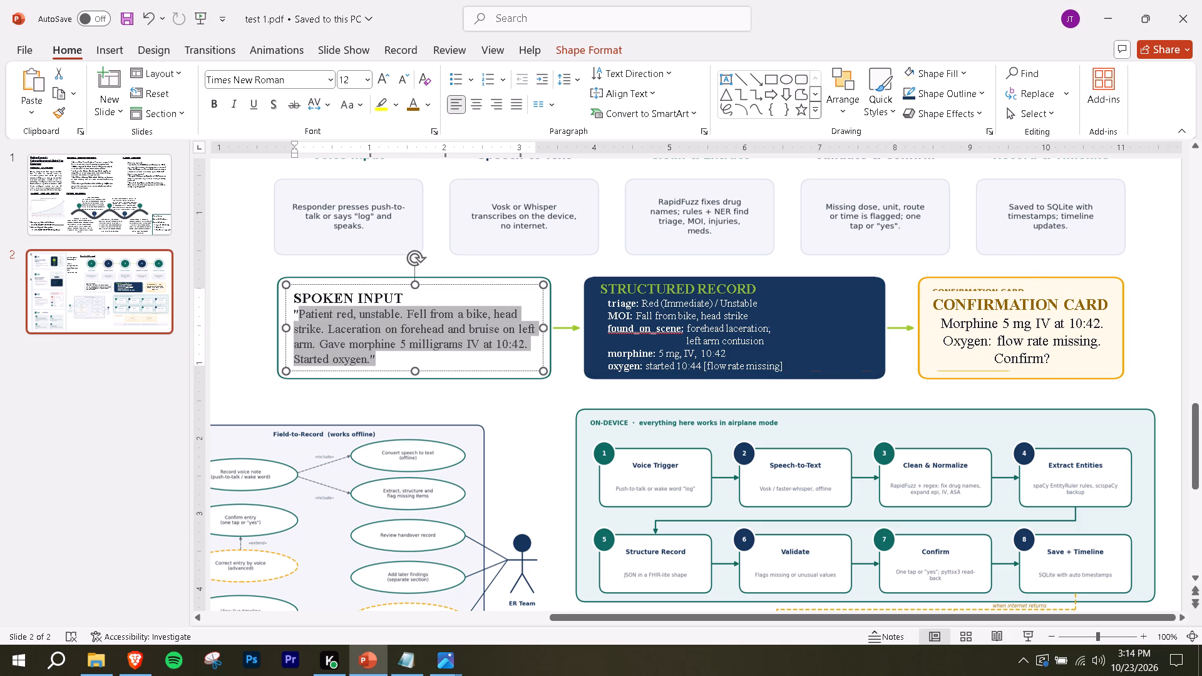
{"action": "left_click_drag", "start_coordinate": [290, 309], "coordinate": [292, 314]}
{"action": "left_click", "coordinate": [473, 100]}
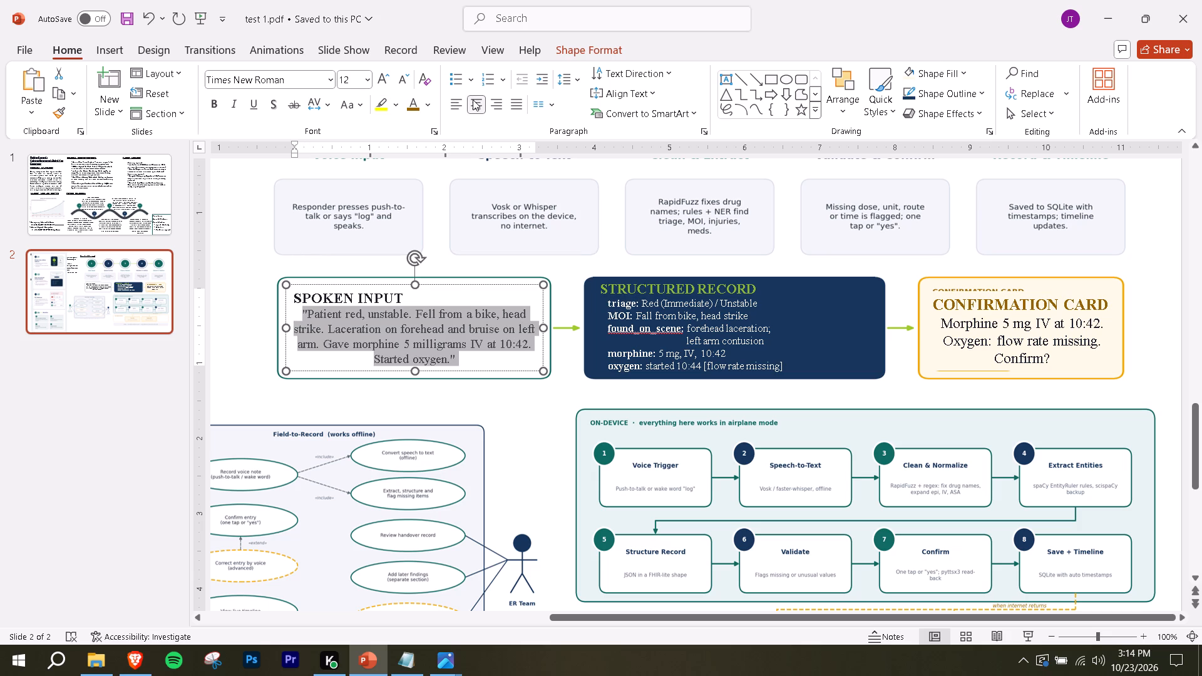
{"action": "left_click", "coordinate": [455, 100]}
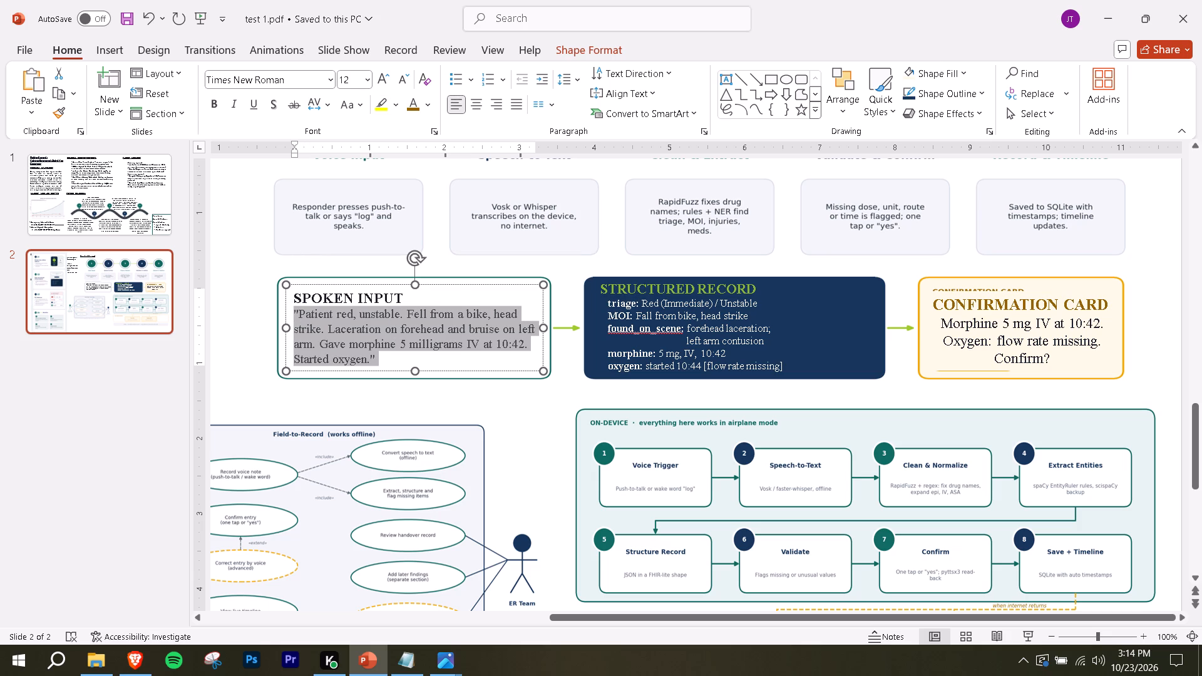
Centre-align the SPOKEN INPUT and STRUCTURED RECORD headings within their cards.
{"action": "left_click", "coordinate": [403, 295]}
{"action": "left_click", "coordinate": [478, 105]}
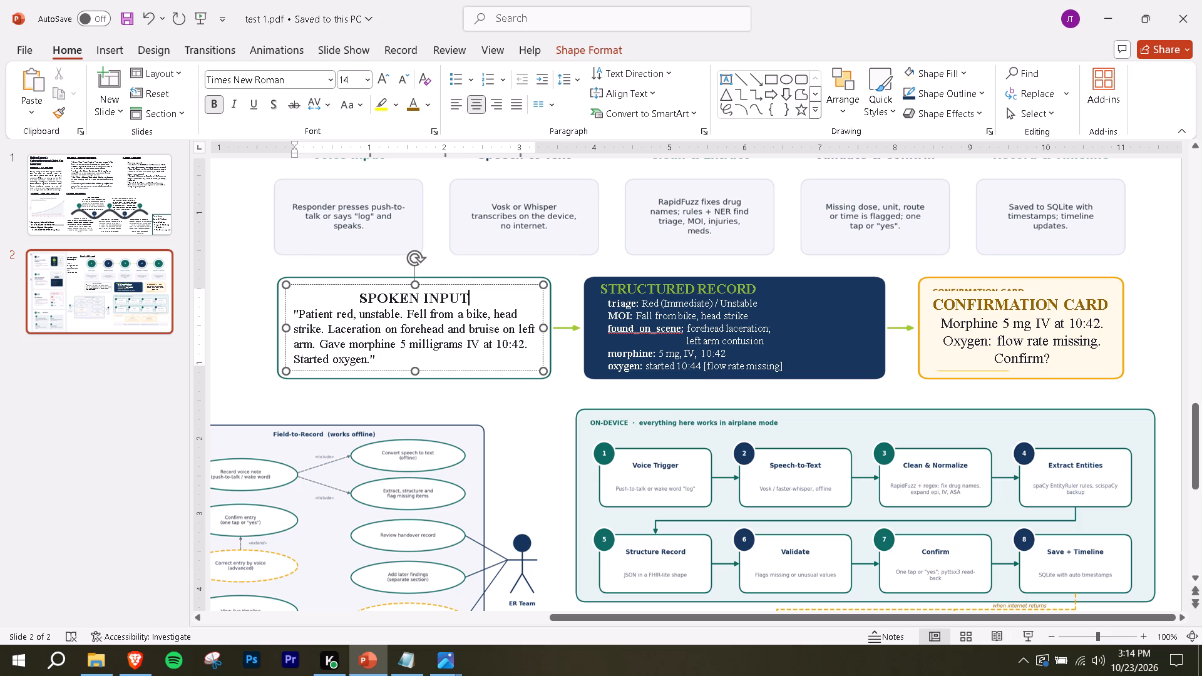
{"action": "left_click", "coordinate": [761, 289]}
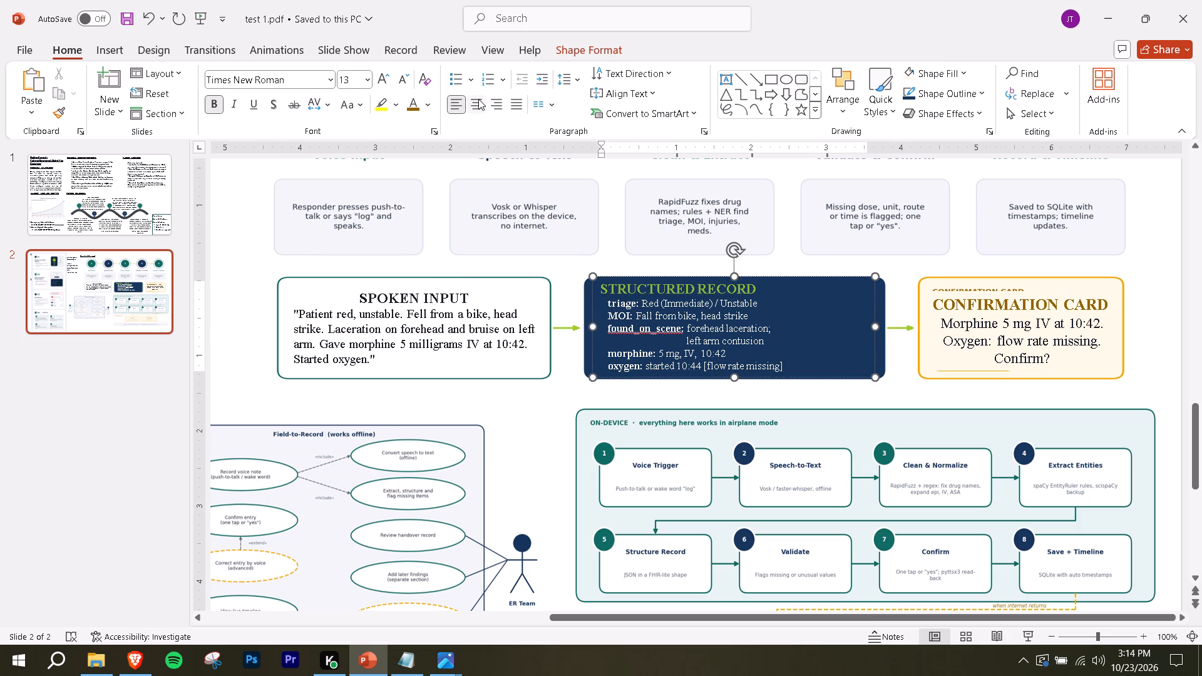
{"action": "left_click", "coordinate": [478, 99]}
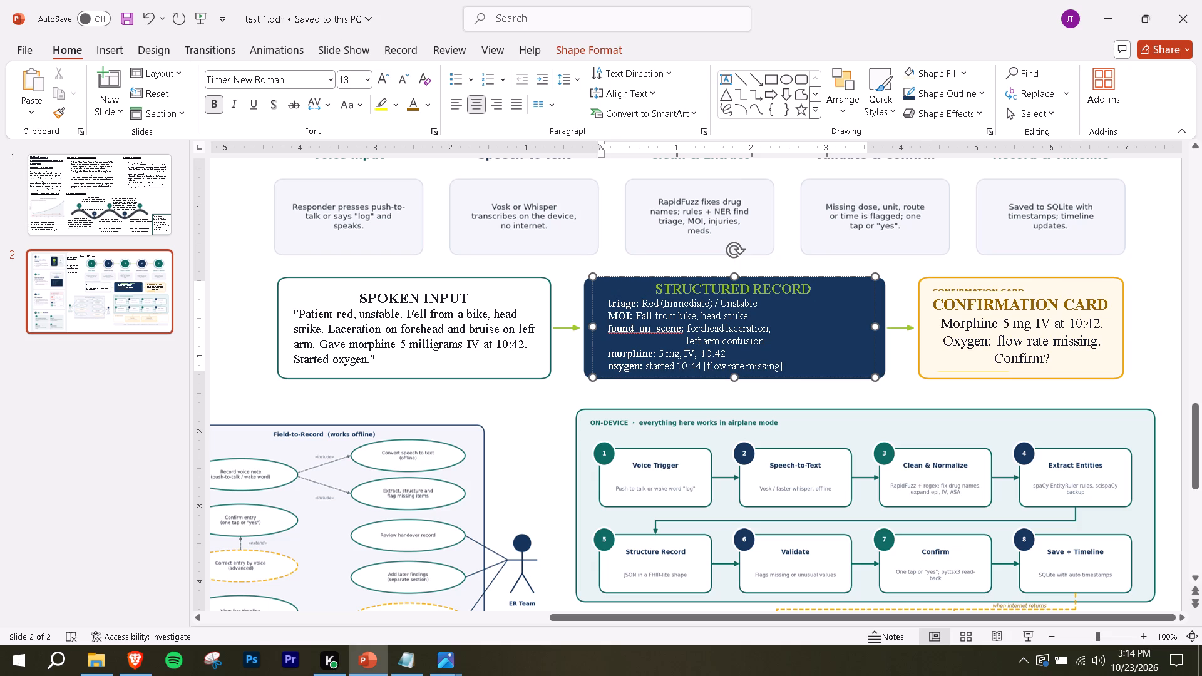
Duplicate the CONFIRMATION CARD text box, clear the copy's text, and place the blank box over the leftover small heading along the card's upper edge.
{"action": "left_click", "coordinate": [940, 369]}
{"action": "key", "text": "ctrl+c"}
{"action": "key", "text": "ctrl+v"}
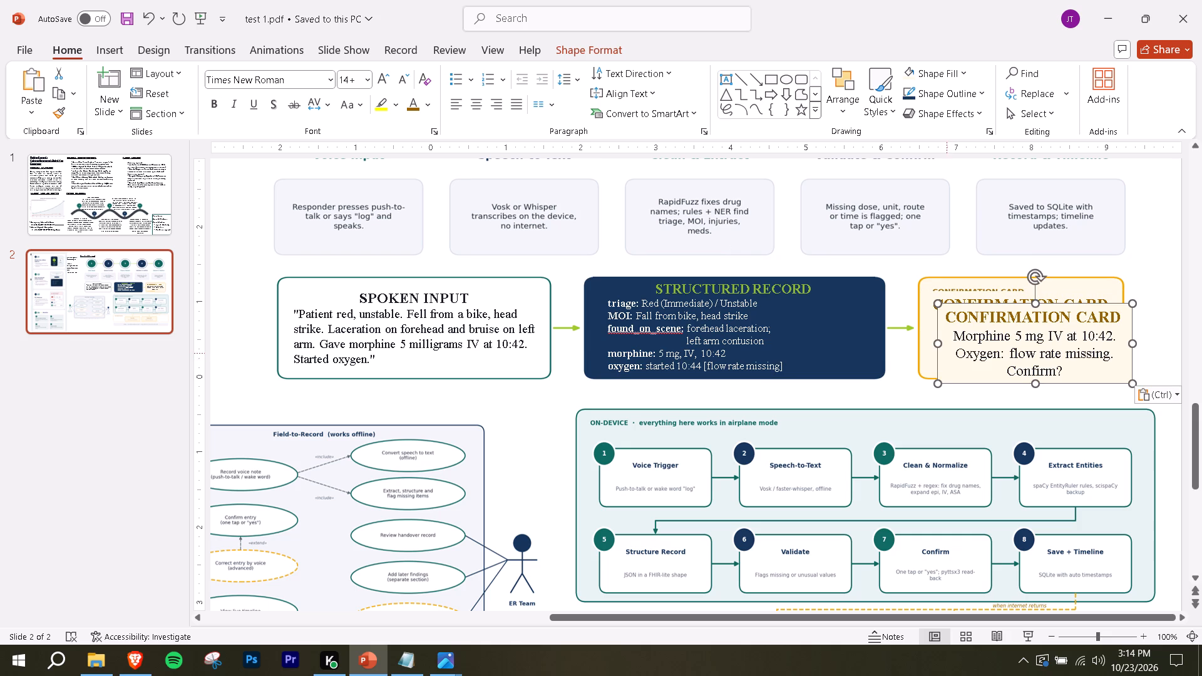
{"action": "key", "text": "ctrl+a"}
{"action": "left_click", "coordinate": [990, 335]}
{"action": "key", "text": "ctrl+a"}
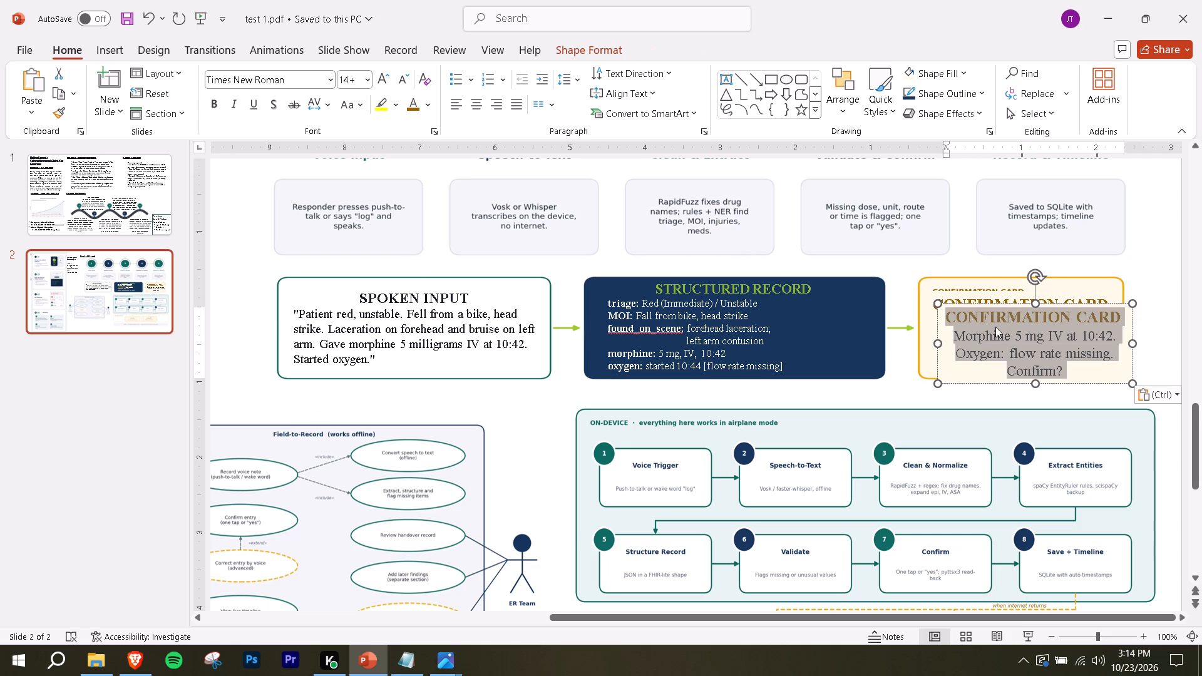
{"action": "key", "text": "BackSpace"}
{"action": "left_click_drag", "start_coordinate": [1020, 307], "coordinate": [1007, 286]}
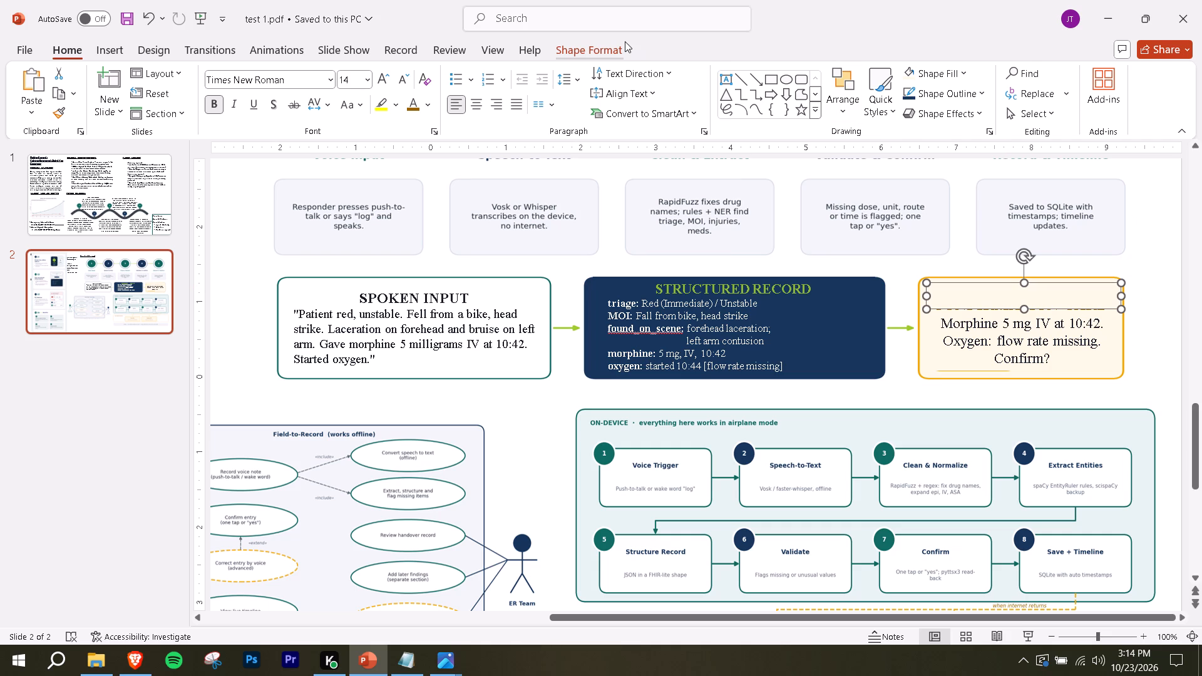
Reorder the blank box so it lies behind the CONFIRMATION CARD text but in front of the leftover small heading.
{"action": "left_click", "coordinate": [625, 41]}
{"action": "left_click", "coordinate": [848, 93]}
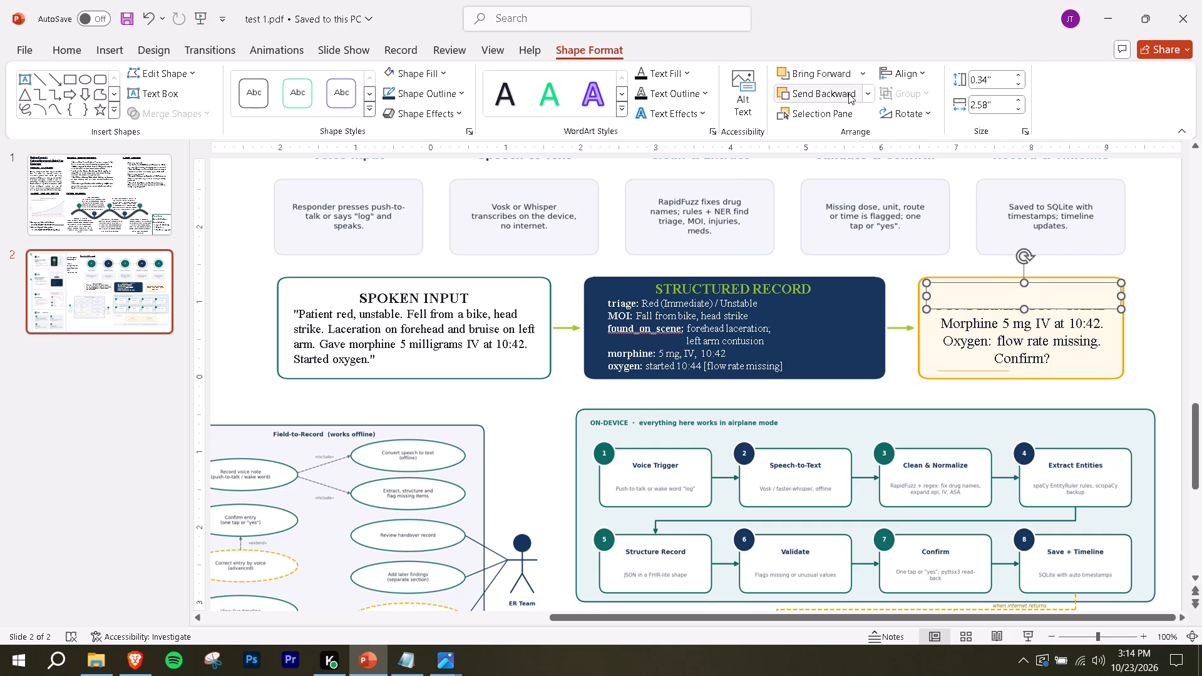
{"action": "left_click", "coordinate": [865, 95]}
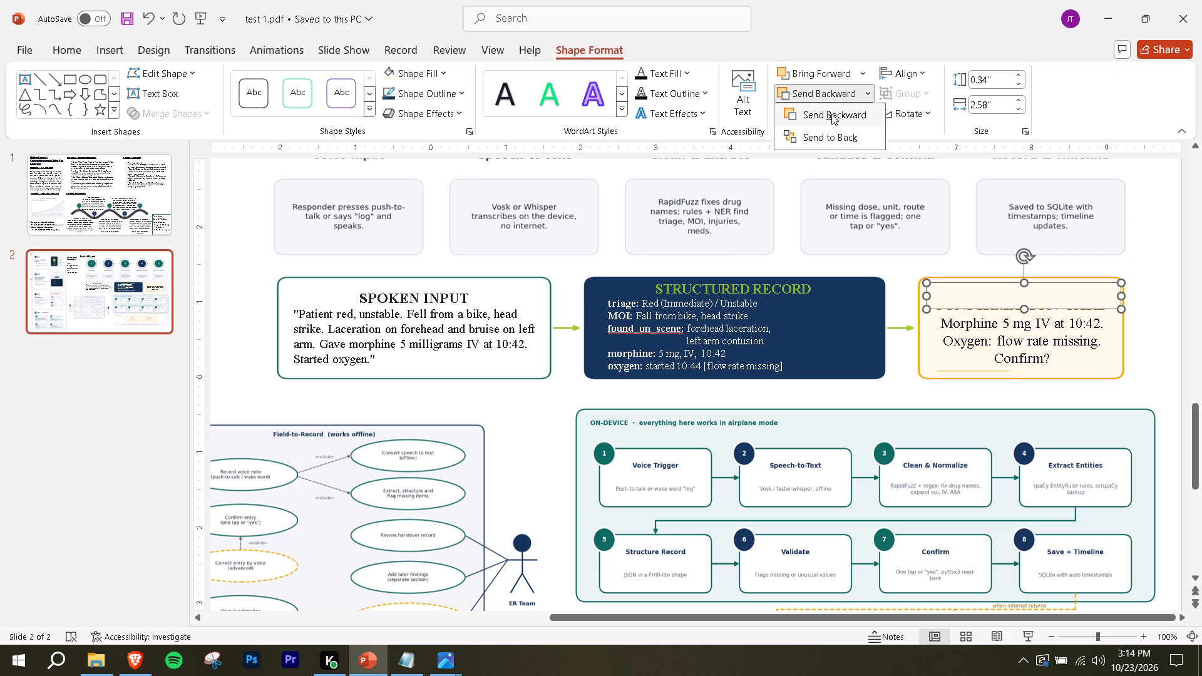
{"action": "left_click", "coordinate": [838, 131]}
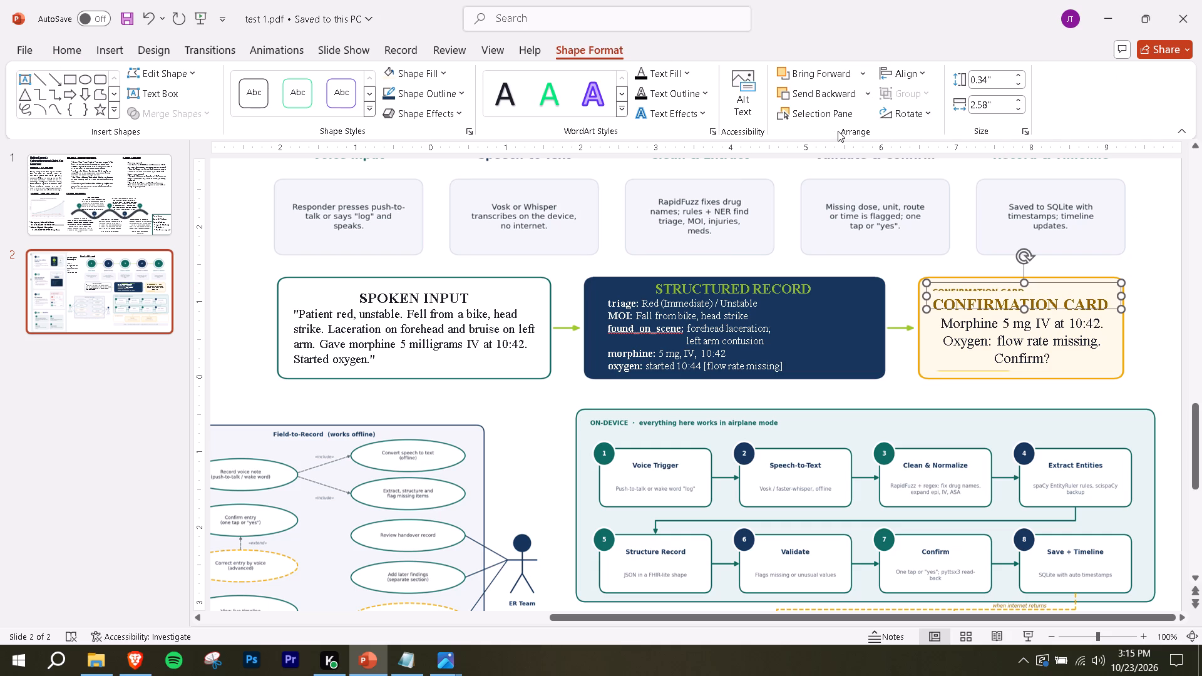
{"action": "left_click", "coordinate": [846, 96]}
{"action": "left_click", "coordinate": [833, 74]}
{"action": "left_click", "coordinate": [833, 74]}
{"action": "triple_click", "coordinate": [833, 74]}
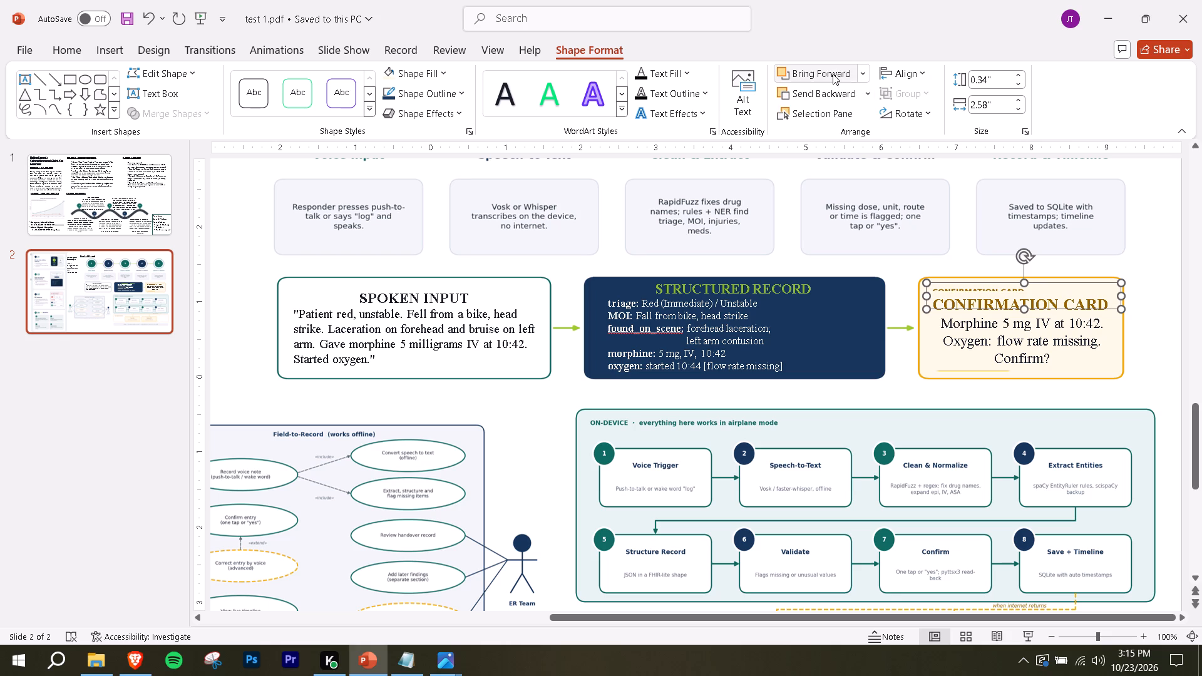
{"action": "triple_click", "coordinate": [833, 74]}
{"action": "left_click", "coordinate": [833, 74]}
{"action": "left_click", "coordinate": [861, 74]}
{"action": "left_click", "coordinate": [853, 109]}
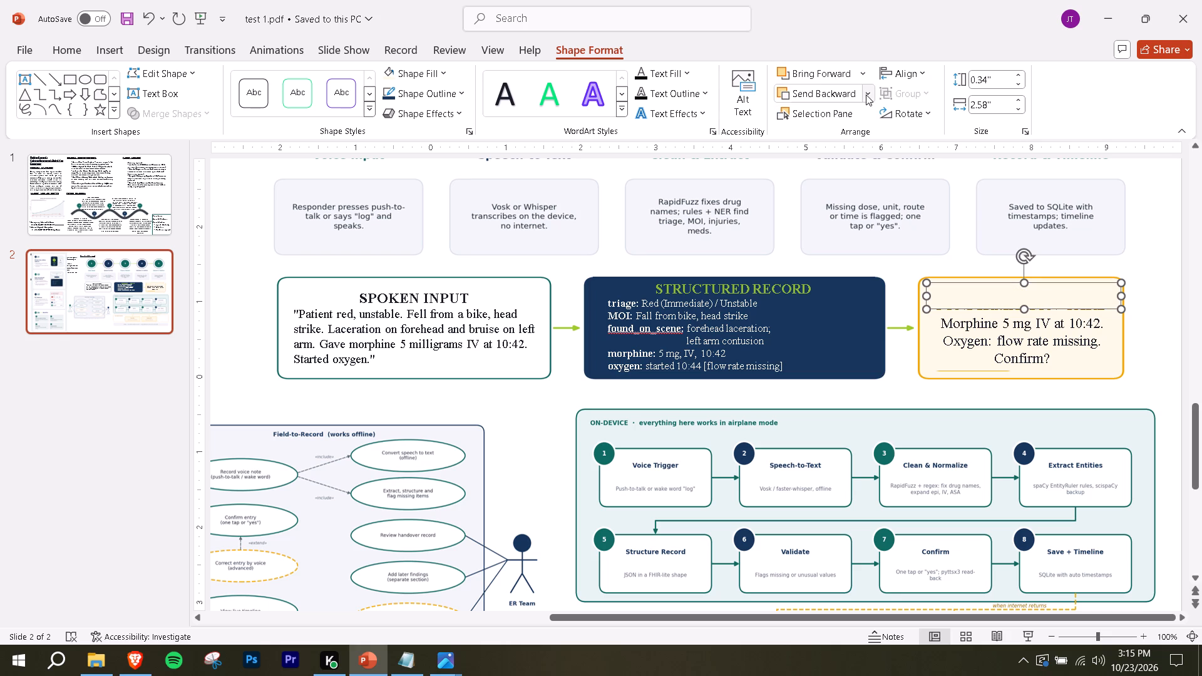
{"action": "left_click", "coordinate": [866, 95]}
{"action": "left_click", "coordinate": [856, 120]}
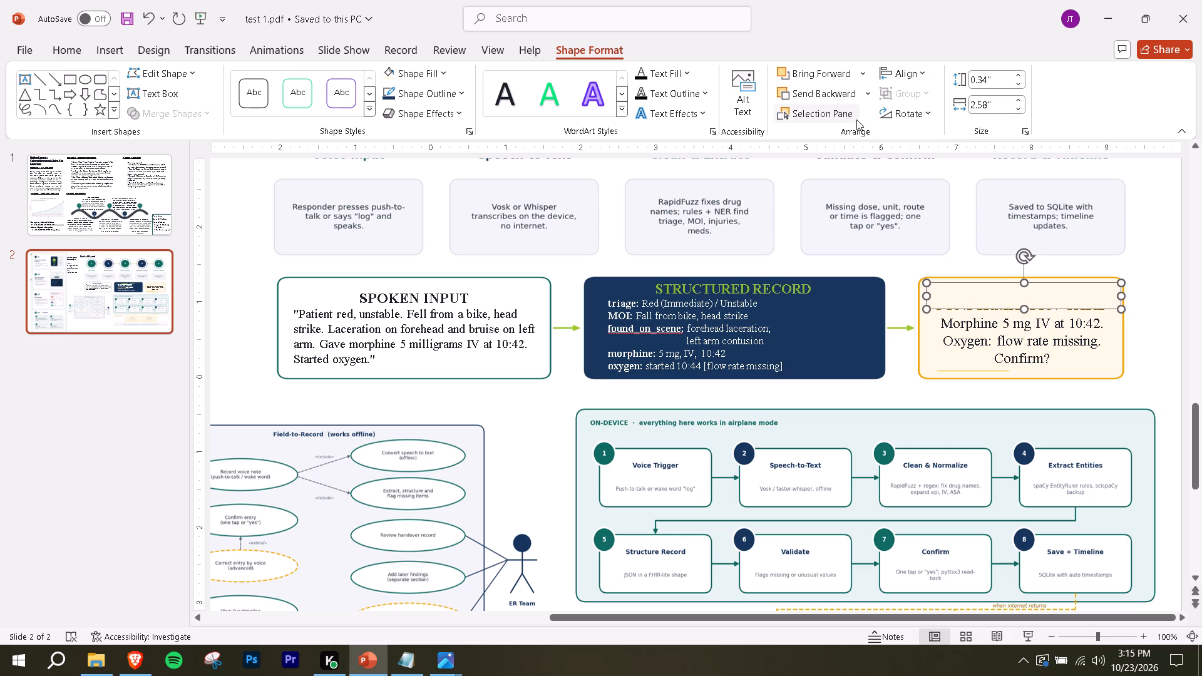
{"action": "left_click", "coordinate": [864, 91]}
{"action": "left_click", "coordinate": [857, 113]}
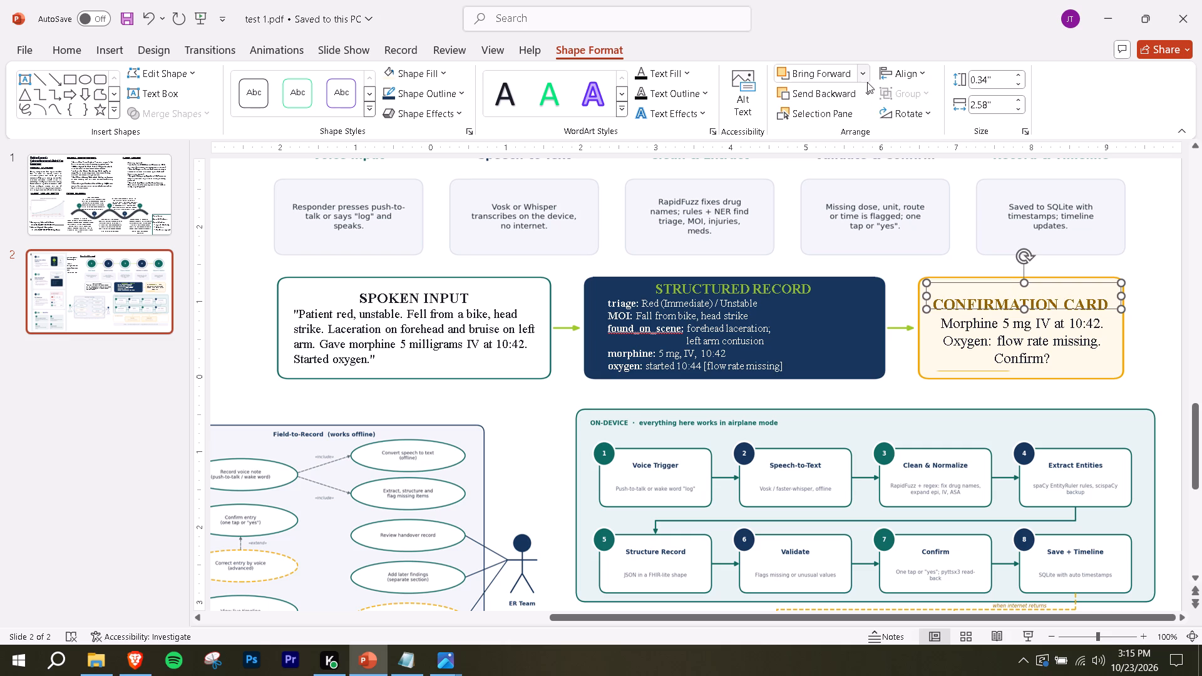
{"action": "left_click", "coordinate": [1178, 304]}
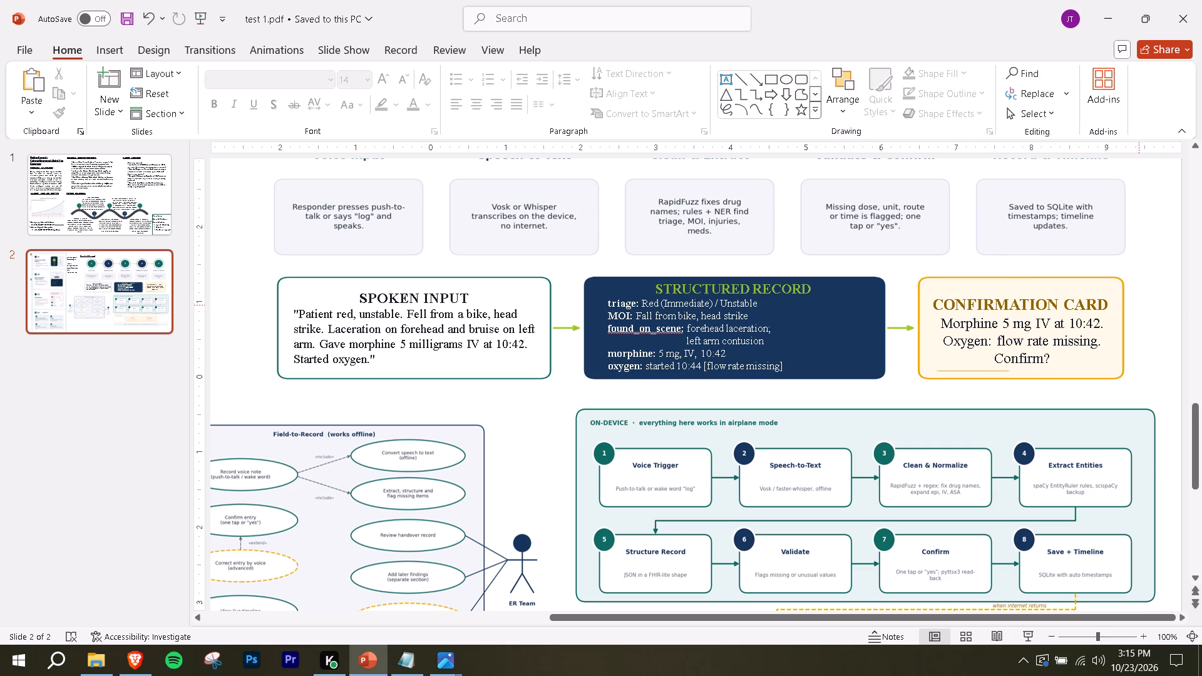
Duplicate the blank cover box and move the copy over the leftover line near the bottom of the CONFIRMATION CARD.
{"action": "left_click", "coordinate": [1042, 290]}
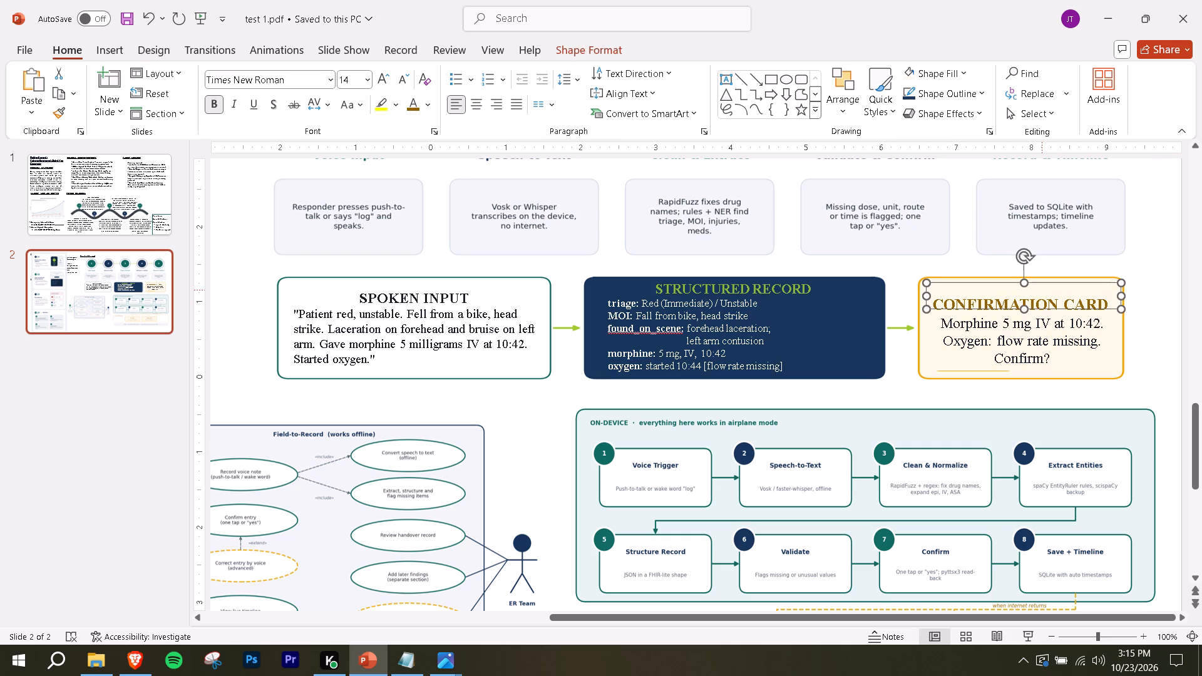
{"action": "key", "text": "ctrl+c"}
{"action": "key", "text": "ctrl+v"}
{"action": "key", "text": "Left"}
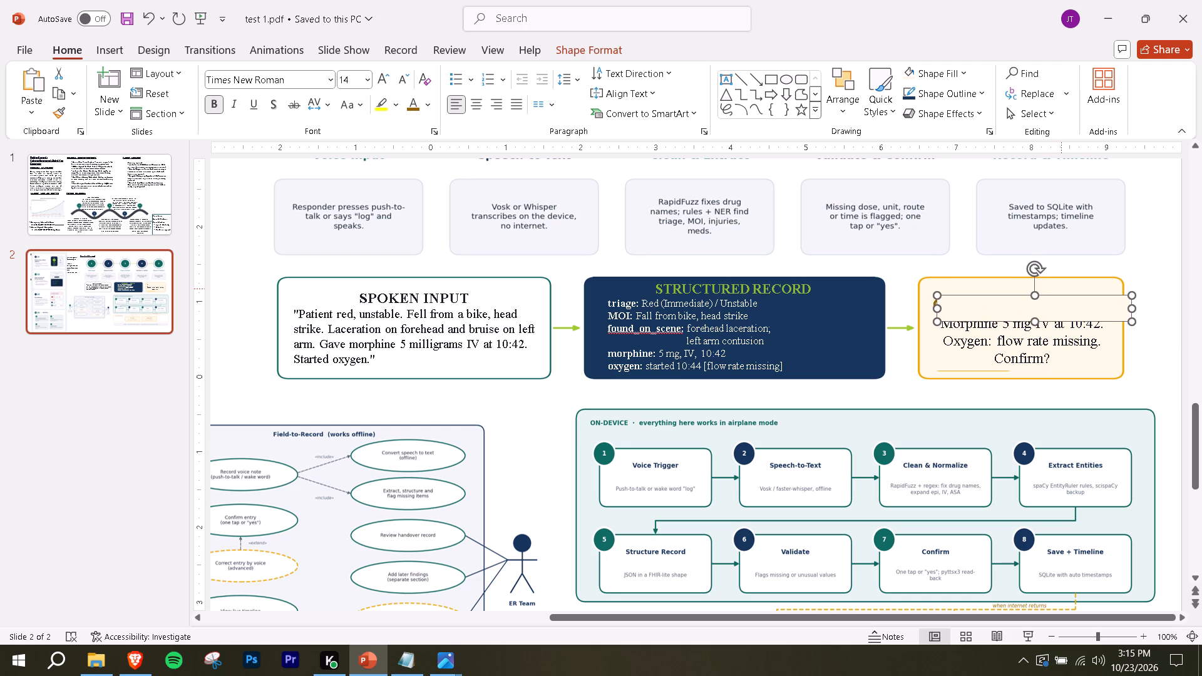
{"action": "key", "text": "Left"}
{"action": "key", "text": "Left"}
{"action": "key", "text": "Down"}
{"action": "key", "text": "Down"}
{"action": "key", "text": "Down"}
{"action": "key", "text": "Down"}
{"action": "key", "text": "Down"}
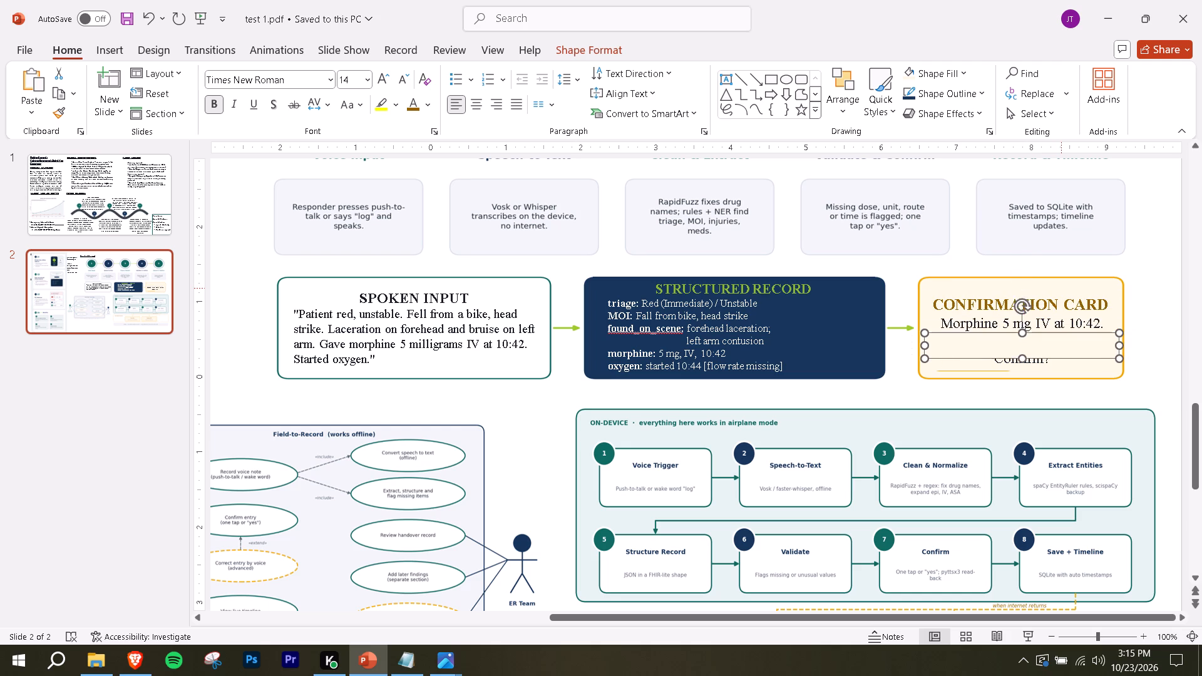
{"action": "key", "text": "Down"}
{"action": "key", "text": "Down"}
{"action": "key", "text": "Down"}
{"action": "key", "text": "Down"}
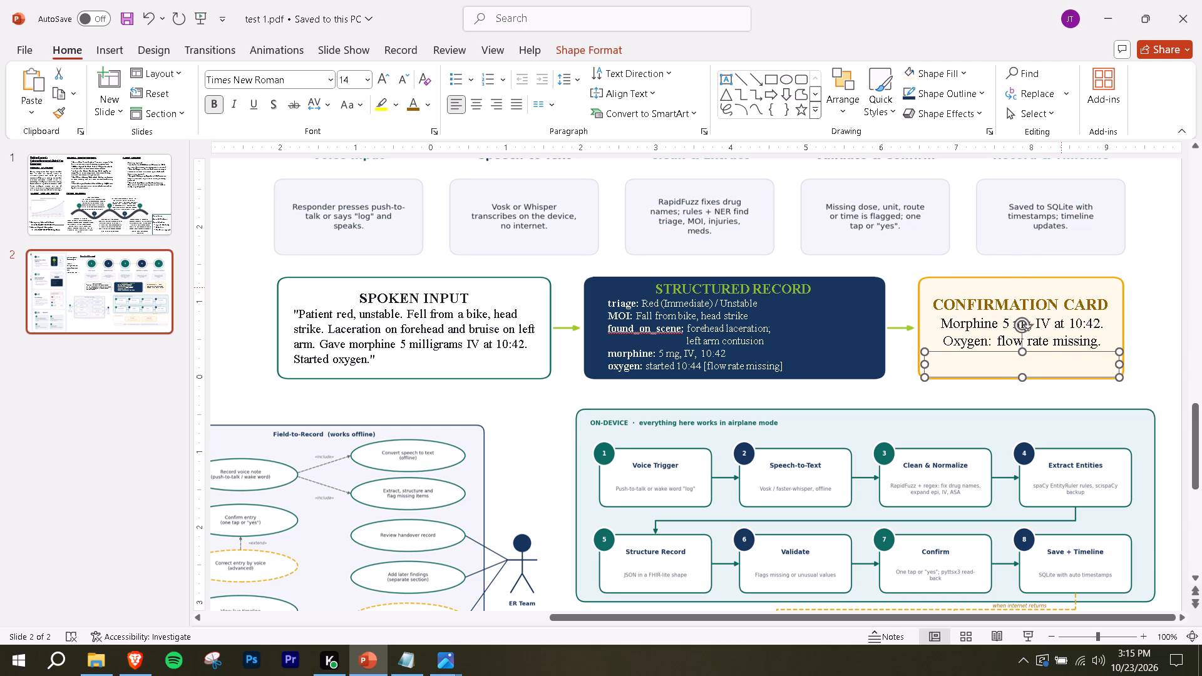
{"action": "key", "text": "Up"}
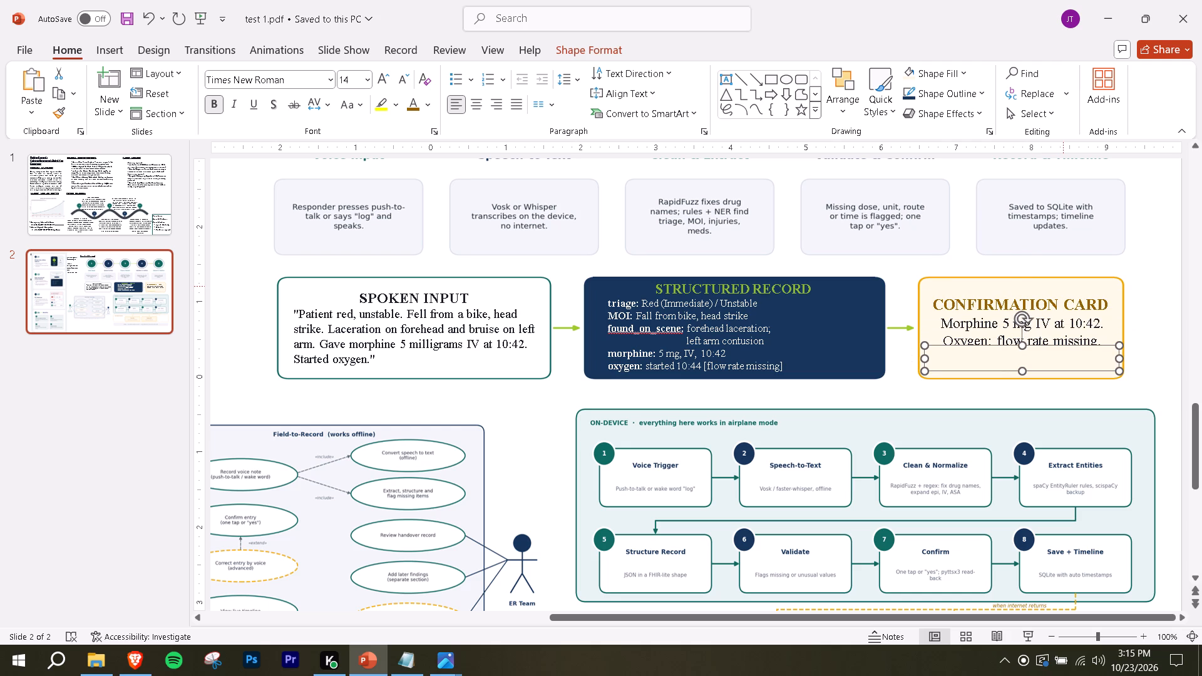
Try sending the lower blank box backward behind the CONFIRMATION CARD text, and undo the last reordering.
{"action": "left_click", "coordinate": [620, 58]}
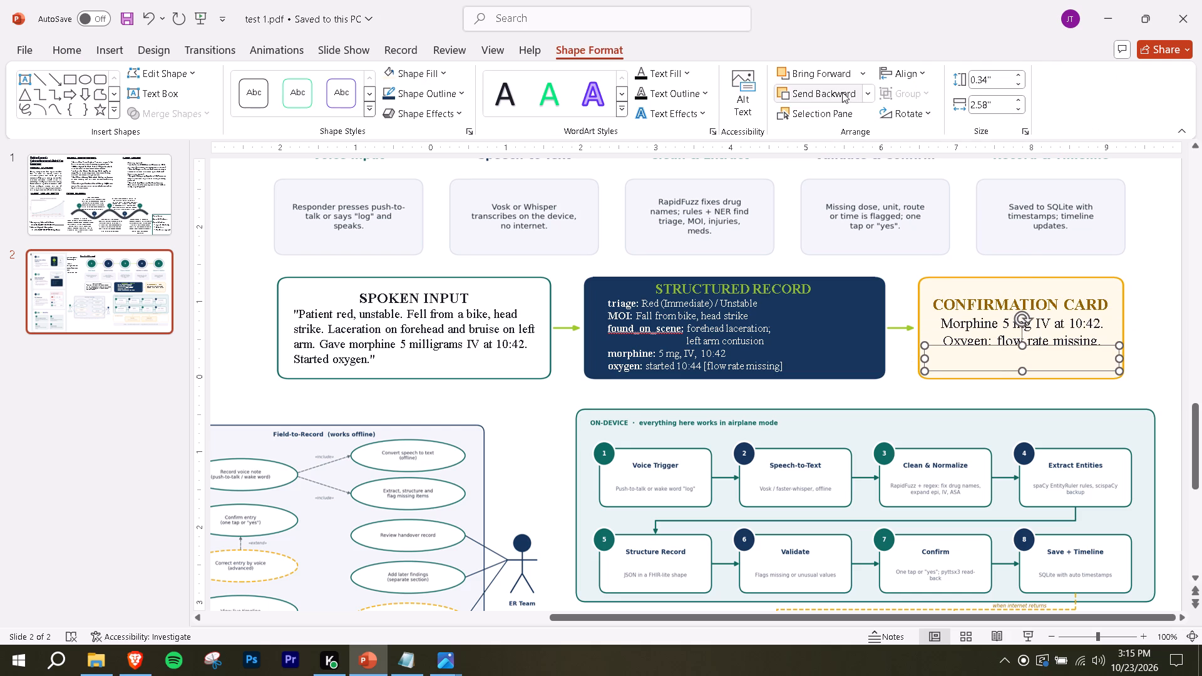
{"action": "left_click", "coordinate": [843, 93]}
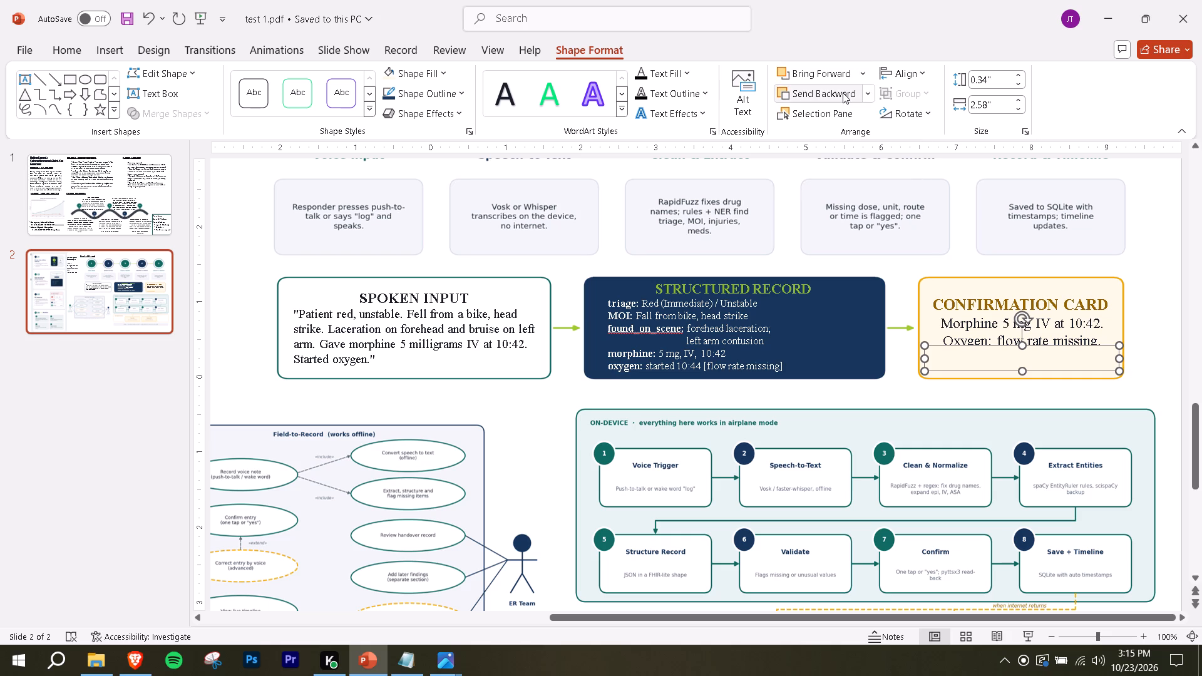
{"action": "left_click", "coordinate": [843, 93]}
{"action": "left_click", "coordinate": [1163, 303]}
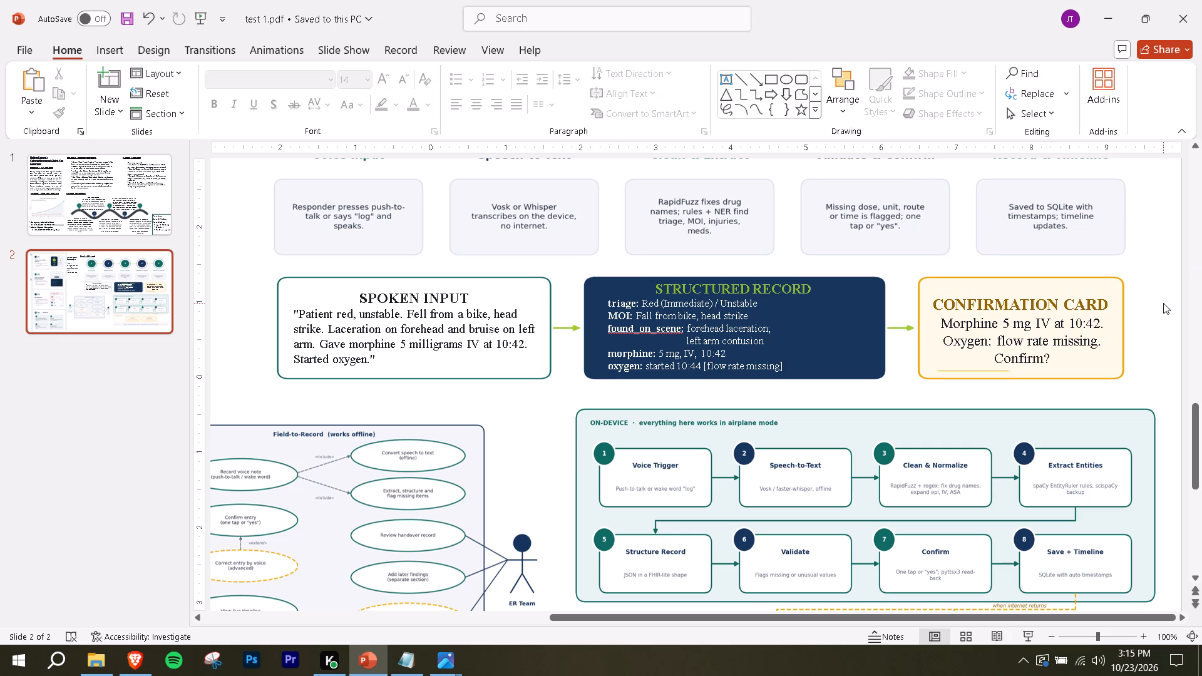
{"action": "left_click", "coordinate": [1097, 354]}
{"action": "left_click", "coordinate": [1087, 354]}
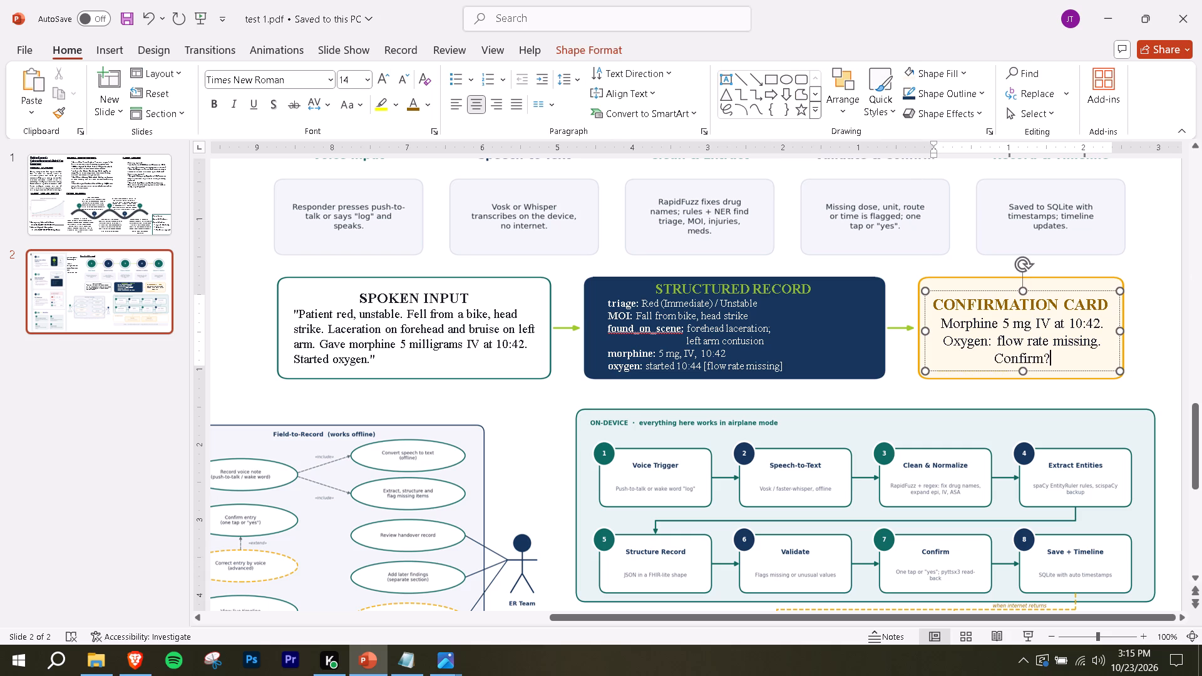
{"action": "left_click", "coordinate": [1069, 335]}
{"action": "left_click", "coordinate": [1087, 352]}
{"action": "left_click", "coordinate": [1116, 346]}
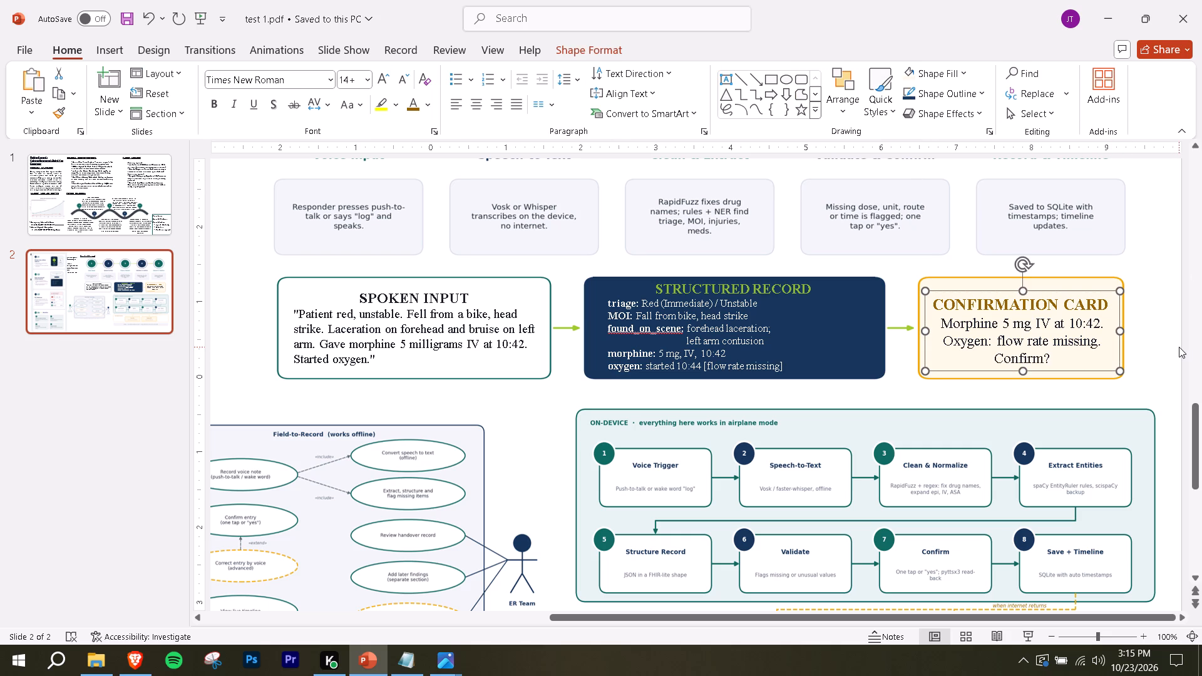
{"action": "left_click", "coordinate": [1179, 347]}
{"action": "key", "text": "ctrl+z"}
Adjust the lower blank box's vertical position so it covers the leftover yellow line inside the CONFIRMATION CARD's bottom border.
{"action": "key", "text": "Down"}
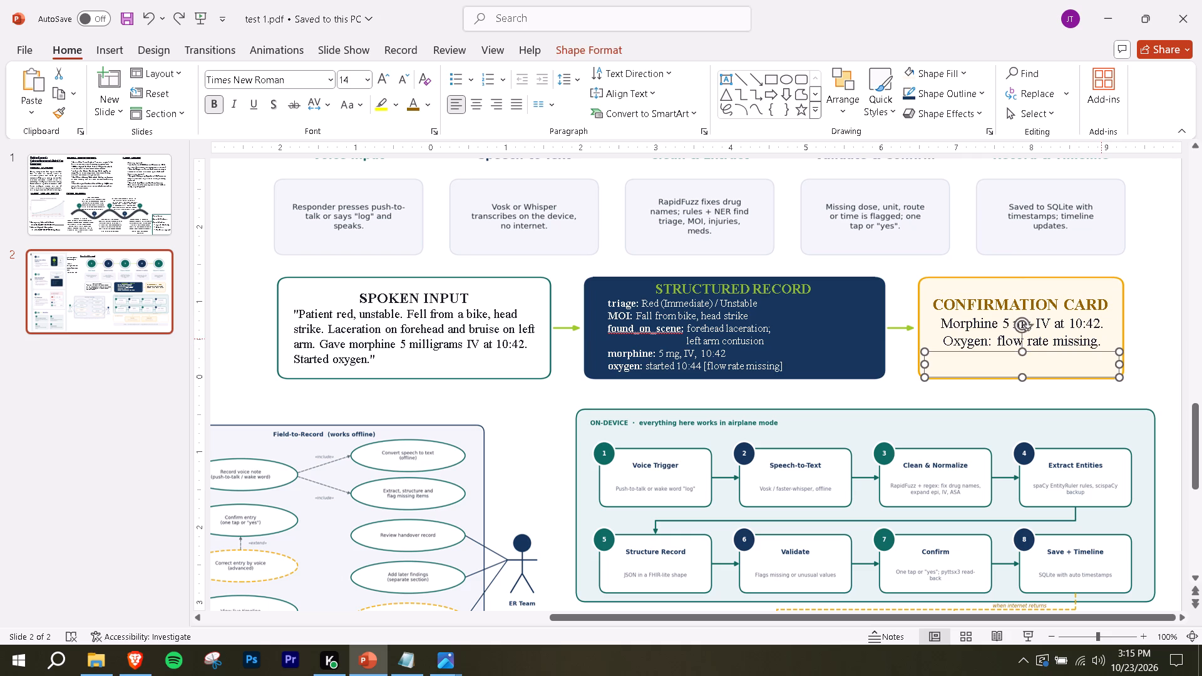
{"action": "left_click_drag", "start_coordinate": [1031, 360], "coordinate": [1031, 358]}
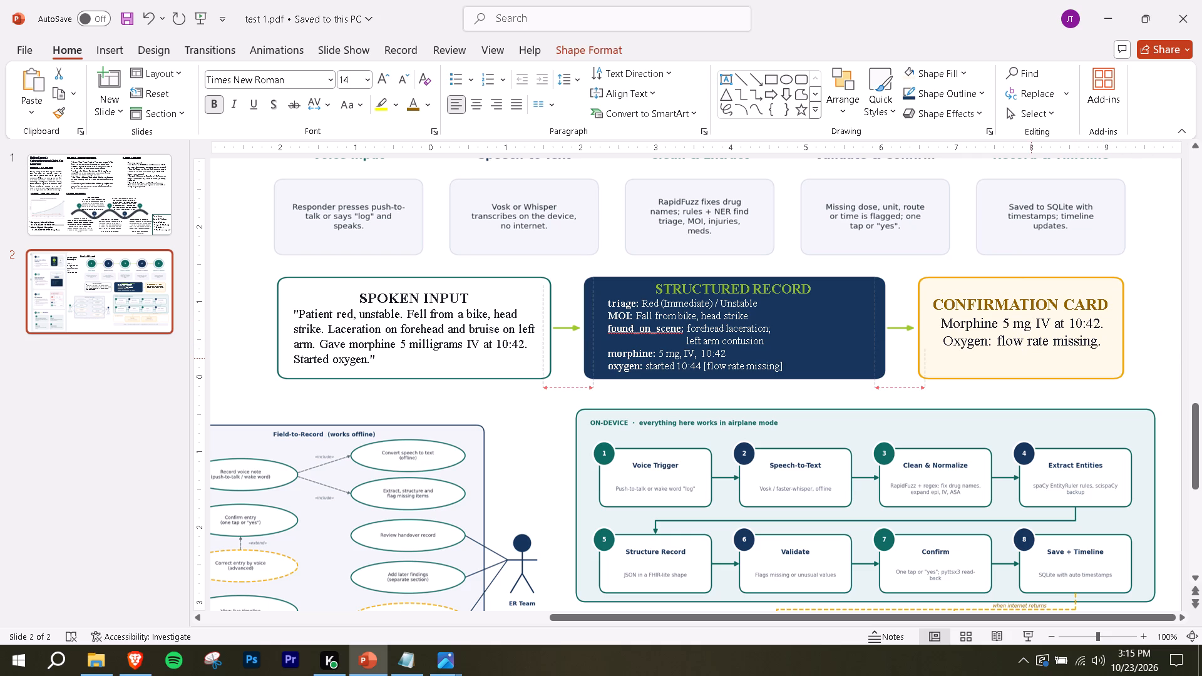
{"action": "left_click_drag", "start_coordinate": [1031, 358], "coordinate": [1031, 352]}
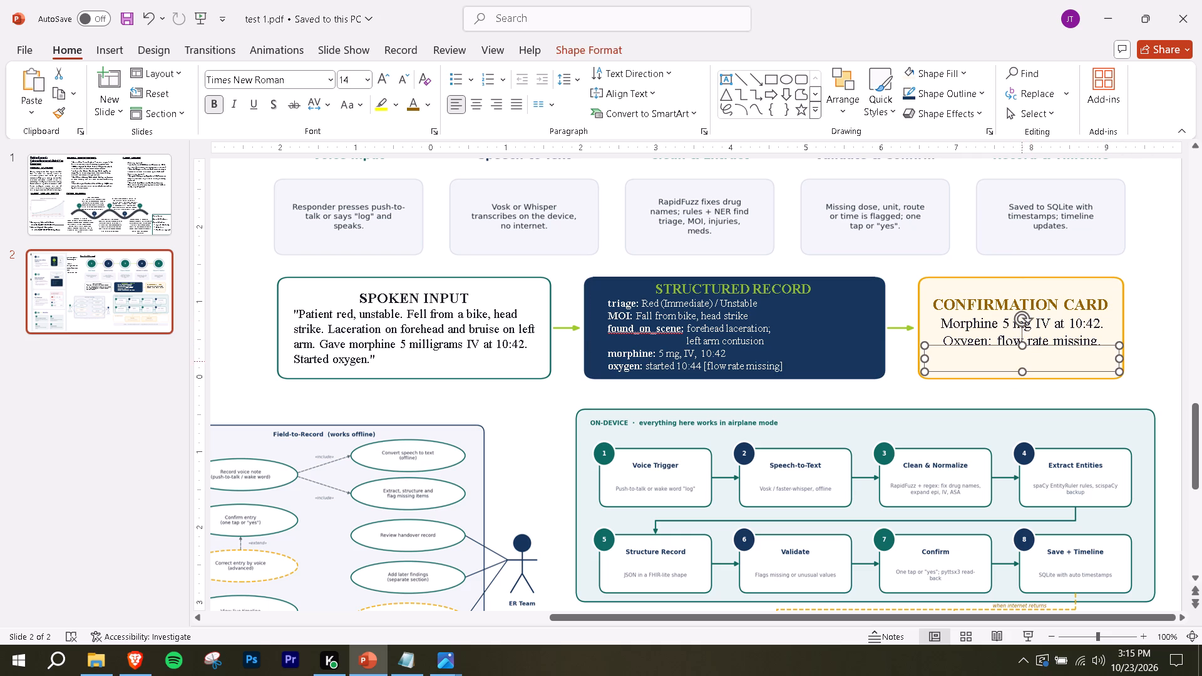
{"action": "left_click", "coordinate": [1024, 371]}
Send the lower blank box backward so it lies behind the CONFIRMATION CARD text.
{"action": "left_click", "coordinate": [619, 48]}
{"action": "left_click", "coordinate": [794, 98]}
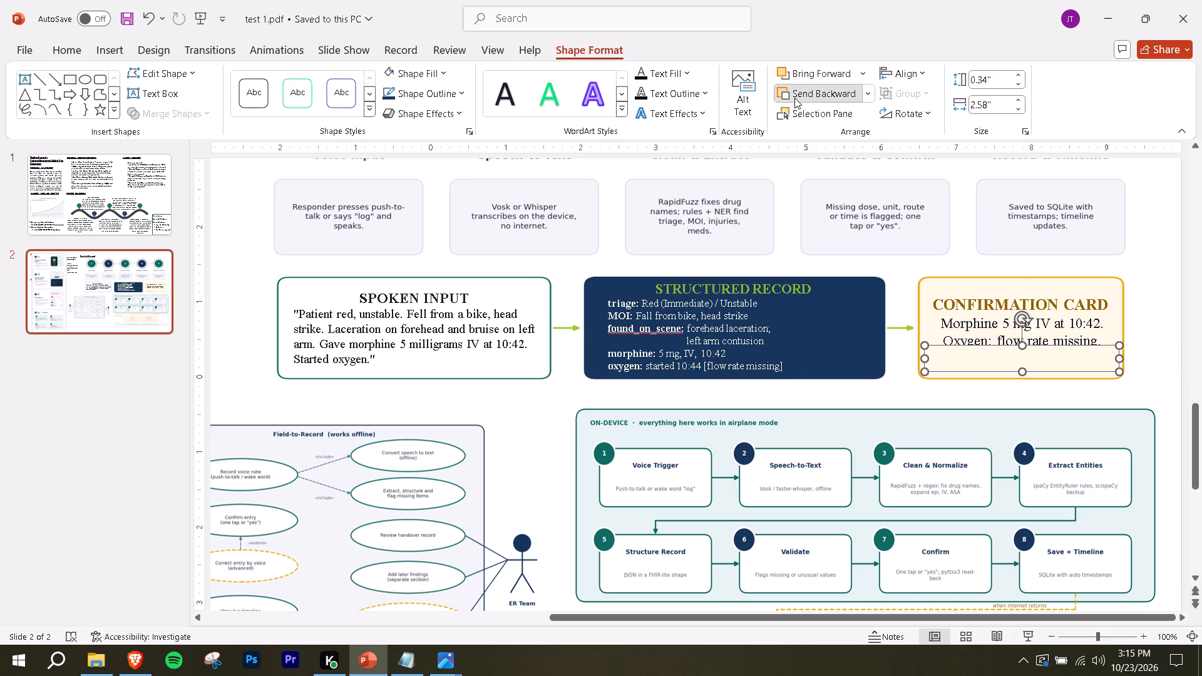
{"action": "left_click", "coordinate": [1179, 381]}
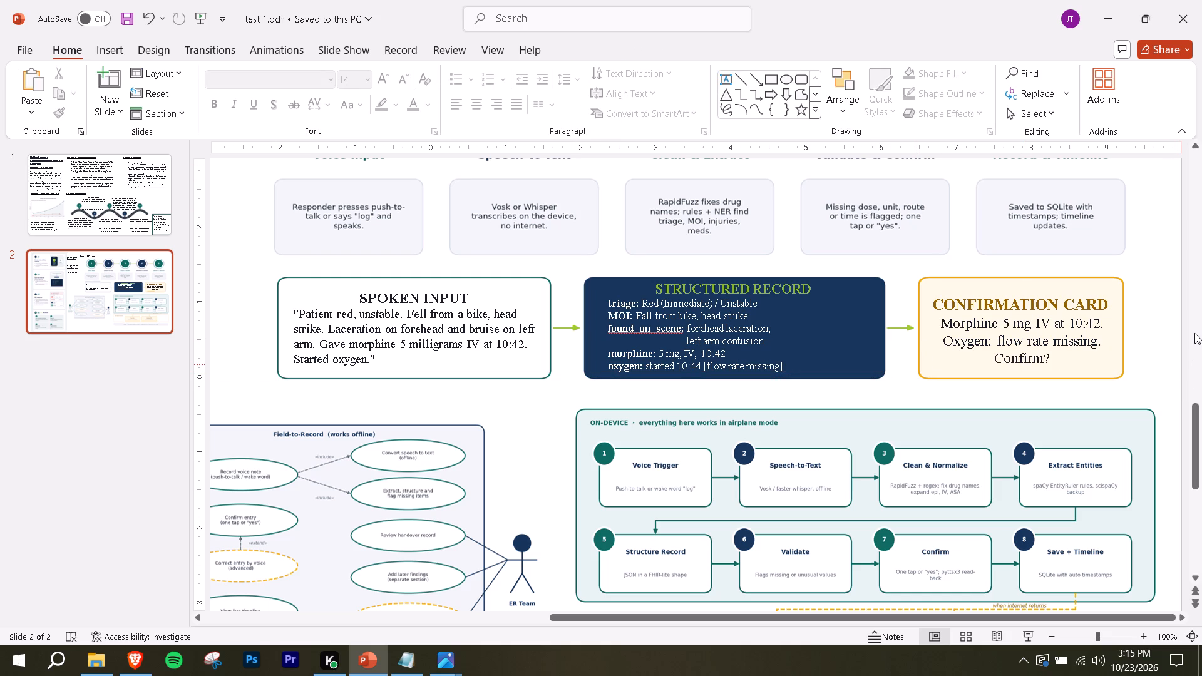
{"action": "left_click", "coordinate": [763, 284]}
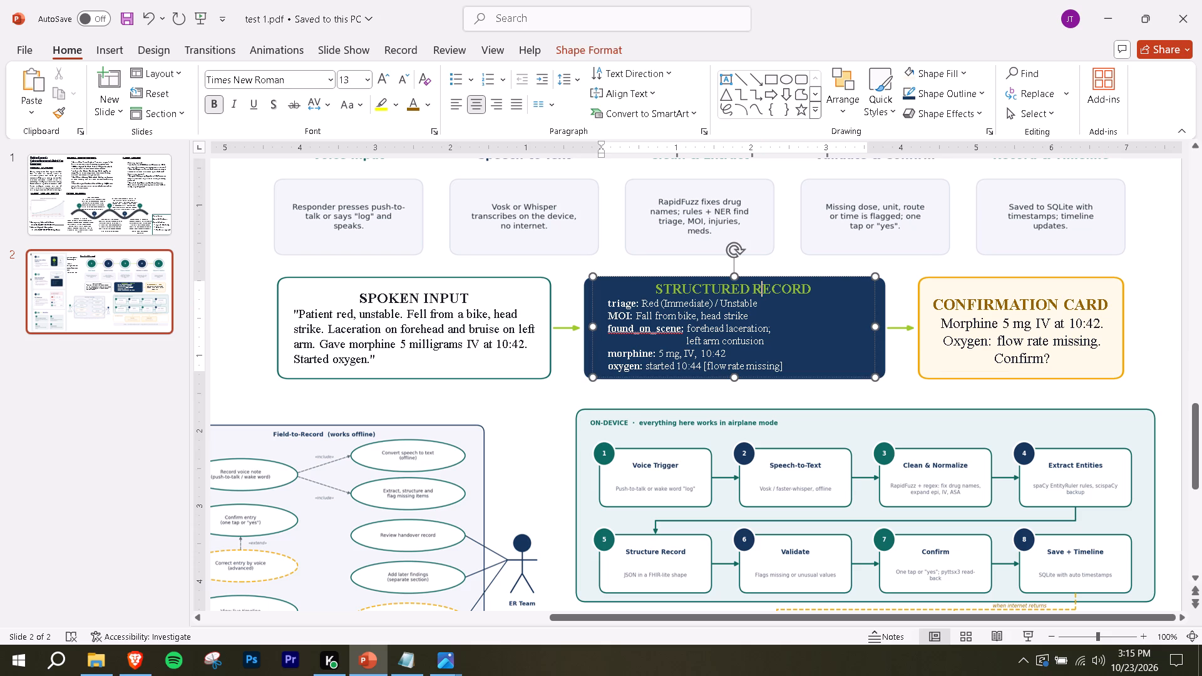
{"action": "left_click", "coordinate": [398, 297]}
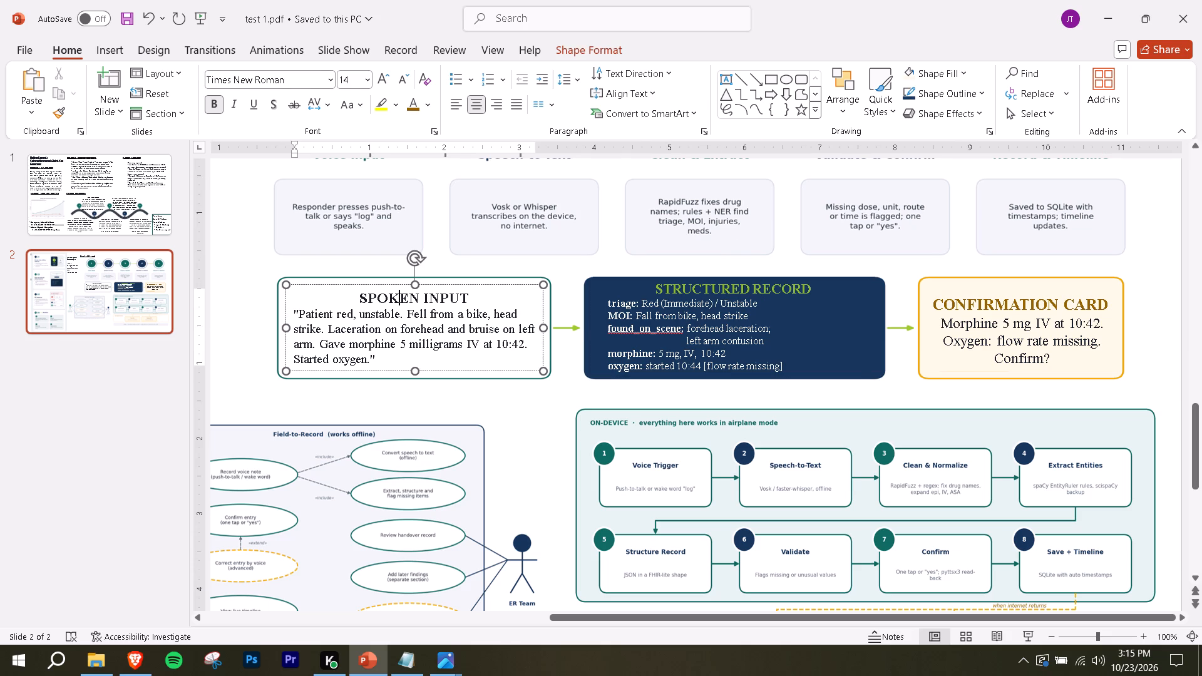
{"action": "left_click", "coordinate": [563, 412]}
{"action": "left_click", "coordinate": [502, 396]}
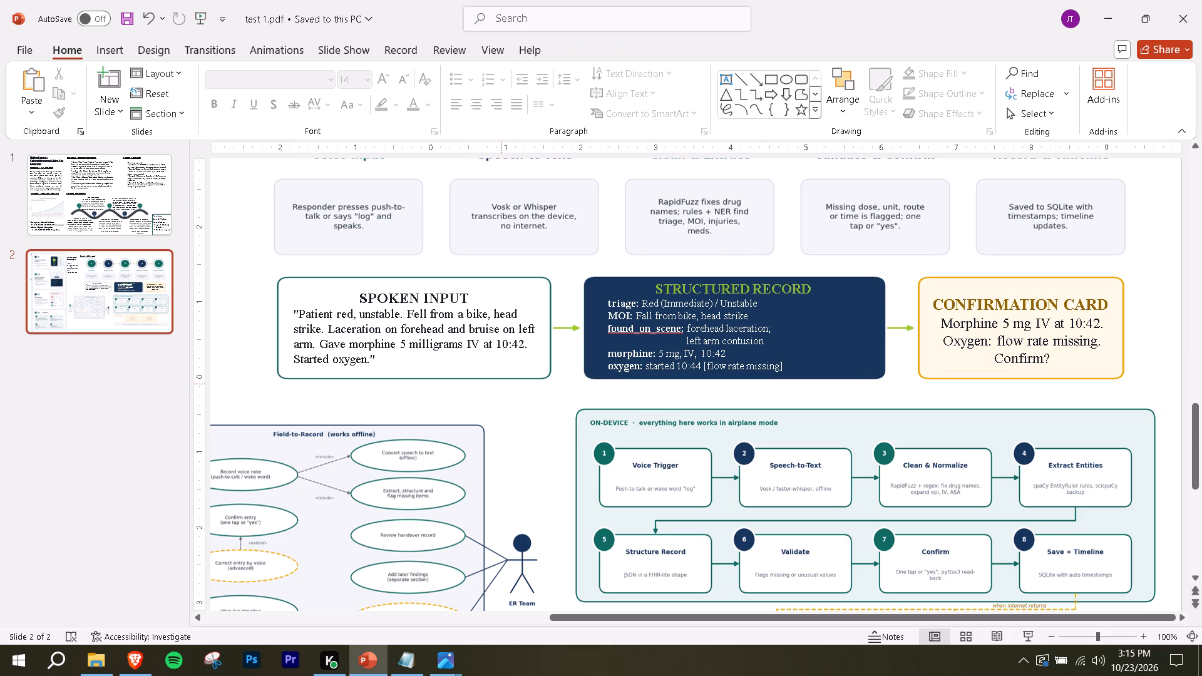
{"action": "scroll", "coordinate": [501, 384], "scroll_direction": "down", "scroll_amount": 3, "text": "ctrl"}
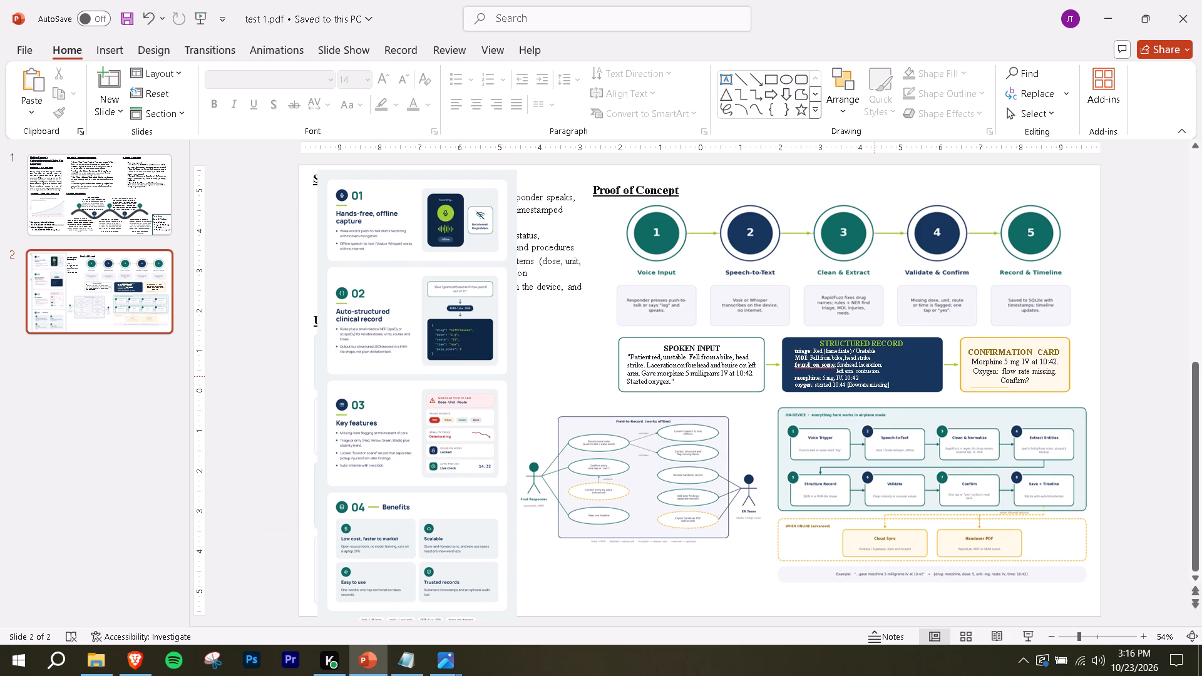
{"action": "left_click", "coordinate": [133, 655]}
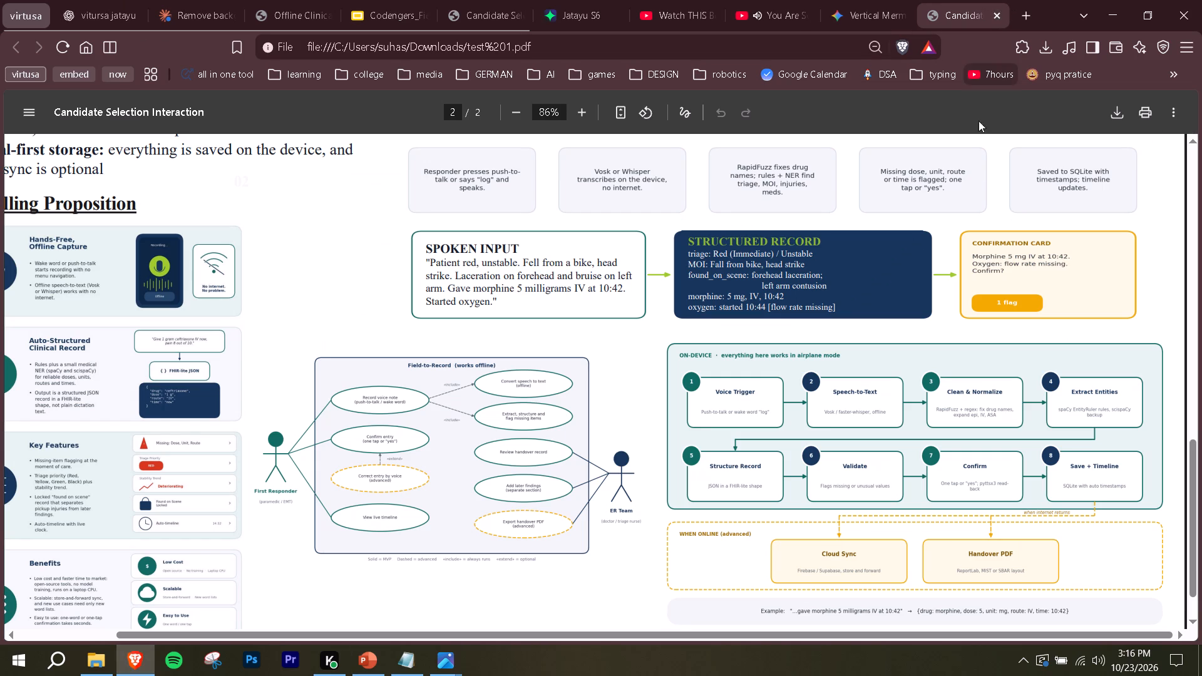
{"action": "scroll", "coordinate": [977, 264], "scroll_direction": "down", "scroll_amount": 1}
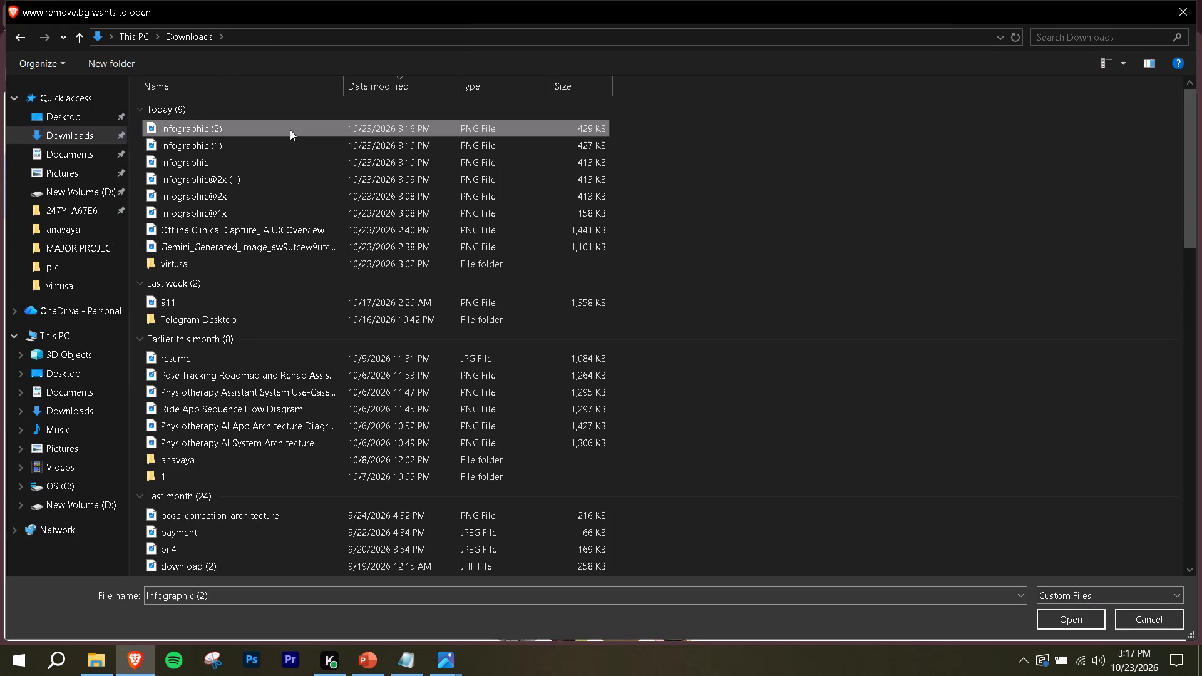
{"action": "left_click", "coordinate": [1086, 611]}
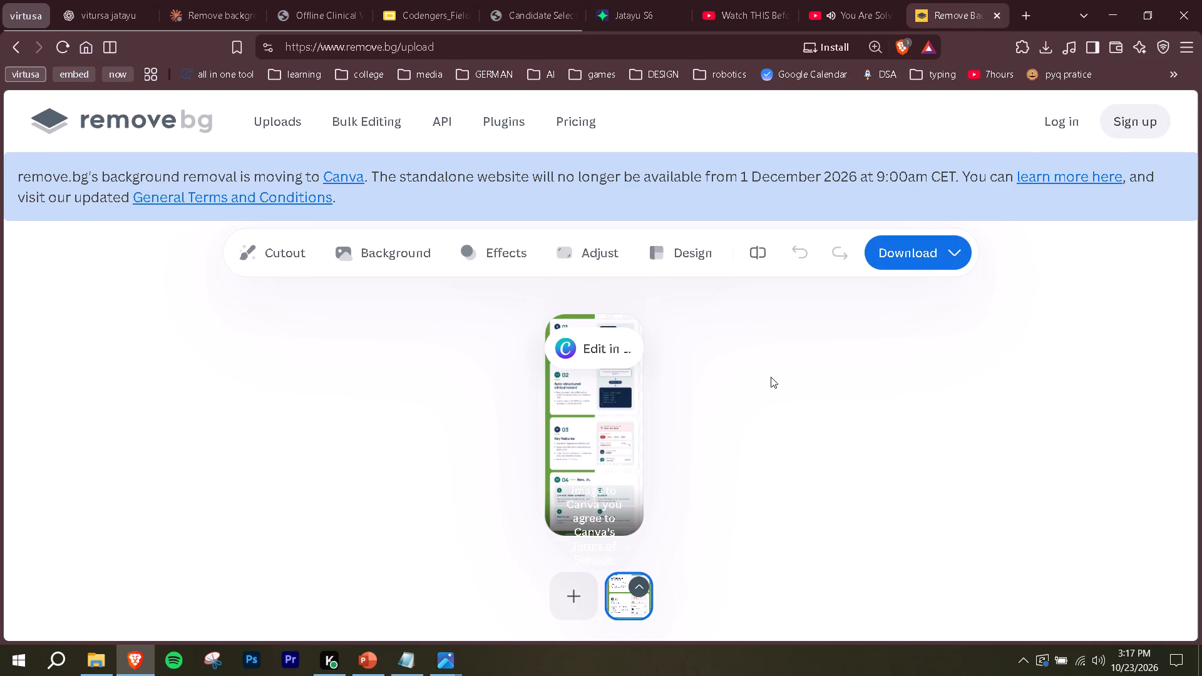
{"action": "left_click", "coordinate": [896, 243]}
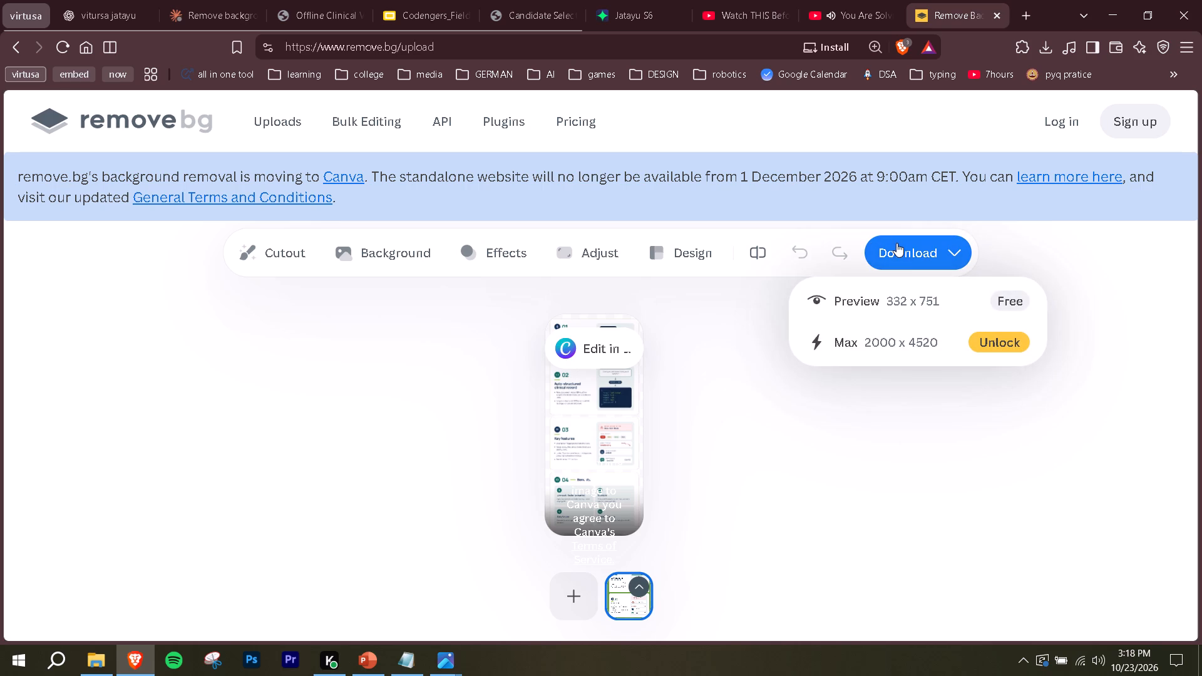
{"action": "left_click", "coordinate": [915, 295]}
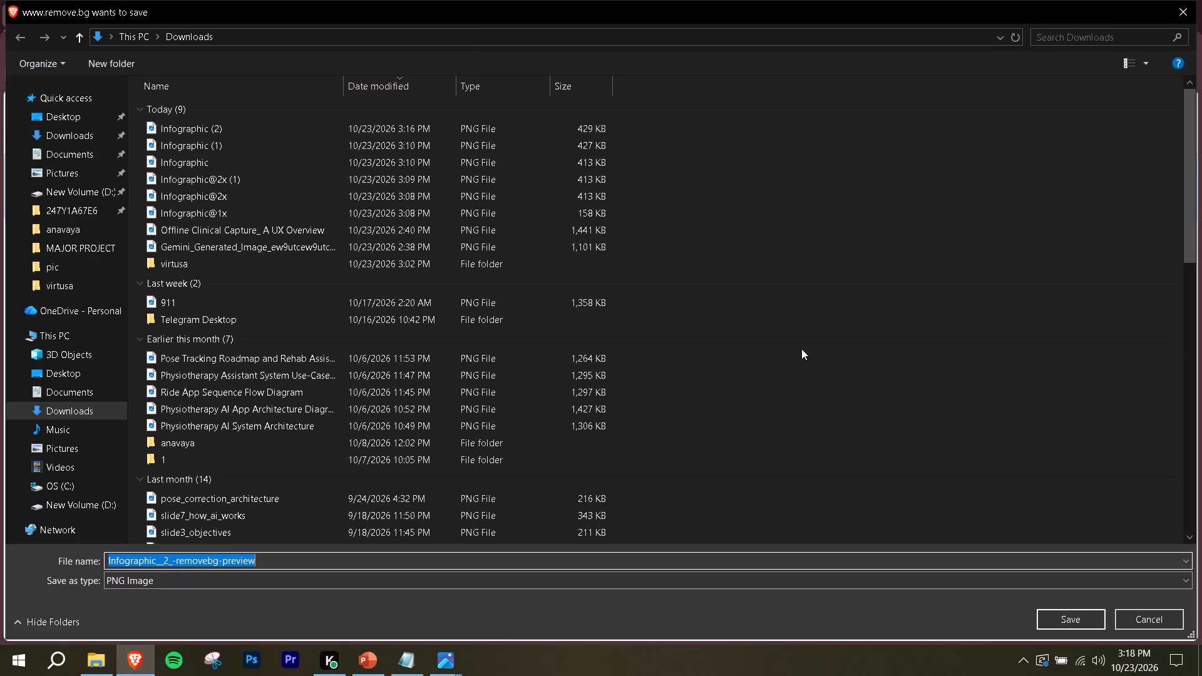
{"action": "left_click", "coordinate": [1062, 612]}
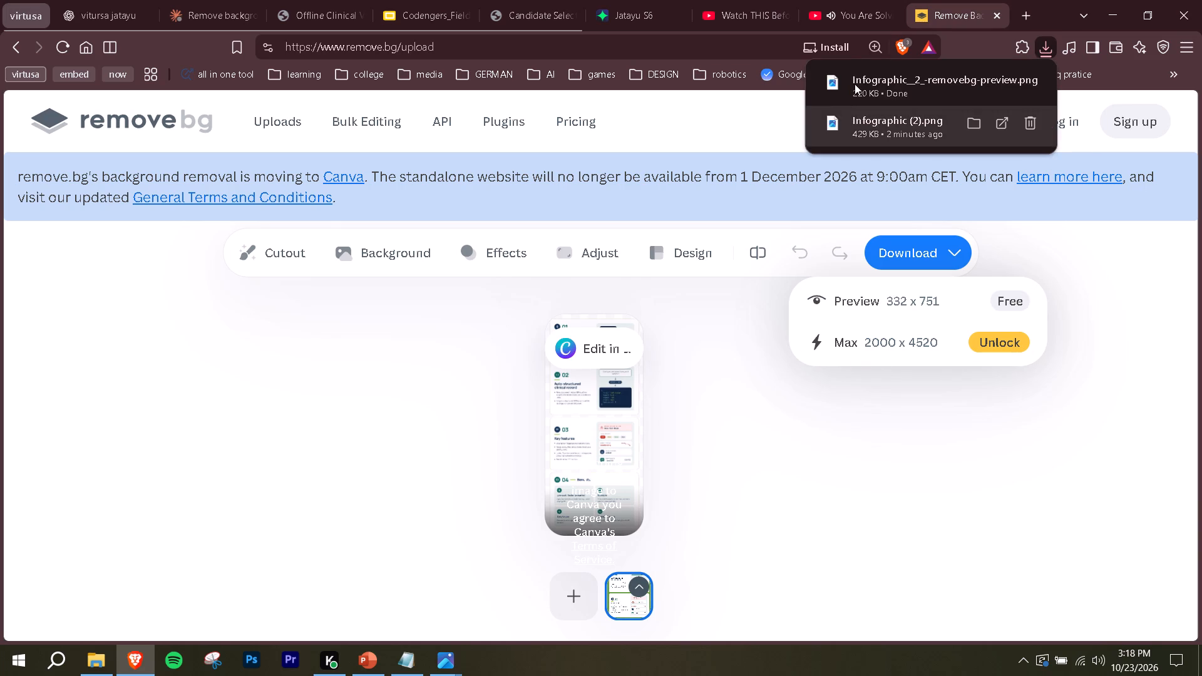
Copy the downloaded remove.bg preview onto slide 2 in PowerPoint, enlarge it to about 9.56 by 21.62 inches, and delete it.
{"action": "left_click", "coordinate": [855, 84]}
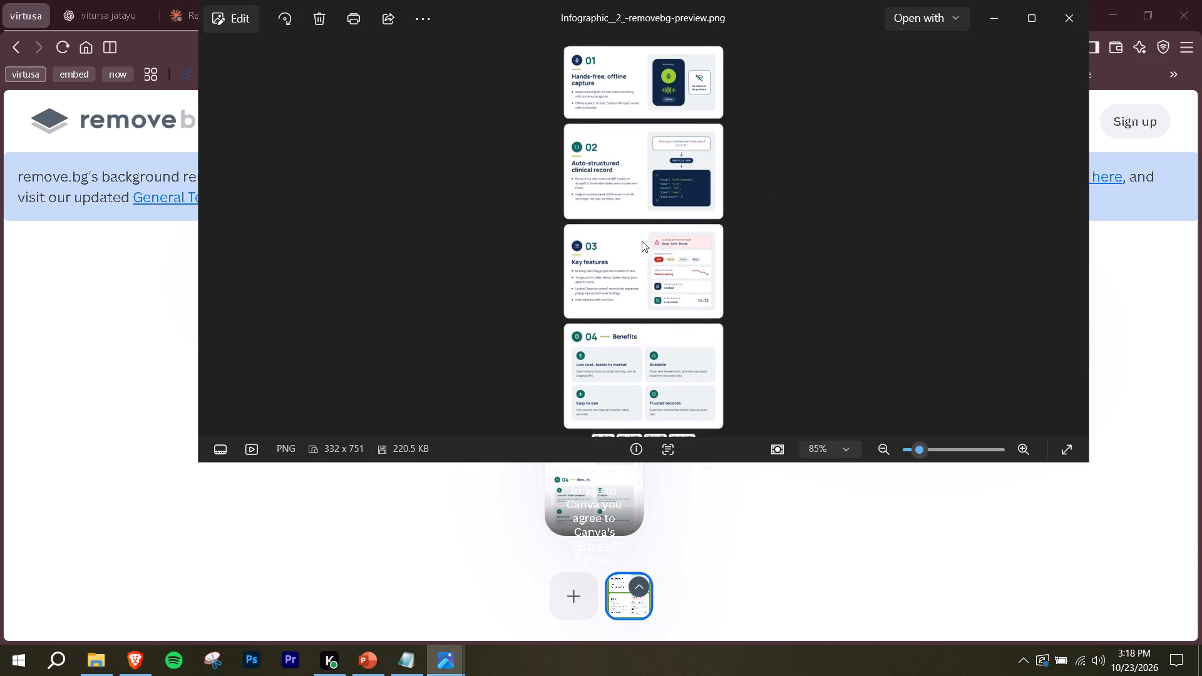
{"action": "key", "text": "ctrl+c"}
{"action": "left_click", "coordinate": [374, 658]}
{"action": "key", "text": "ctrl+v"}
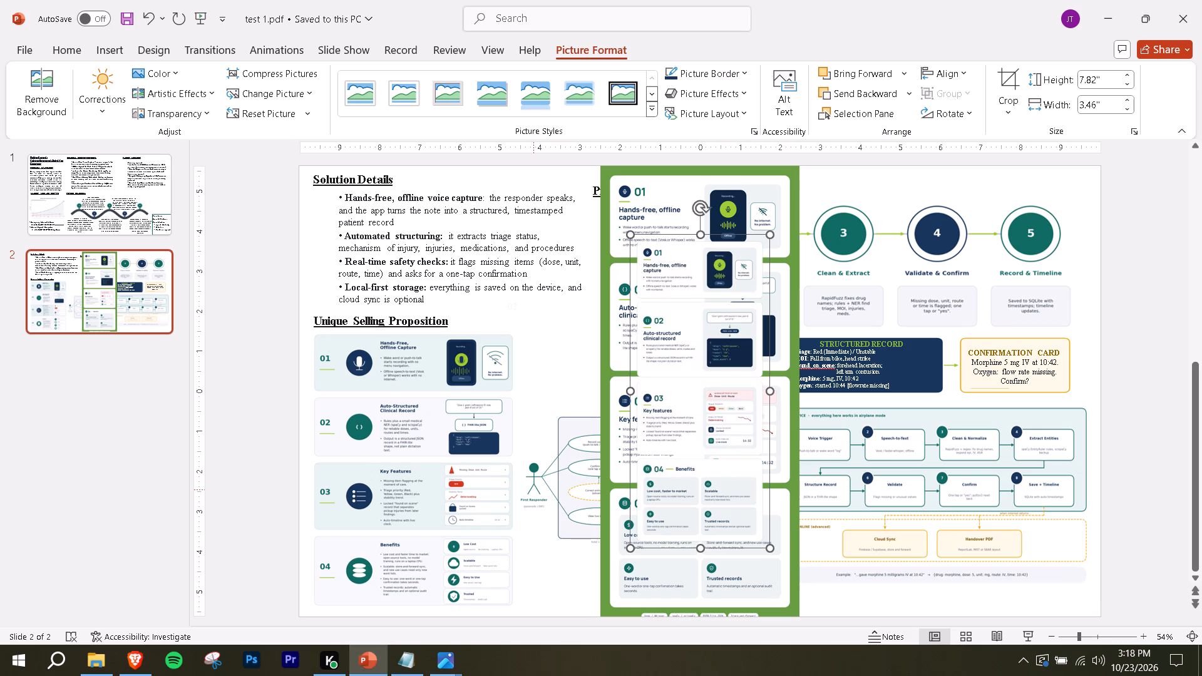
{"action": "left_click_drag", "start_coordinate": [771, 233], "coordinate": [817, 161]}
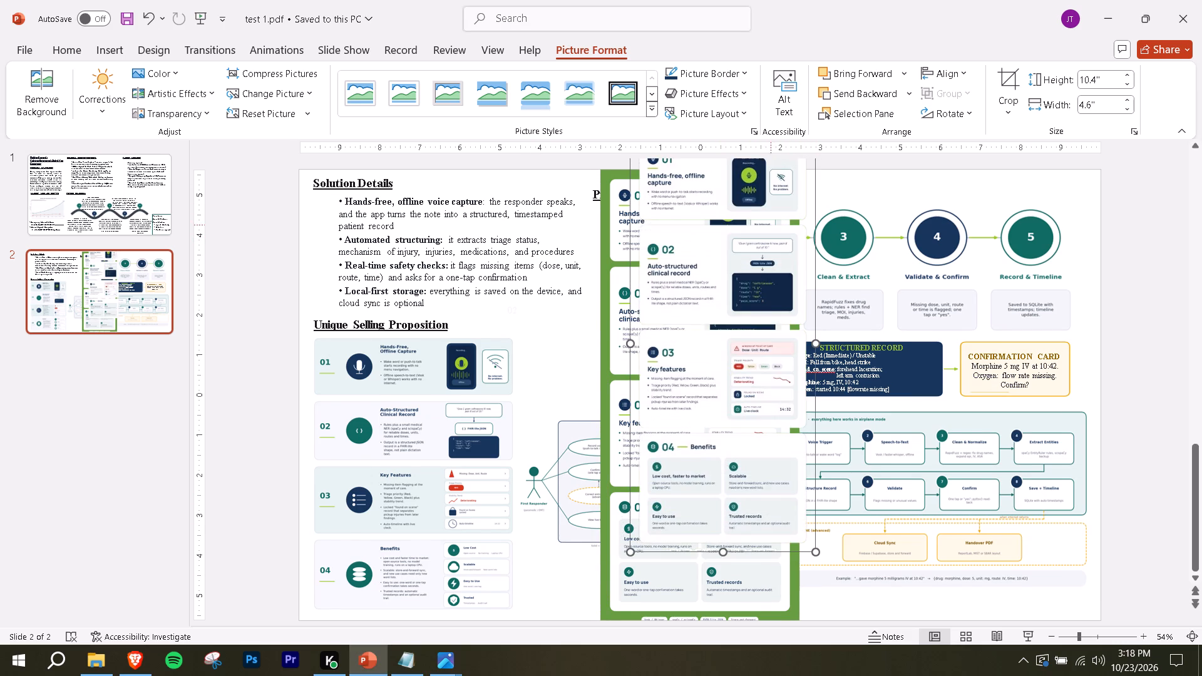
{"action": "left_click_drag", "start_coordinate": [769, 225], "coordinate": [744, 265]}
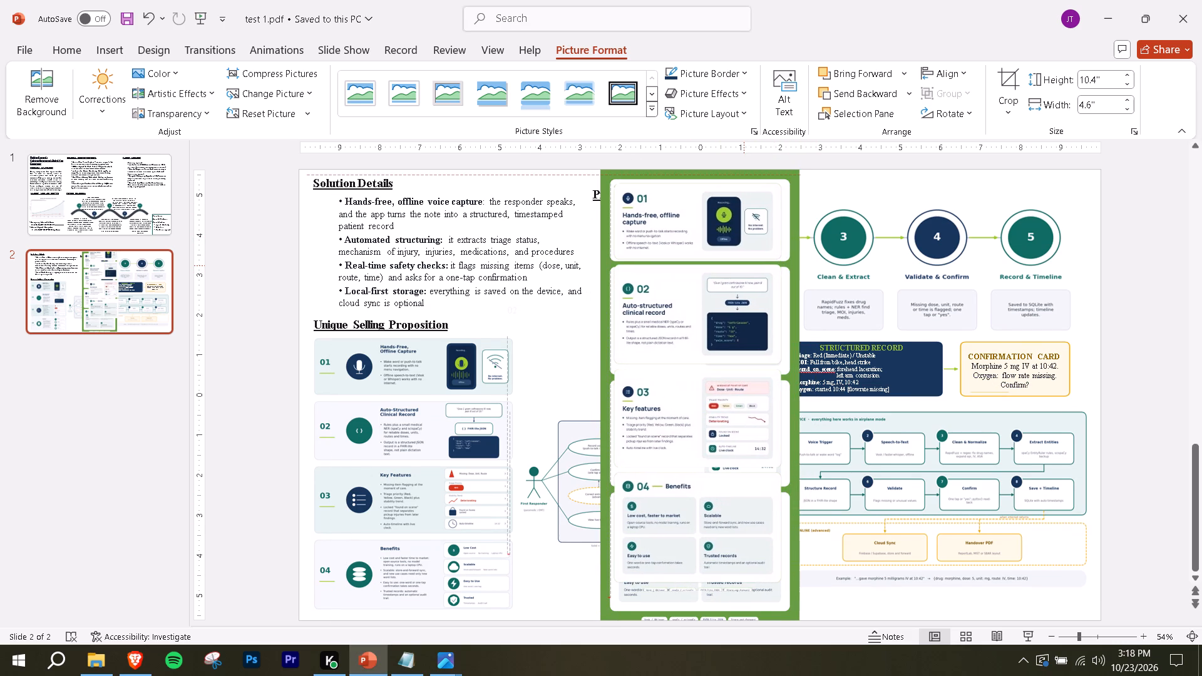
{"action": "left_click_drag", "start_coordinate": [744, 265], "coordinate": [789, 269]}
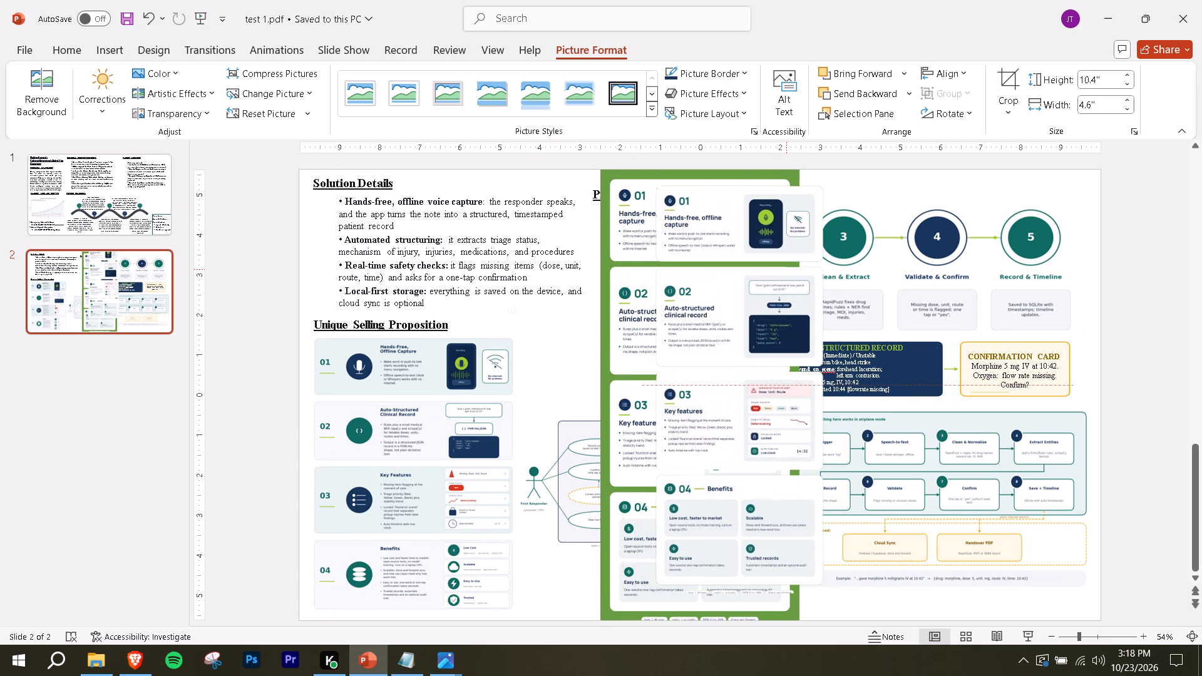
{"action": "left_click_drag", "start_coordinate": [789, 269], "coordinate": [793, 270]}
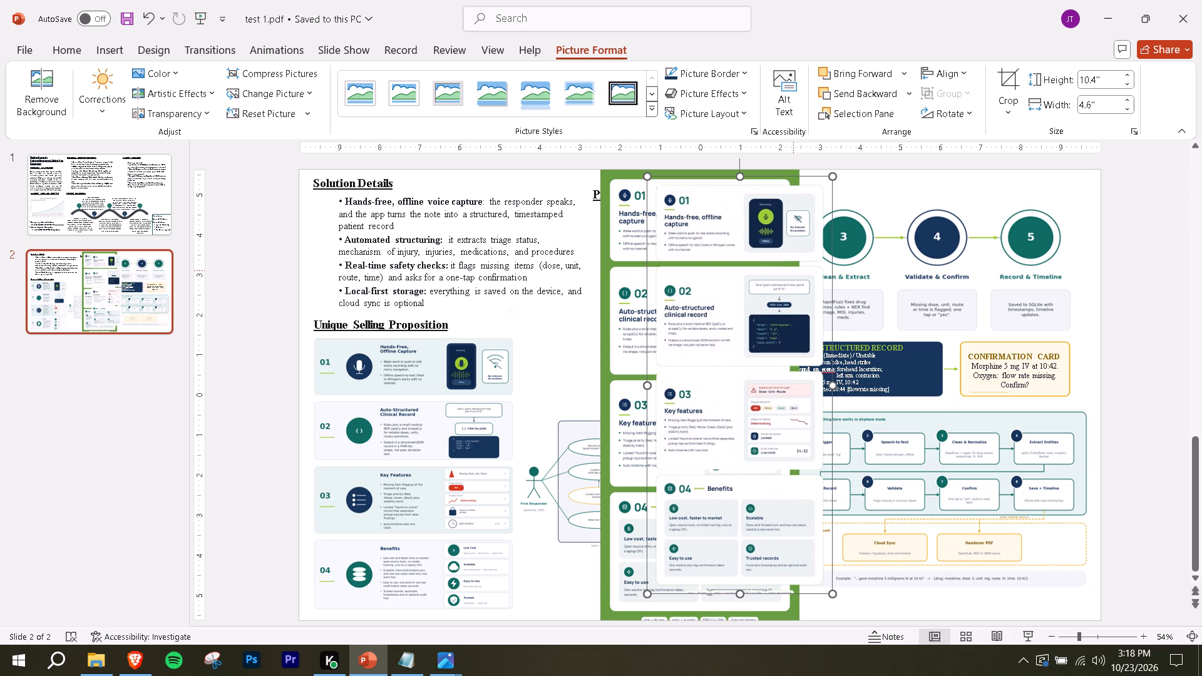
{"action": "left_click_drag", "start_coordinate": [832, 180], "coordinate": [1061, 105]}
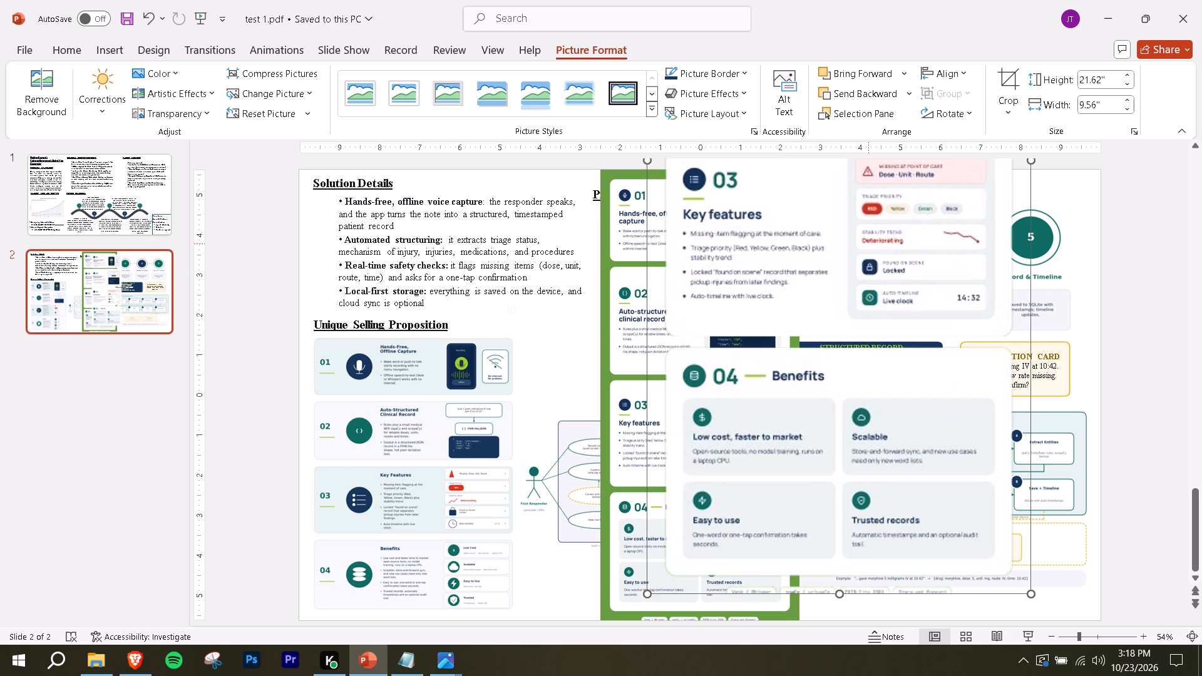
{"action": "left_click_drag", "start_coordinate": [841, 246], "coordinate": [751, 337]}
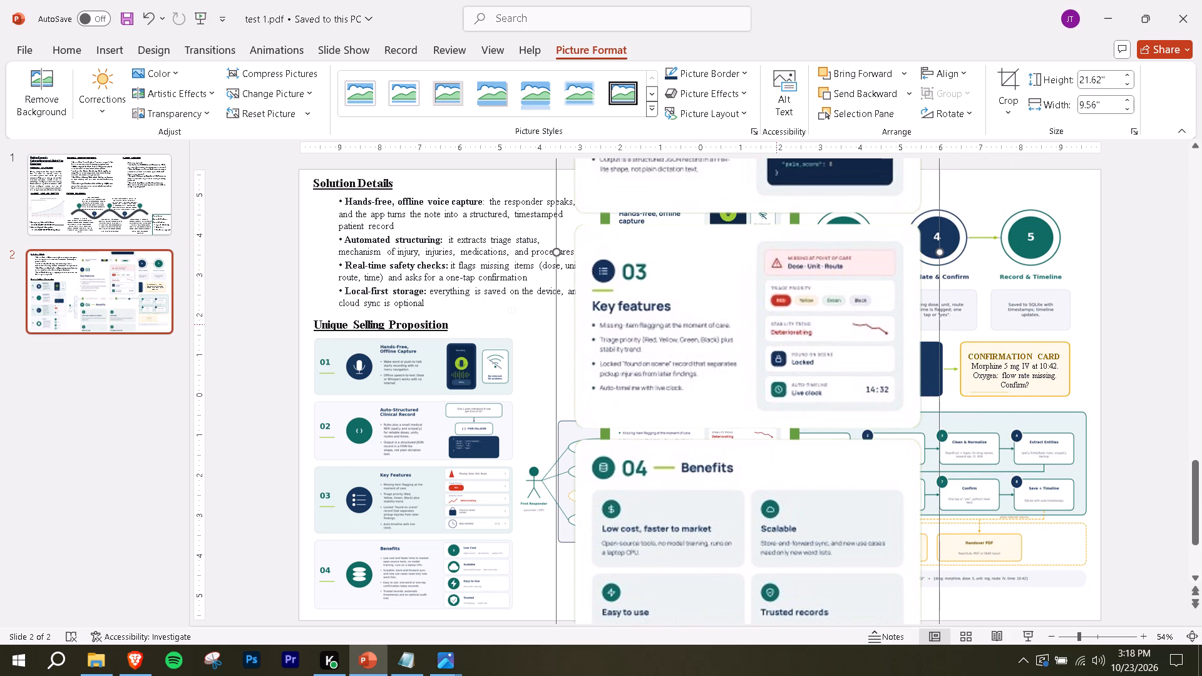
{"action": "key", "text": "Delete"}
Back in the browser, search the web for "remove background" and open Canva's background remover page.
{"action": "left_click", "coordinate": [120, 653]}
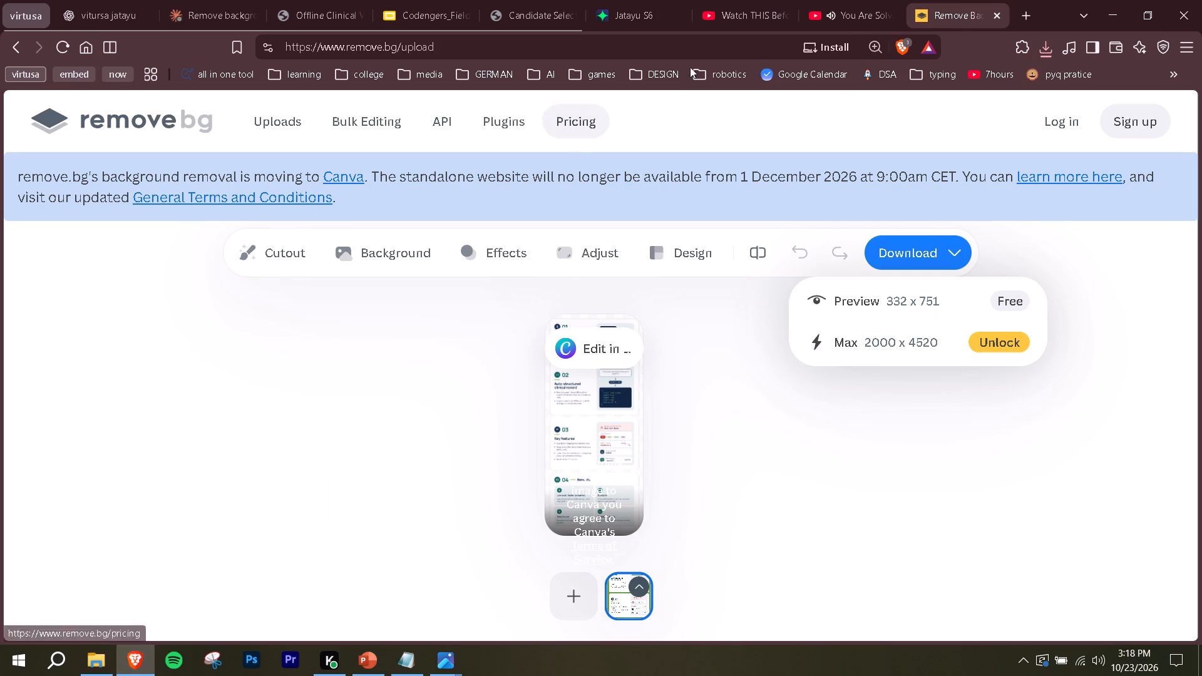
{"action": "left_click", "coordinate": [612, 49]}
{"action": "type", "text": "remov"}
{"action": "key", "text": "Down"}
{"action": "key", "text": "Up"}
{"action": "key", "text": "Return"}
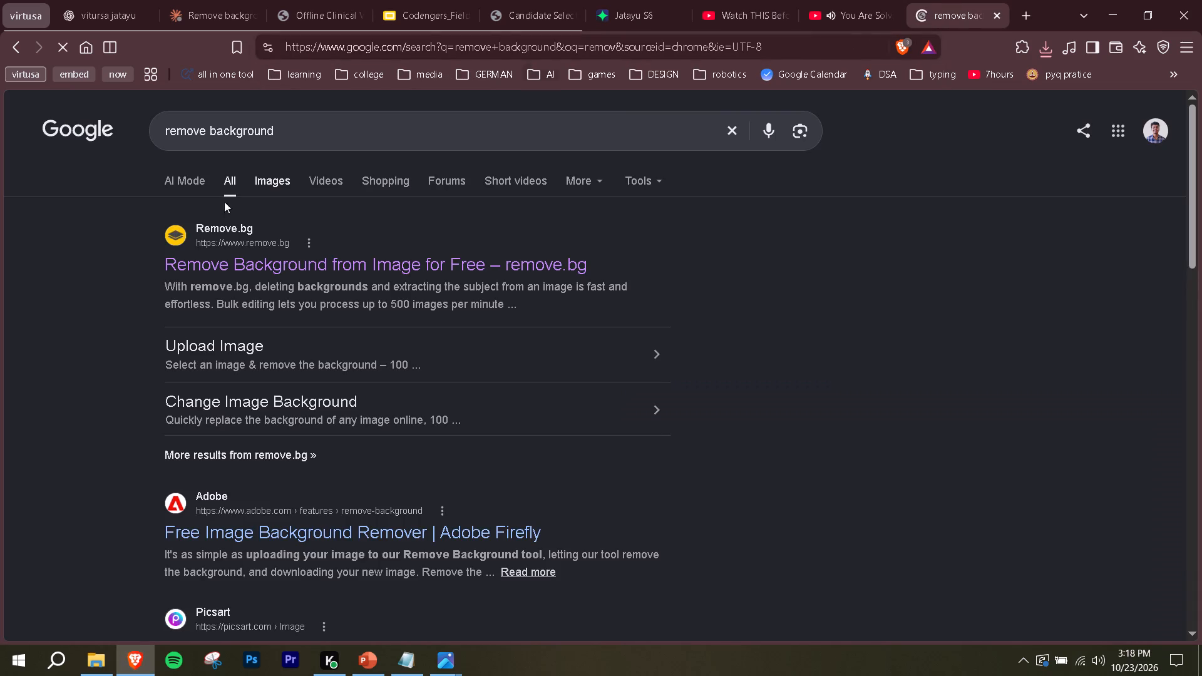
{"action": "scroll", "coordinate": [224, 523], "scroll_direction": "down", "scroll_amount": 2}
{"action": "scroll", "coordinate": [331, 351], "scroll_direction": "down", "scroll_amount": 4}
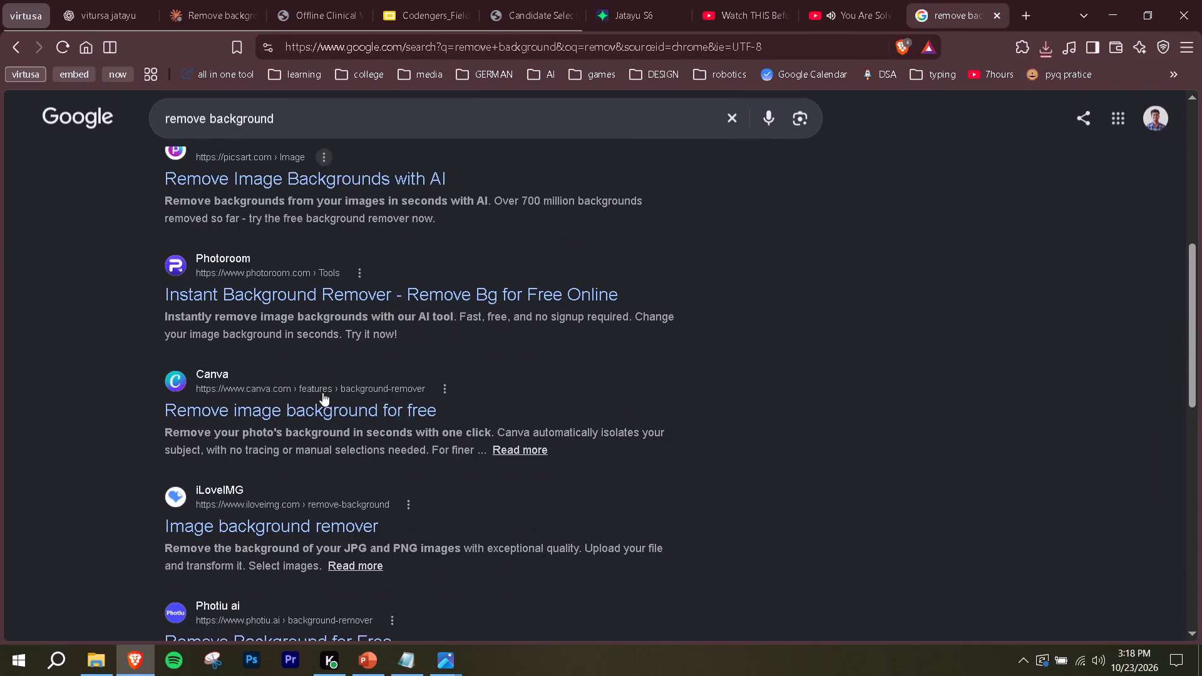
{"action": "left_click", "coordinate": [314, 409]}
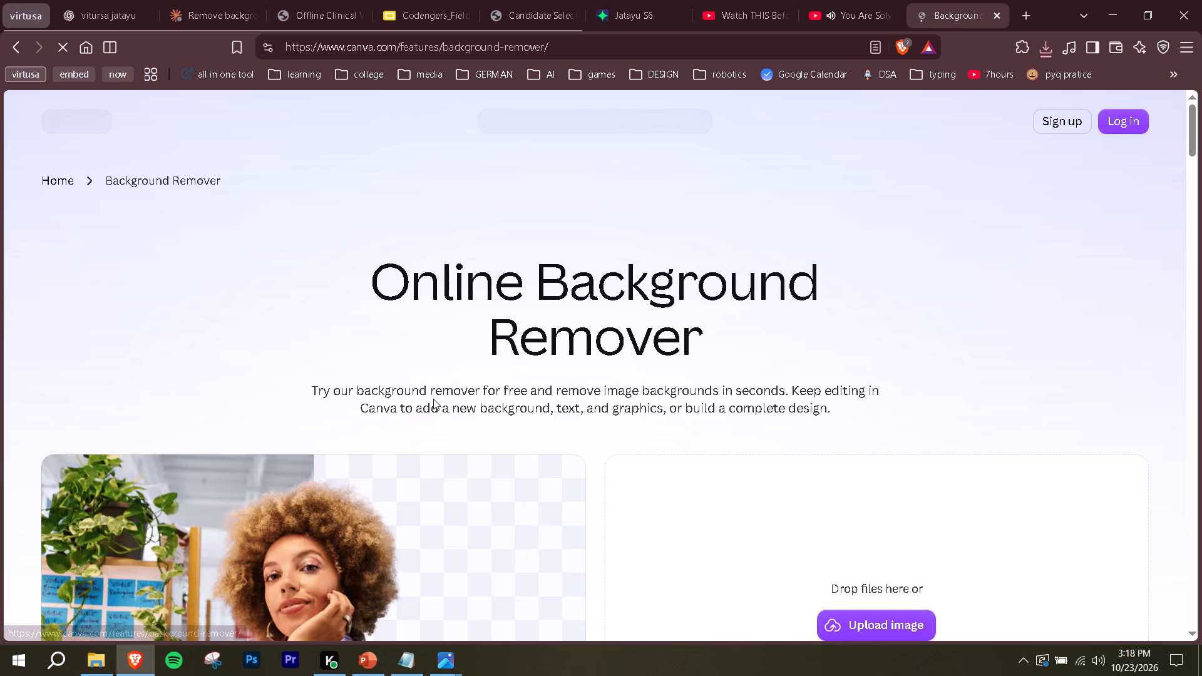
Upload Infographic (2) to Canva's background remover and save the result in Downloads as Infographic (2) (1).
{"action": "scroll", "coordinate": [665, 446], "scroll_direction": "down", "scroll_amount": 1}
{"action": "left_click", "coordinate": [809, 523]}
{"action": "left_click", "coordinate": [826, 528]}
{"action": "left_click", "coordinate": [839, 535]}
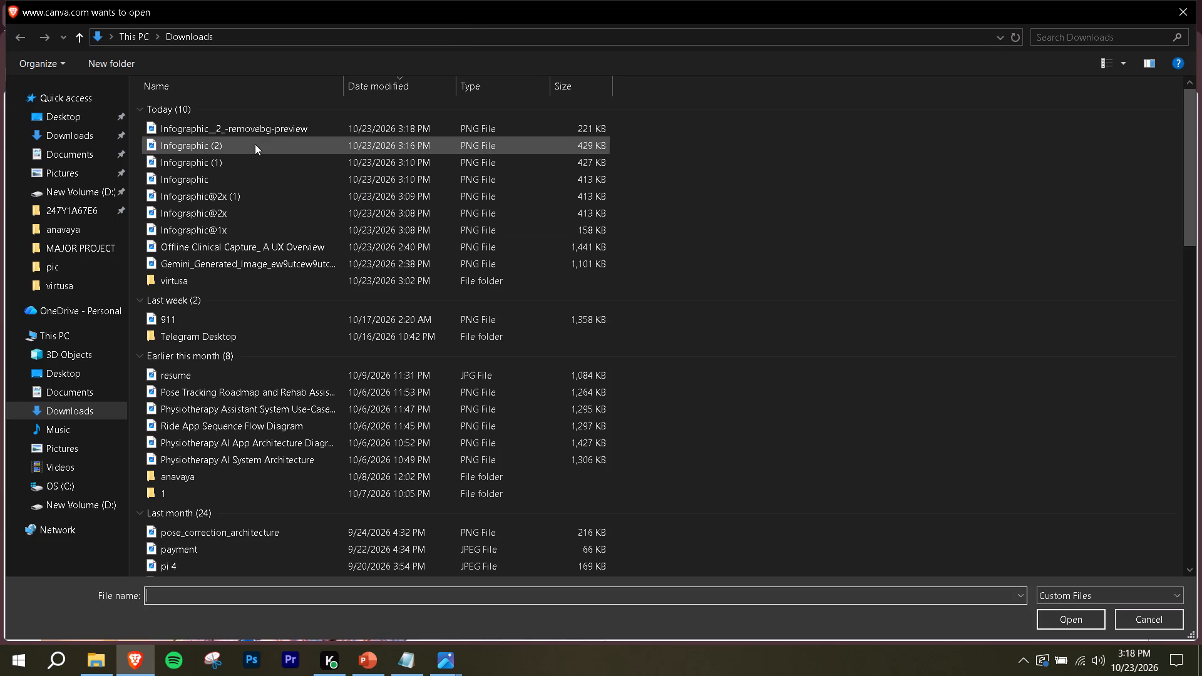
{"action": "left_click", "coordinate": [259, 145]}
{"action": "left_click", "coordinate": [1054, 608]}
{"action": "left_click", "coordinate": [1045, 609]}
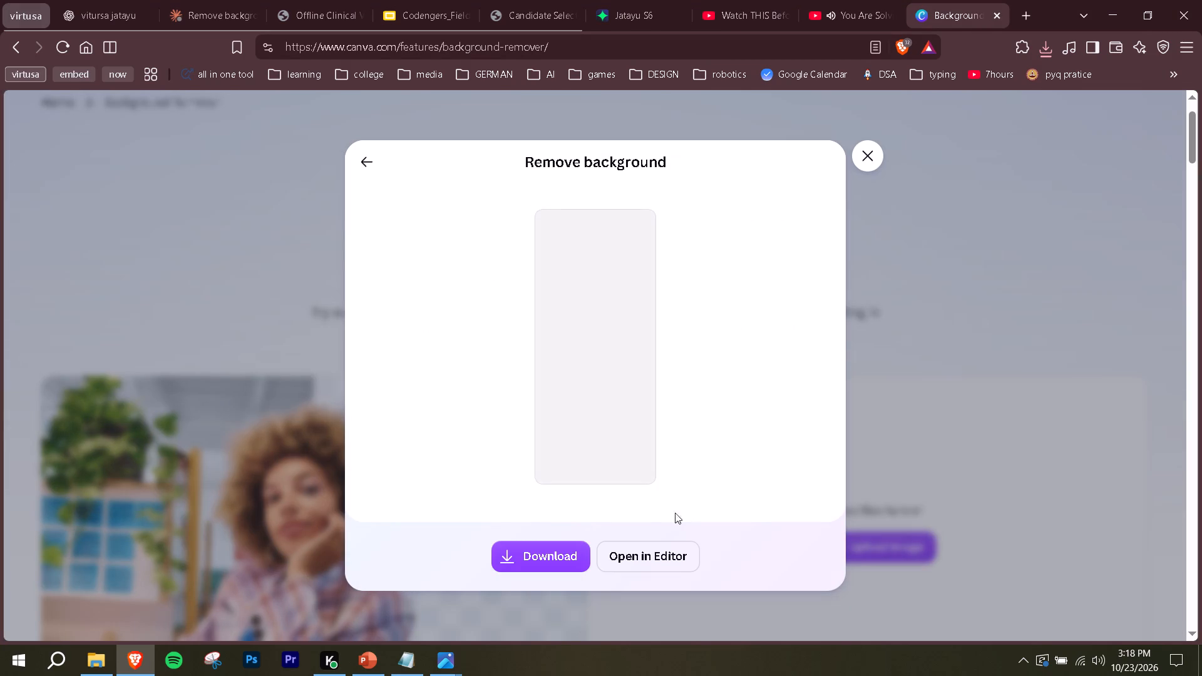
{"action": "left_click", "coordinate": [553, 548]}
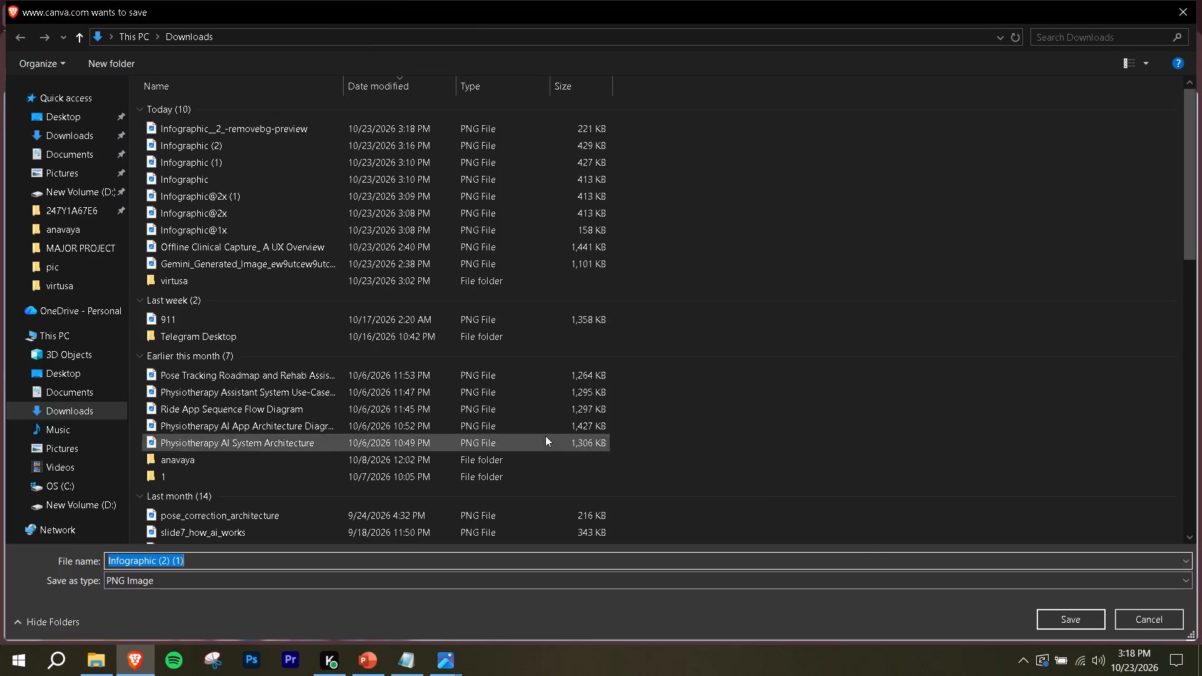
{"action": "left_click", "coordinate": [1067, 607]}
{"action": "left_click", "coordinate": [1079, 616]}
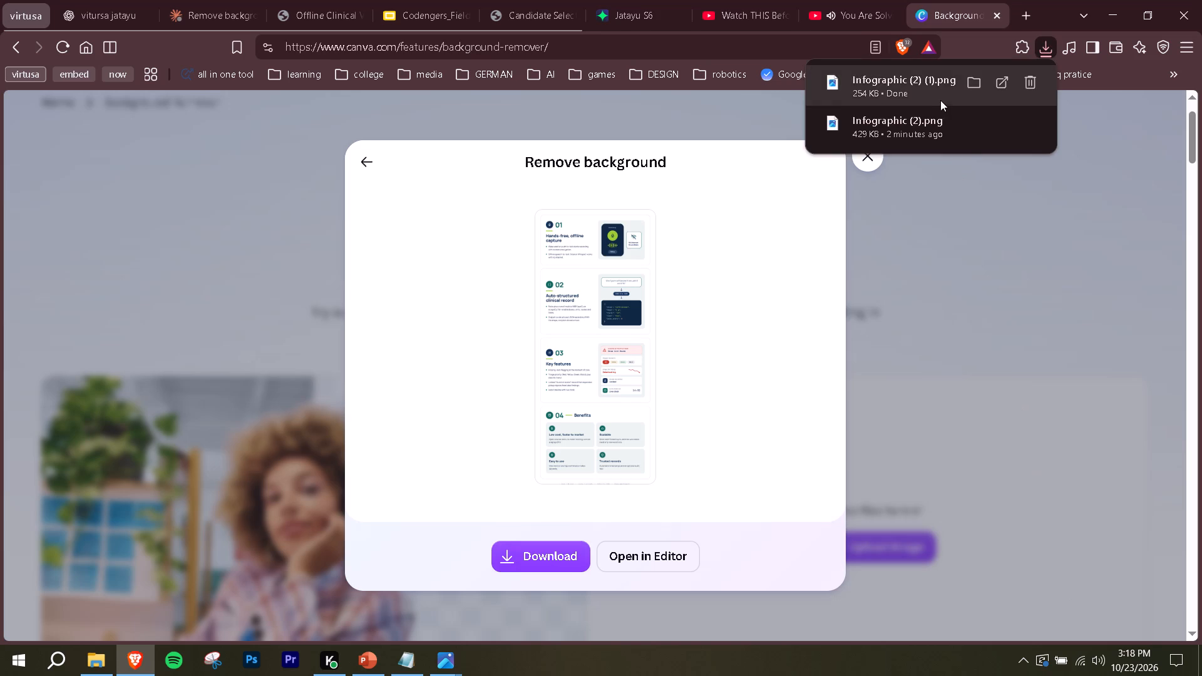
Copy the Infographic (2) (1) image onto slide 2 in PowerPoint and move it over the Solution Details and Unique Selling Proposition area.
{"action": "left_click", "coordinate": [940, 100]}
{"action": "scroll", "coordinate": [596, 319], "scroll_direction": "up", "scroll_amount": 8}
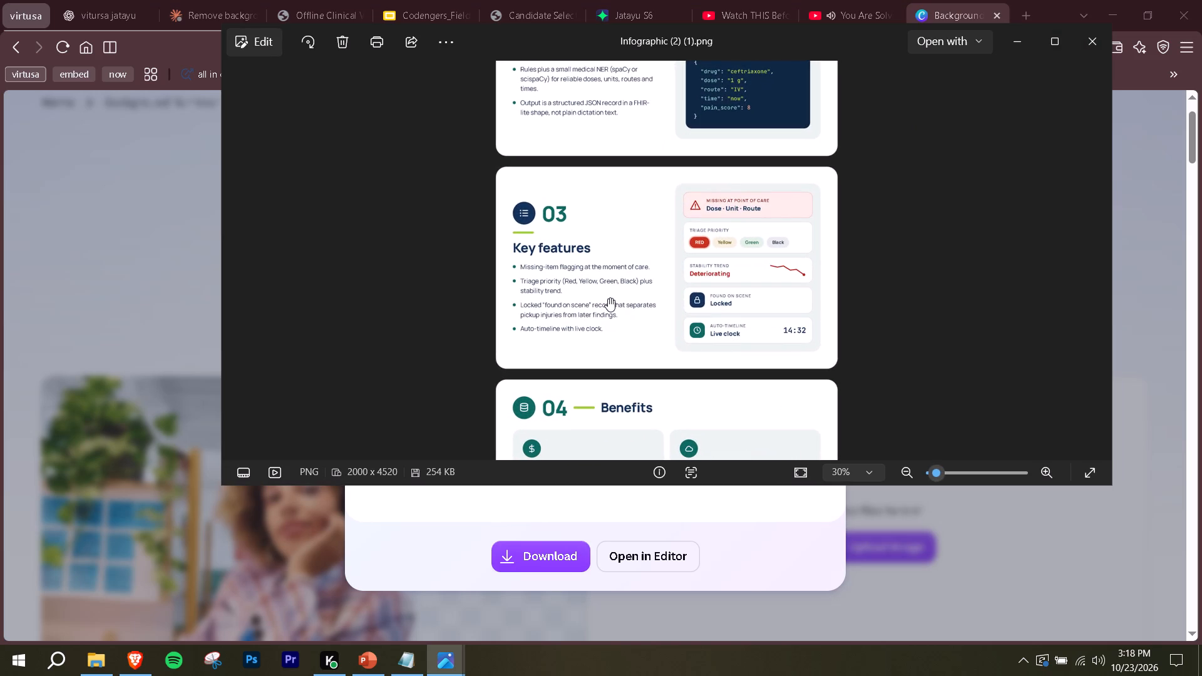
{"action": "key", "text": "ctrl+c"}
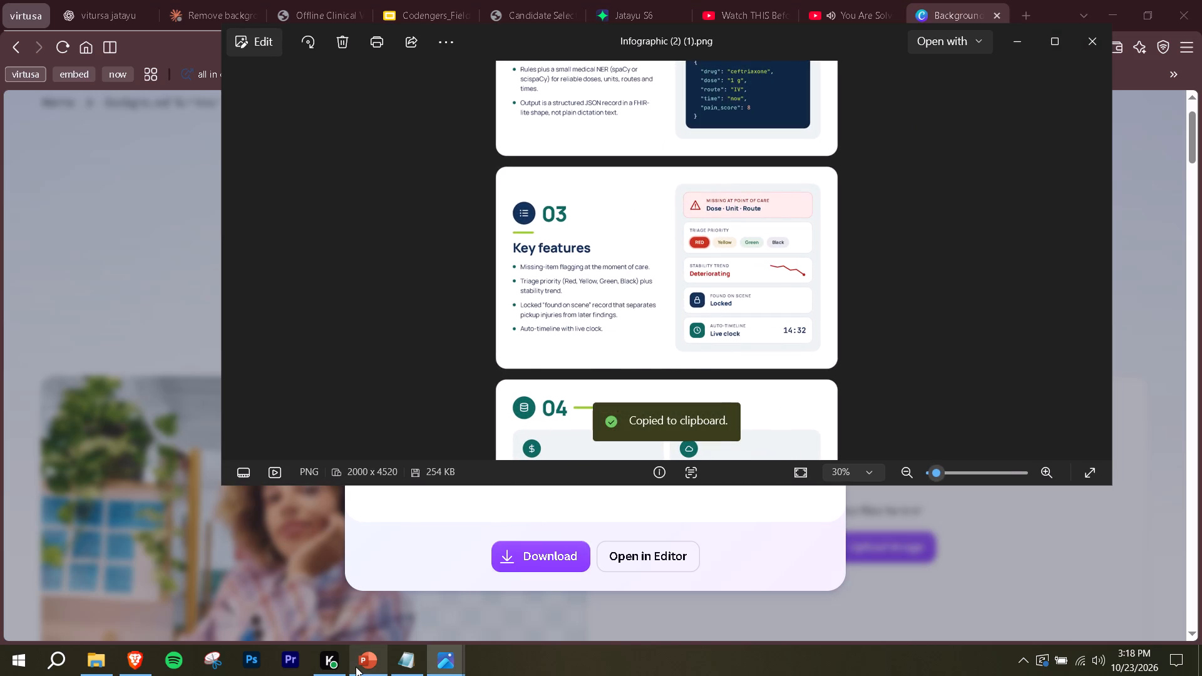
{"action": "left_click", "coordinate": [360, 663]}
{"action": "key", "text": "ctrl+v"}
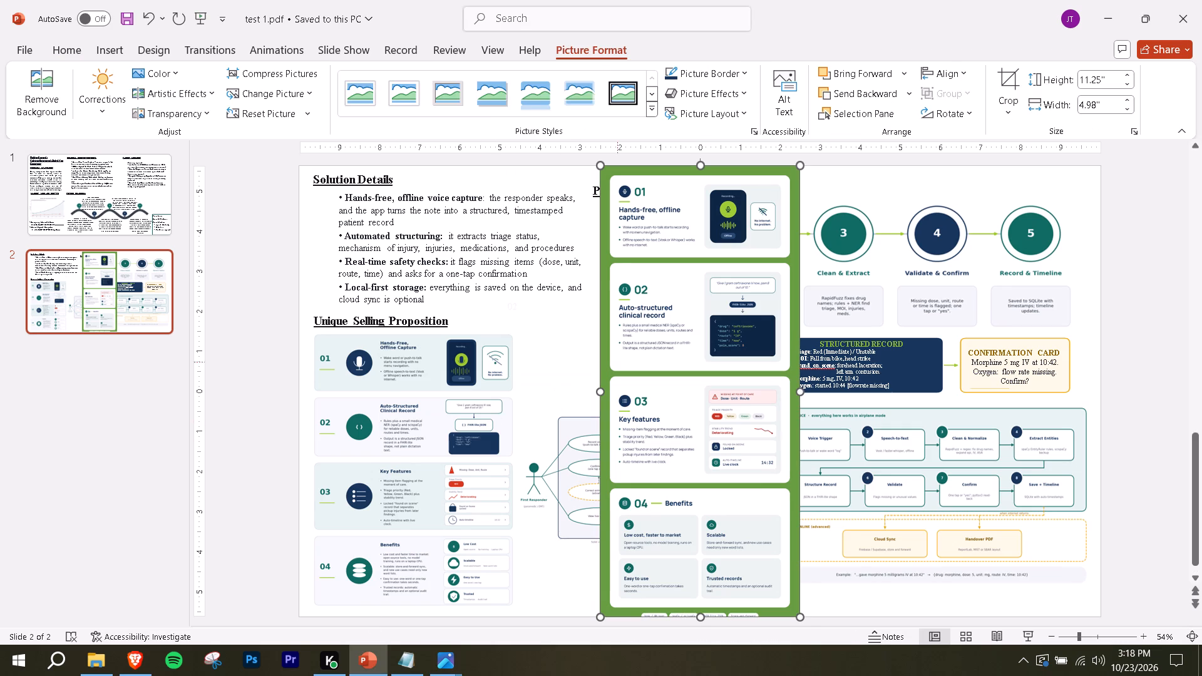
{"action": "left_click_drag", "start_coordinate": [672, 341], "coordinate": [493, 341]}
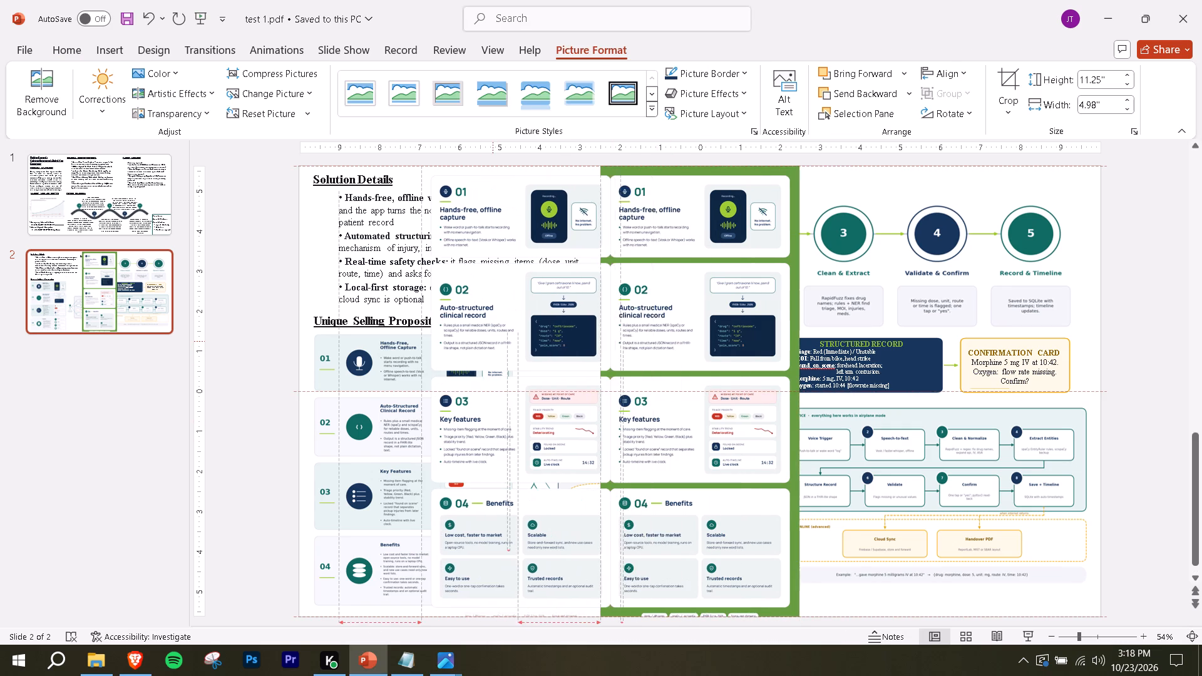
{"action": "left_click_drag", "start_coordinate": [493, 341], "coordinate": [669, 335]}
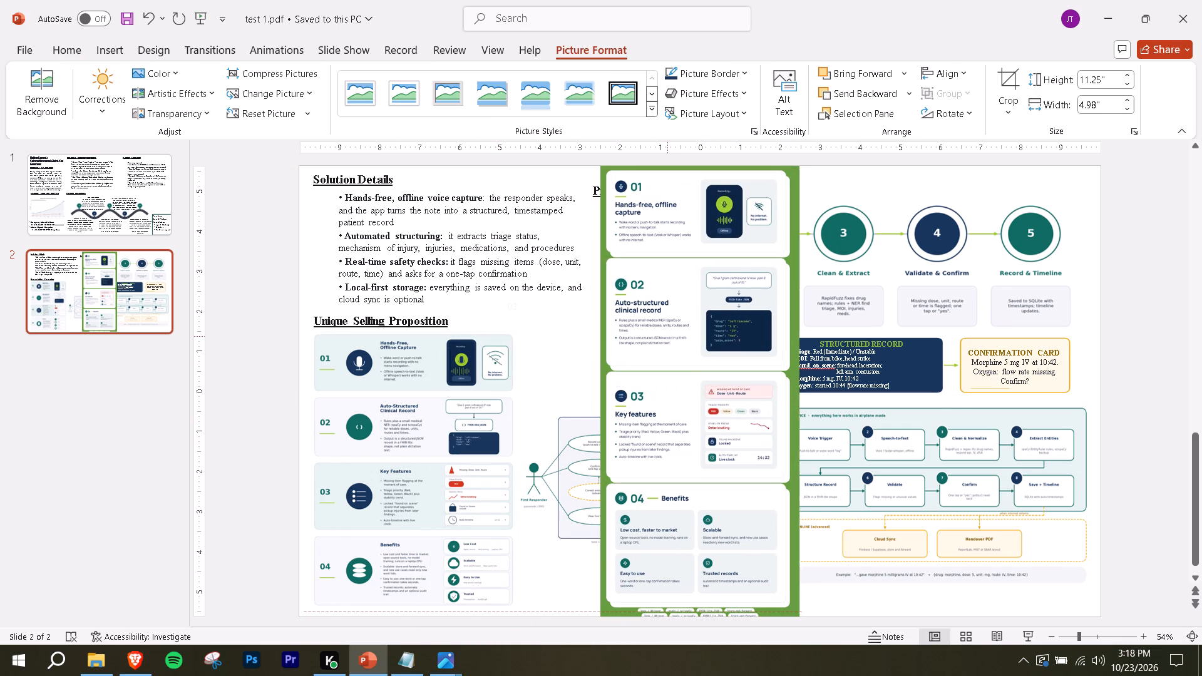
{"action": "left_click_drag", "start_coordinate": [669, 335], "coordinate": [408, 398]}
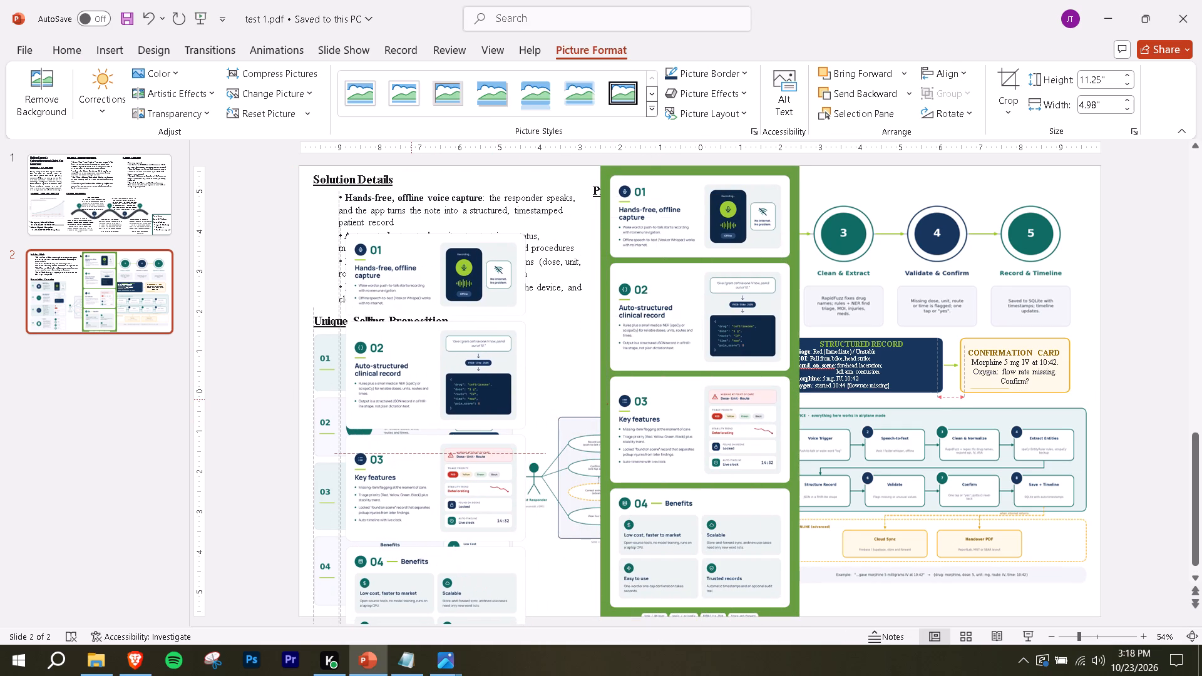
{"action": "left_click_drag", "start_coordinate": [408, 398], "coordinate": [393, 317]}
Delete the green-background infographic from the middle of slide 2.
{"action": "left_click", "coordinate": [697, 203]}
{"action": "key", "text": "Delete"}
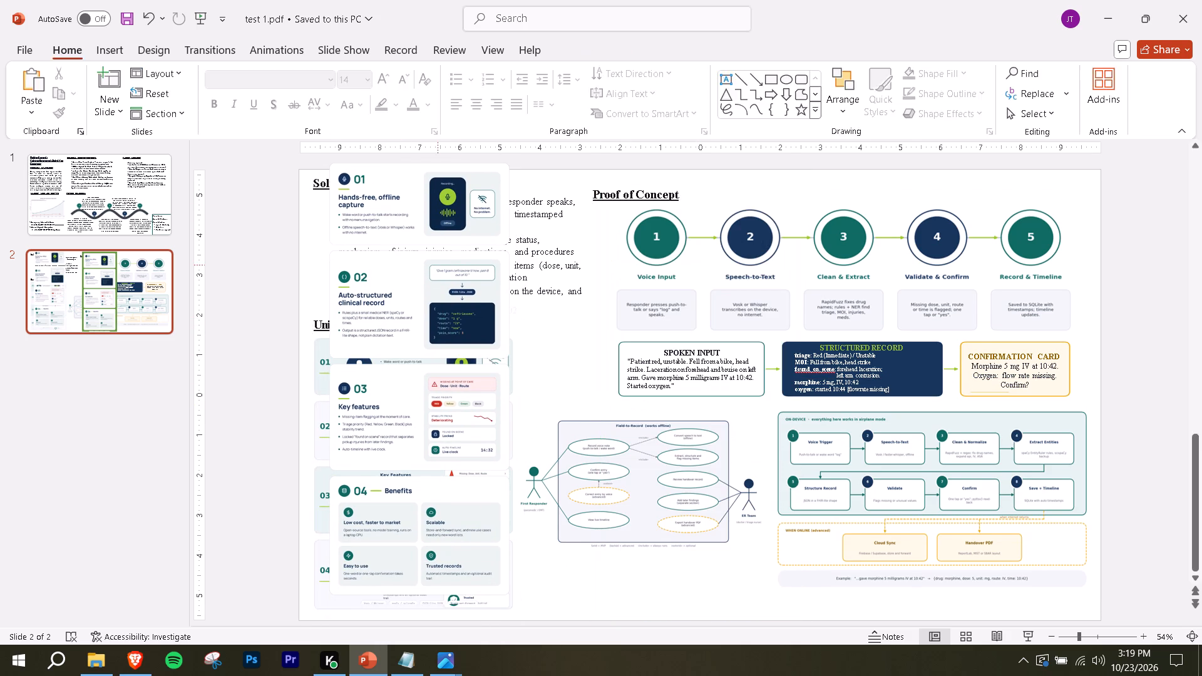
Shrink the transparent infographic to about 3.04 by 6.88 inches and position it under the Unique Selling Proposition heading.
{"action": "left_click", "coordinate": [436, 265]}
{"action": "left_click_drag", "start_coordinate": [458, 229], "coordinate": [455, 247]}
{"action": "left_click_drag", "start_coordinate": [483, 205], "coordinate": [483, 219]}
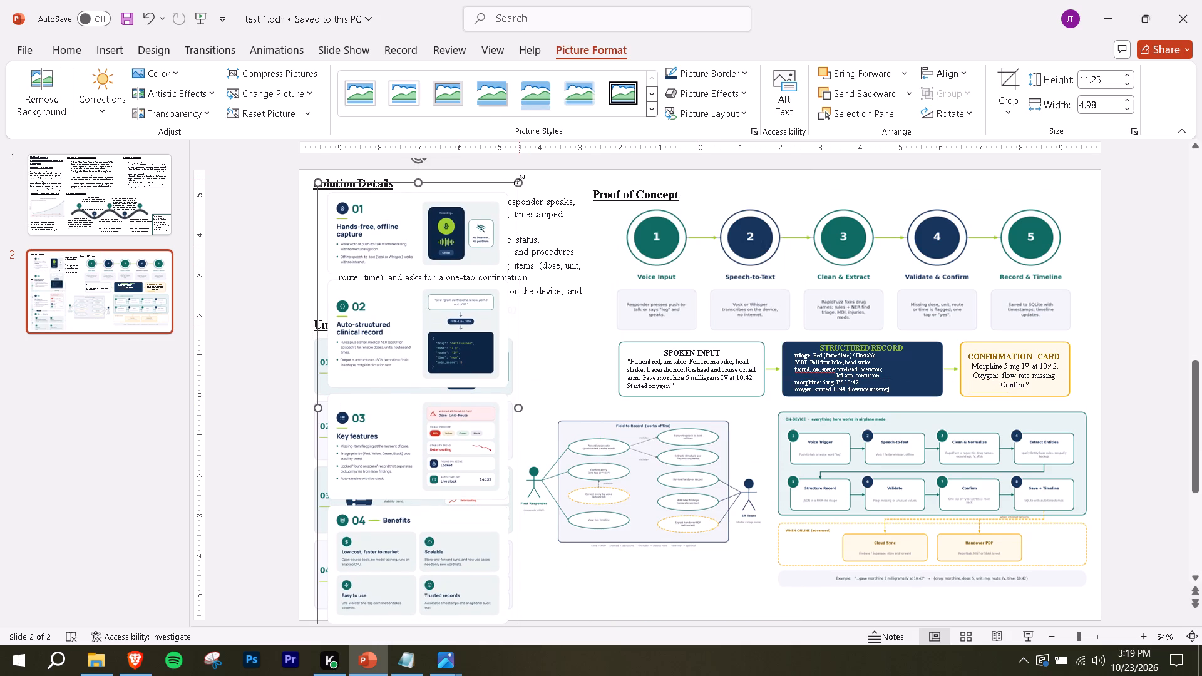
{"action": "left_click_drag", "start_coordinate": [519, 180], "coordinate": [427, 358]}
{"action": "left_click_drag", "start_coordinate": [365, 439], "coordinate": [372, 428]}
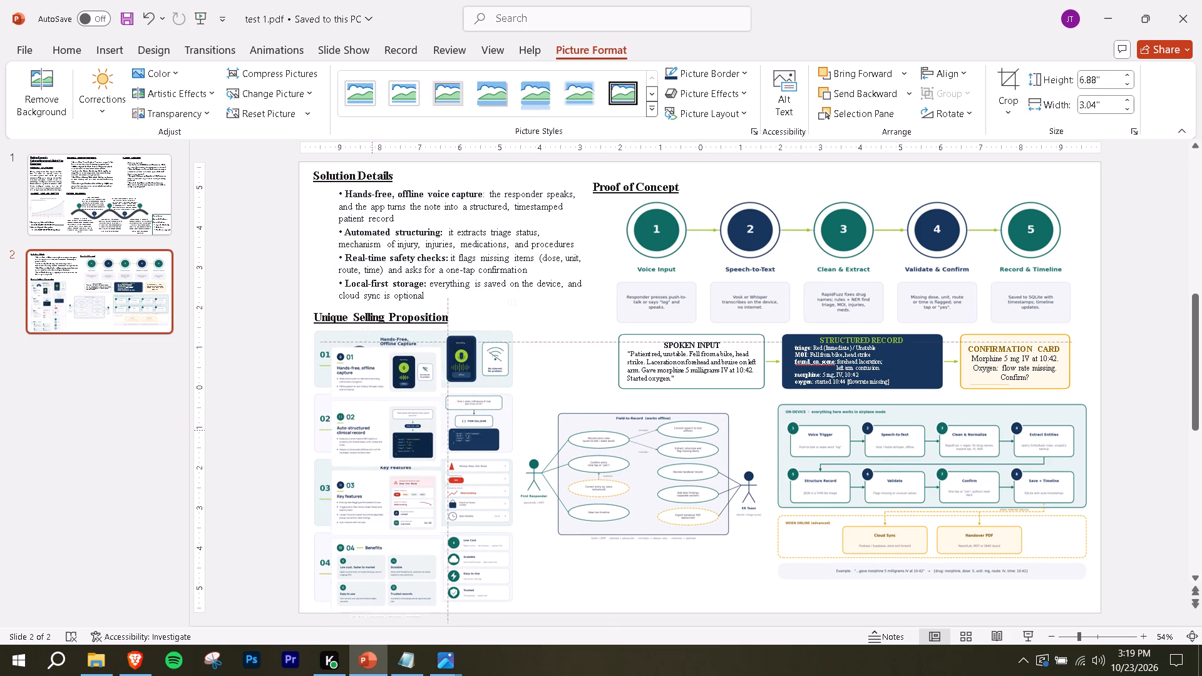
{"action": "left_click_drag", "start_coordinate": [372, 428], "coordinate": [384, 420]}
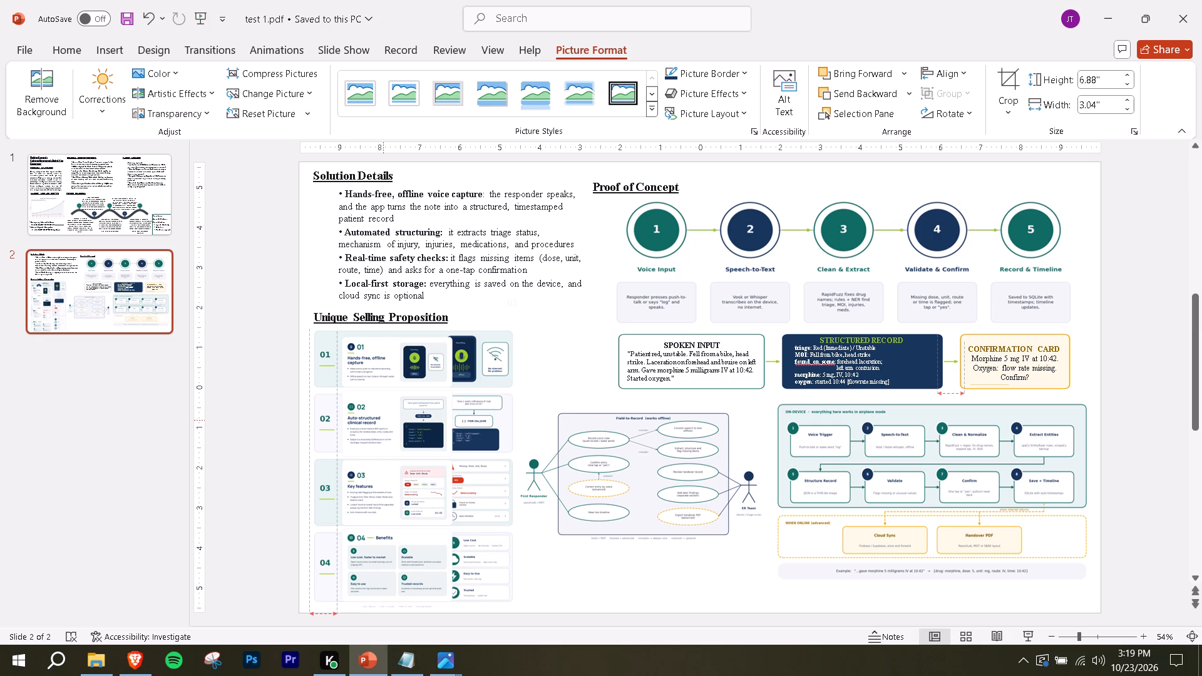
{"action": "left_click_drag", "start_coordinate": [384, 420], "coordinate": [366, 424]}
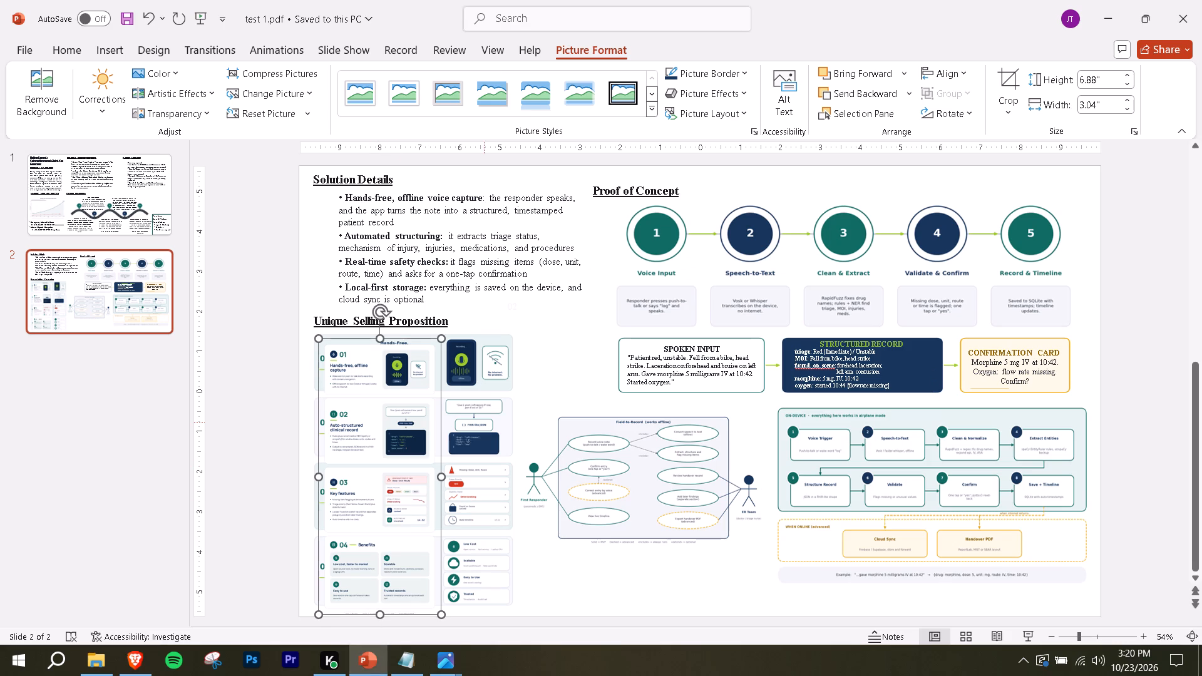
{"action": "left_click", "coordinate": [485, 422]}
{"action": "key", "text": "Delete"}
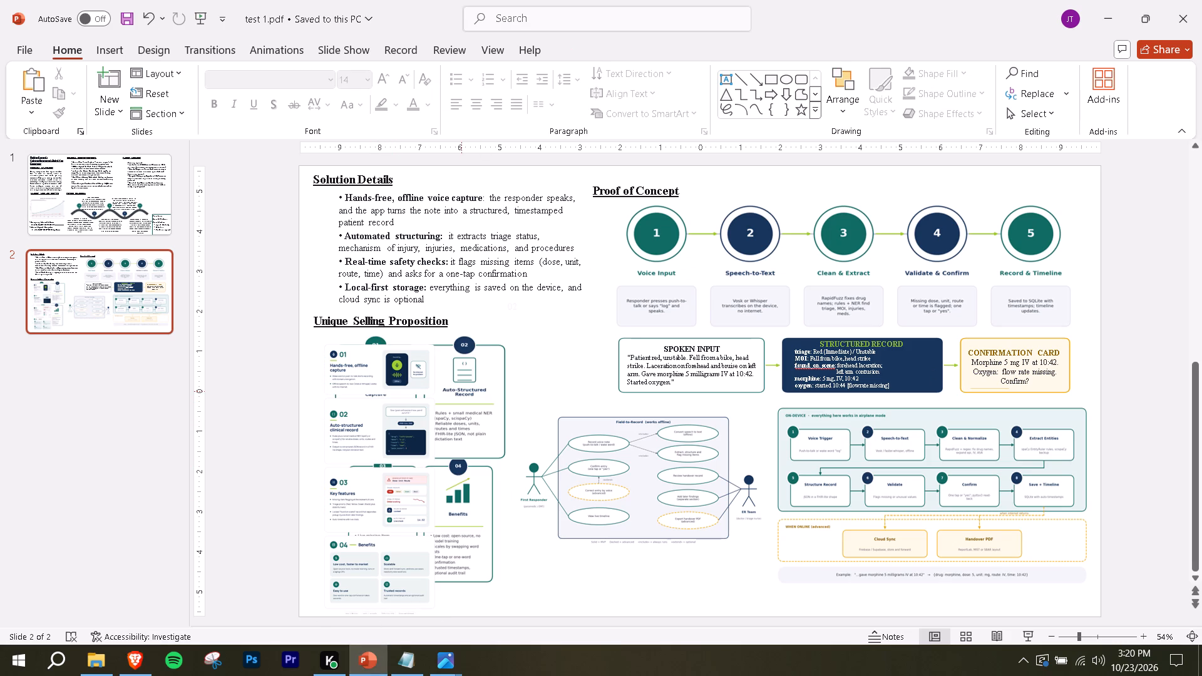
{"action": "left_click", "coordinate": [461, 391]}
{"action": "key", "text": "Delete"}
{"action": "left_click", "coordinate": [471, 491]}
{"action": "key", "text": "Delete"}
Resize the transparent infographic under Unique Selling Proposition to about 3.01 by 6.8 inches.
{"action": "left_click", "coordinate": [383, 407]}
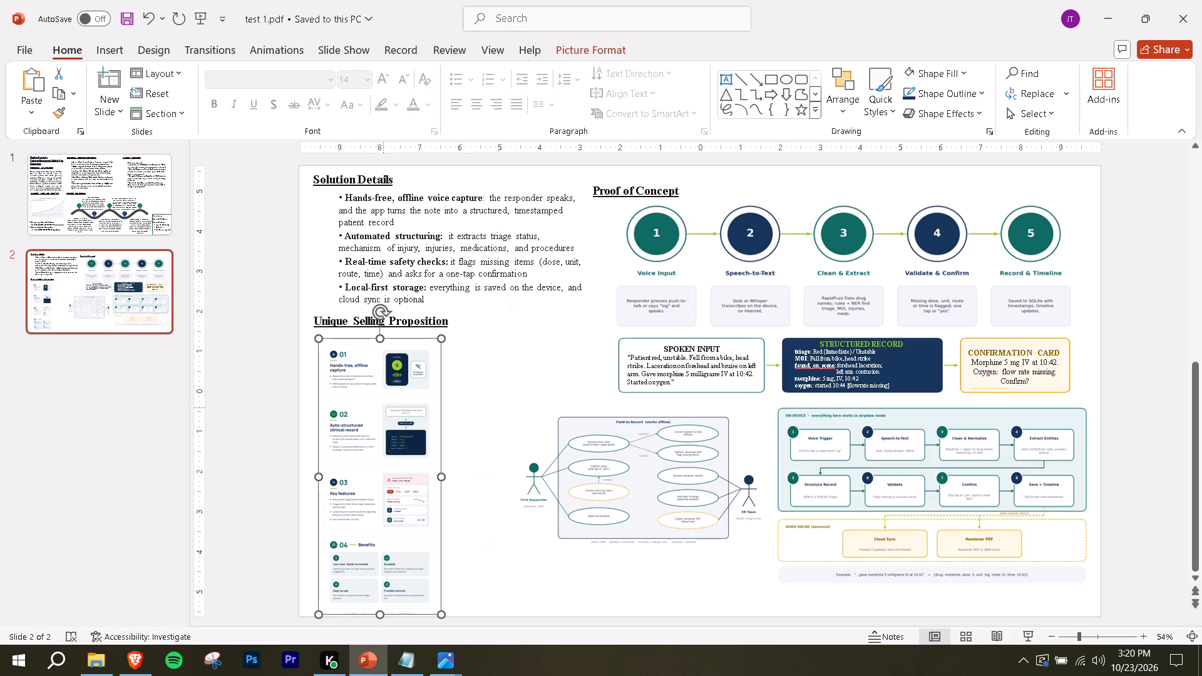
{"action": "left_click_drag", "start_coordinate": [441, 335], "coordinate": [465, 337]}
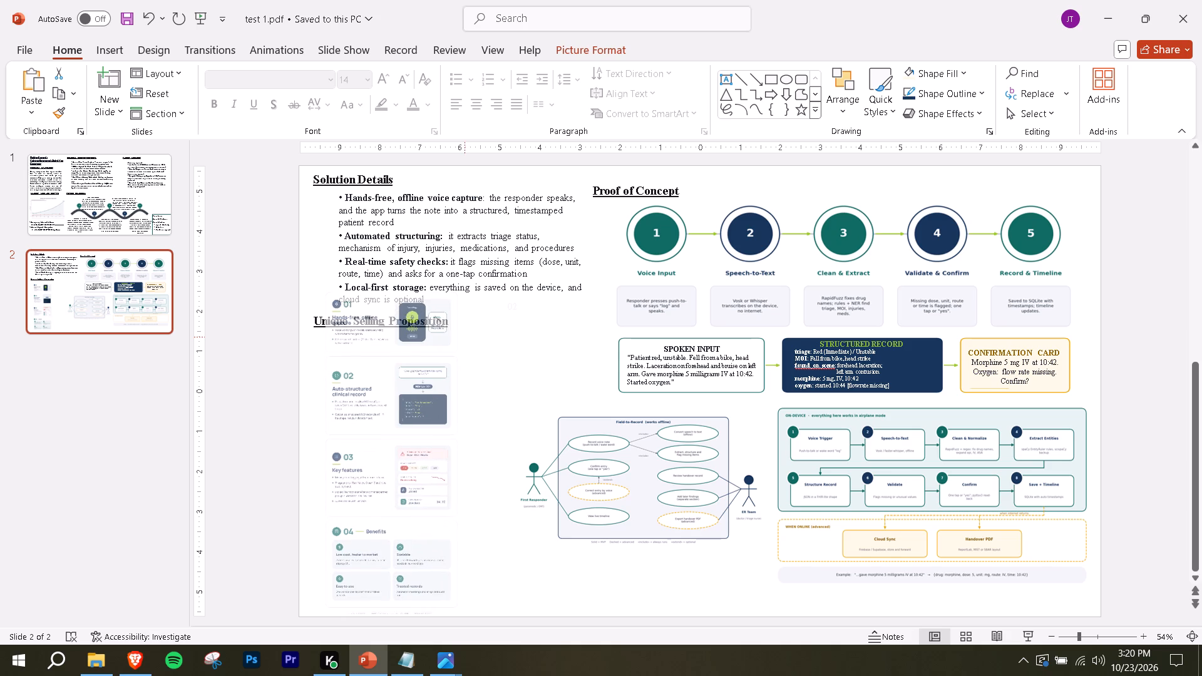
{"action": "left_click_drag", "start_coordinate": [465, 337], "coordinate": [439, 379]}
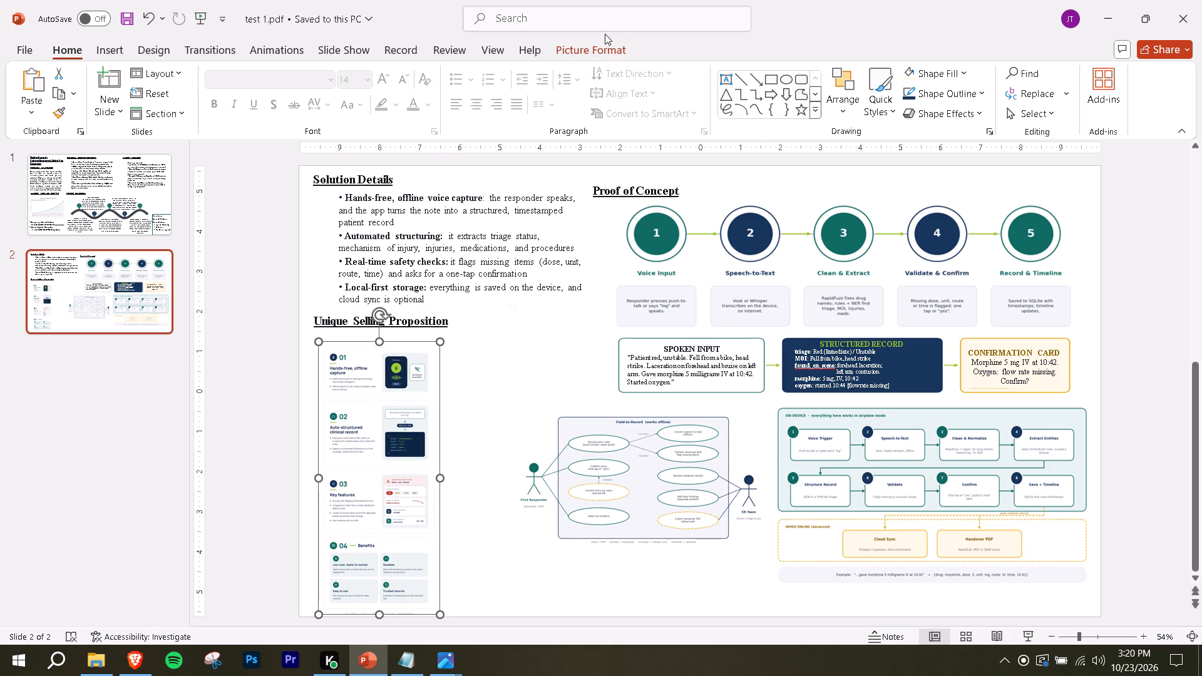
Duplicate the transparent infographic and crop the copy to sections 03 and 04, about 3.65 inches high.
{"action": "key", "text": "ctrl+c"}
{"action": "key", "text": "ctrl+v"}
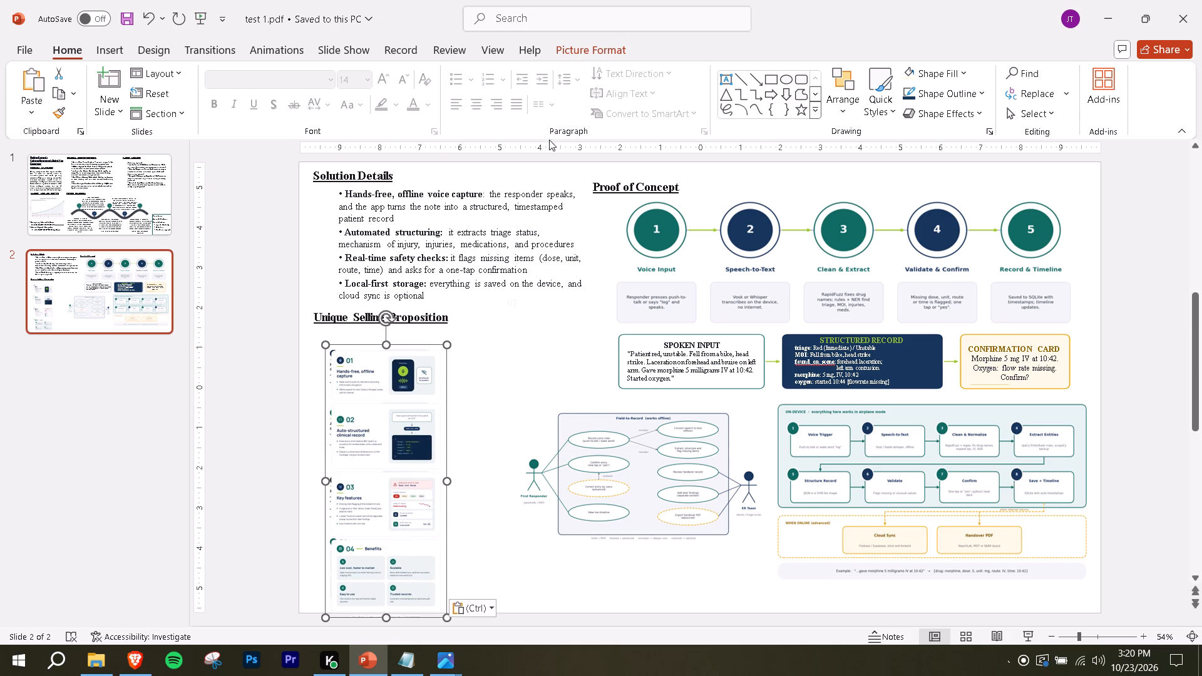
{"action": "left_click", "coordinate": [606, 55]}
{"action": "left_click", "coordinate": [1007, 85]}
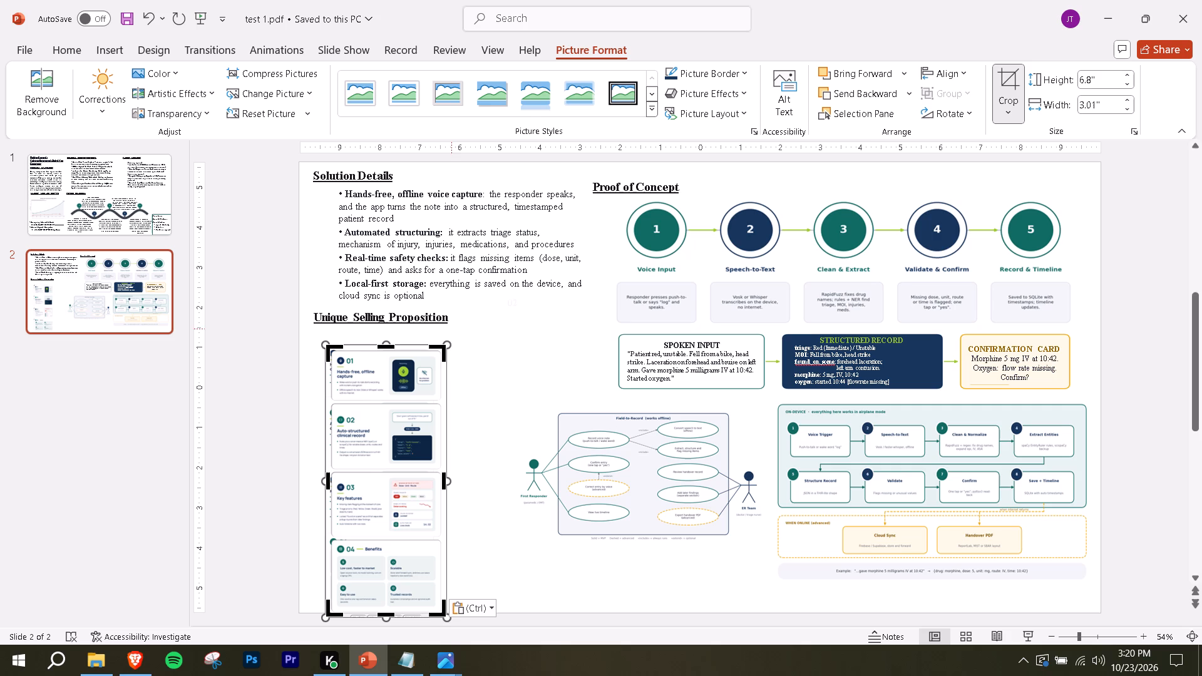
{"action": "left_click_drag", "start_coordinate": [389, 347], "coordinate": [388, 347]}
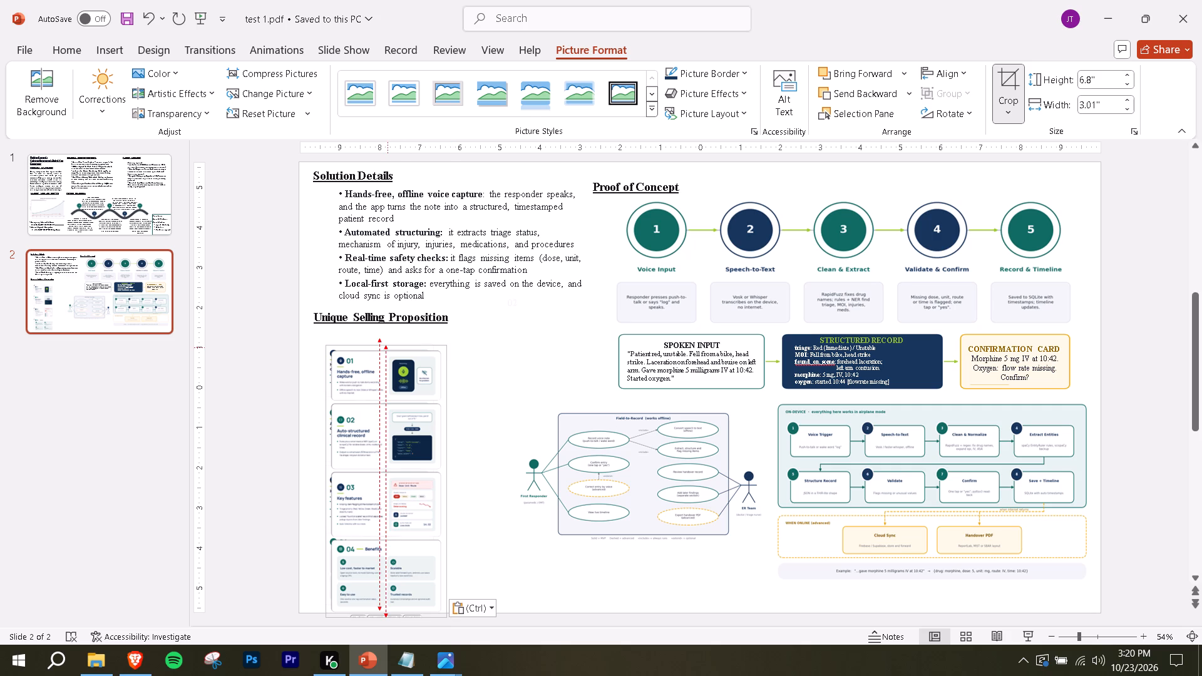
{"action": "left_click_drag", "start_coordinate": [388, 347], "coordinate": [378, 473]}
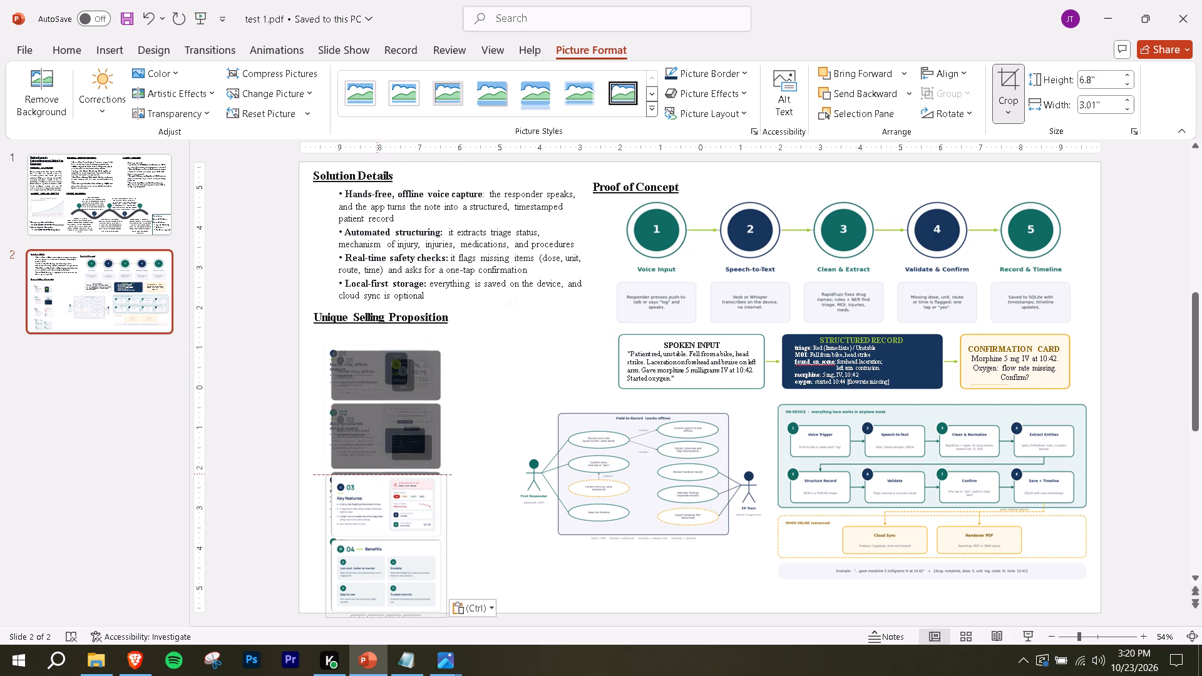
{"action": "left_click_drag", "start_coordinate": [378, 473], "coordinate": [382, 469]}
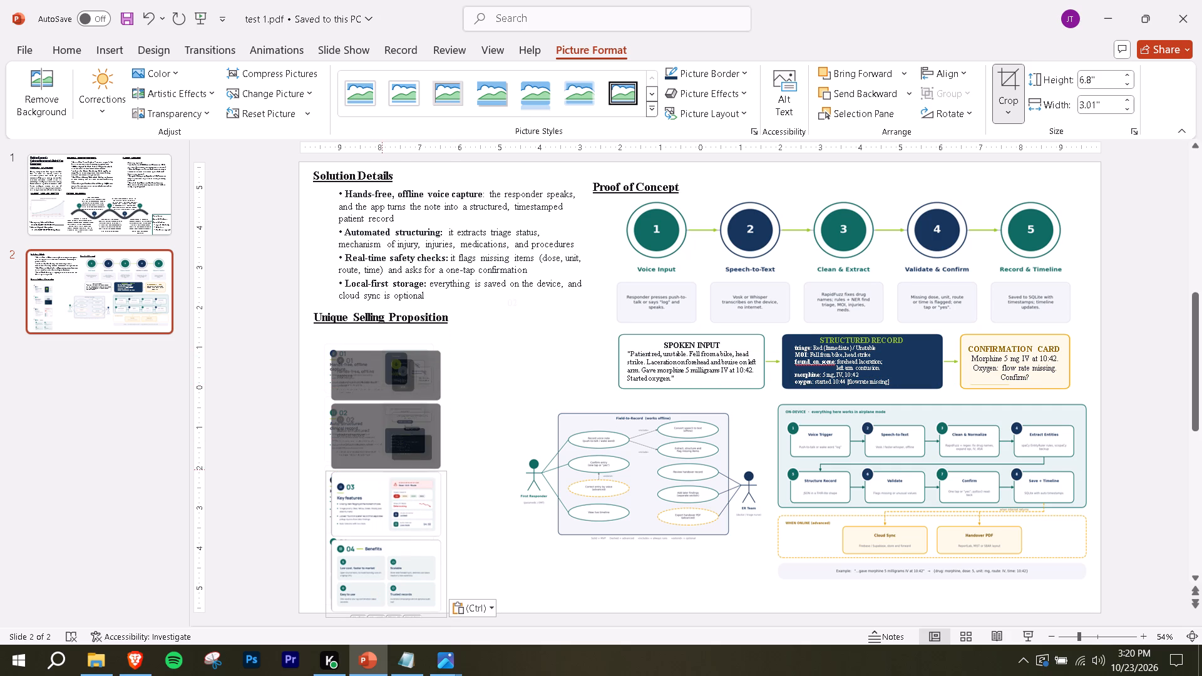
{"action": "left_click_drag", "start_coordinate": [382, 469], "coordinate": [384, 470]}
{"action": "key", "text": "Return"}
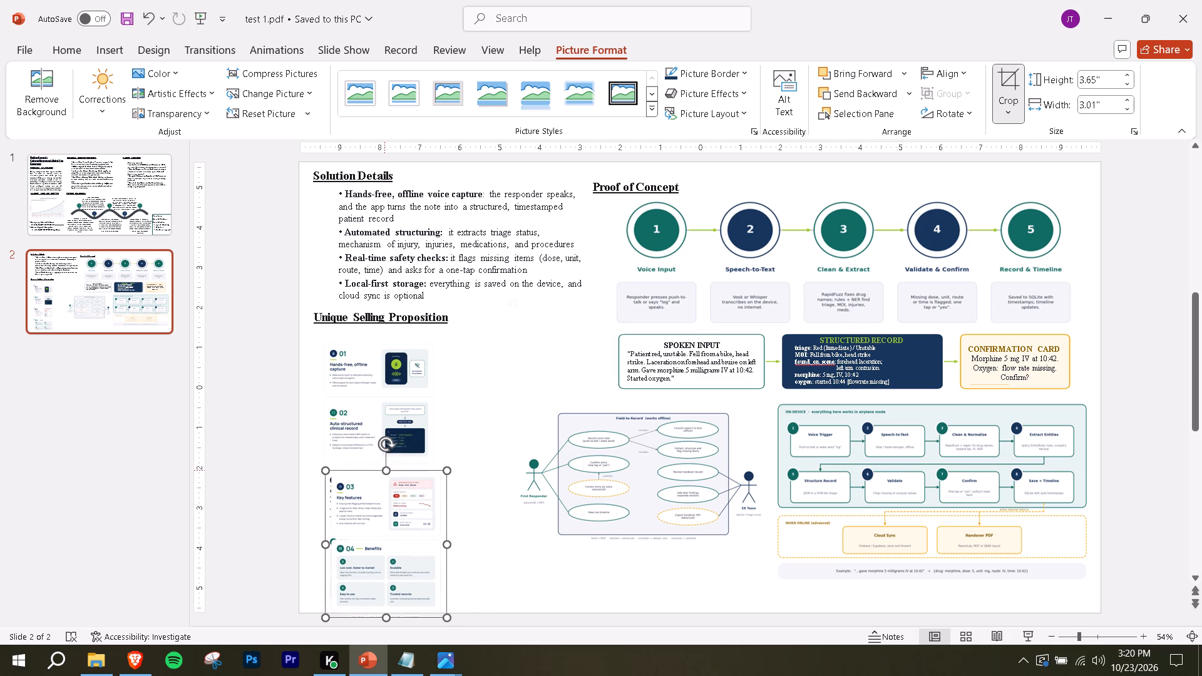
Crop the original infographic to sections 01 and 02, about 3.15 inches high.
{"action": "left_click", "coordinate": [381, 411]}
{"action": "left_click", "coordinate": [1011, 78]}
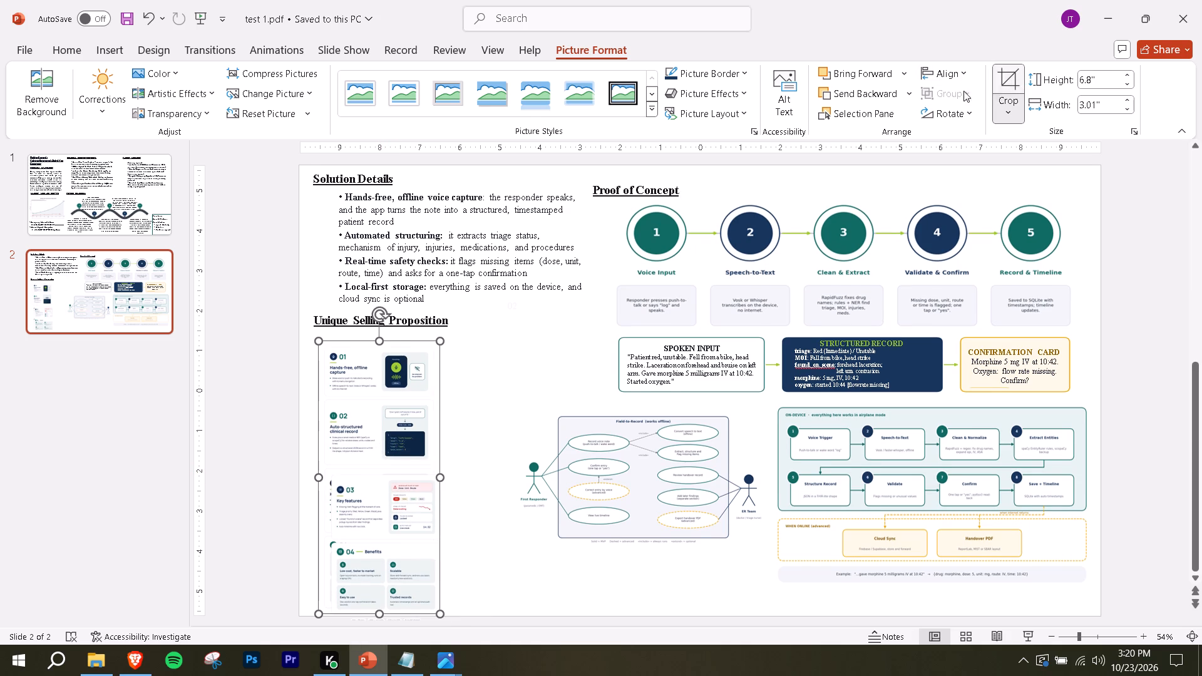
{"action": "left_click_drag", "start_coordinate": [380, 609], "coordinate": [385, 594]}
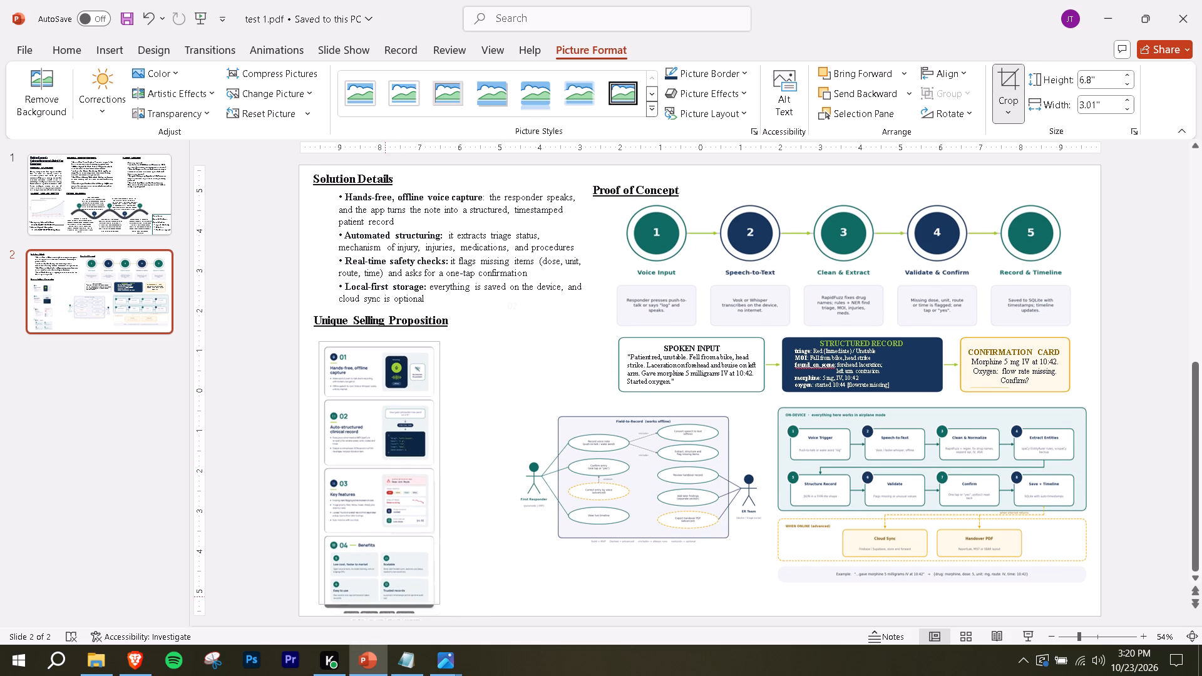
{"action": "left_click_drag", "start_coordinate": [385, 594], "coordinate": [408, 468]}
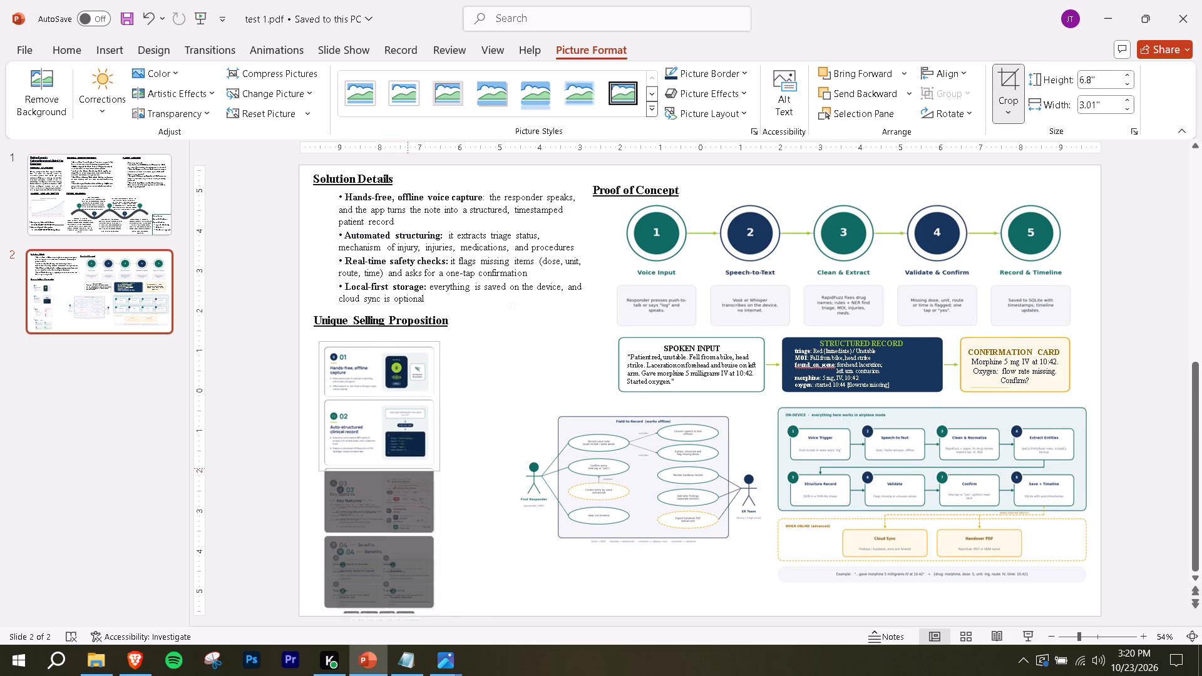
{"action": "left_click_drag", "start_coordinate": [408, 468], "coordinate": [408, 469]}
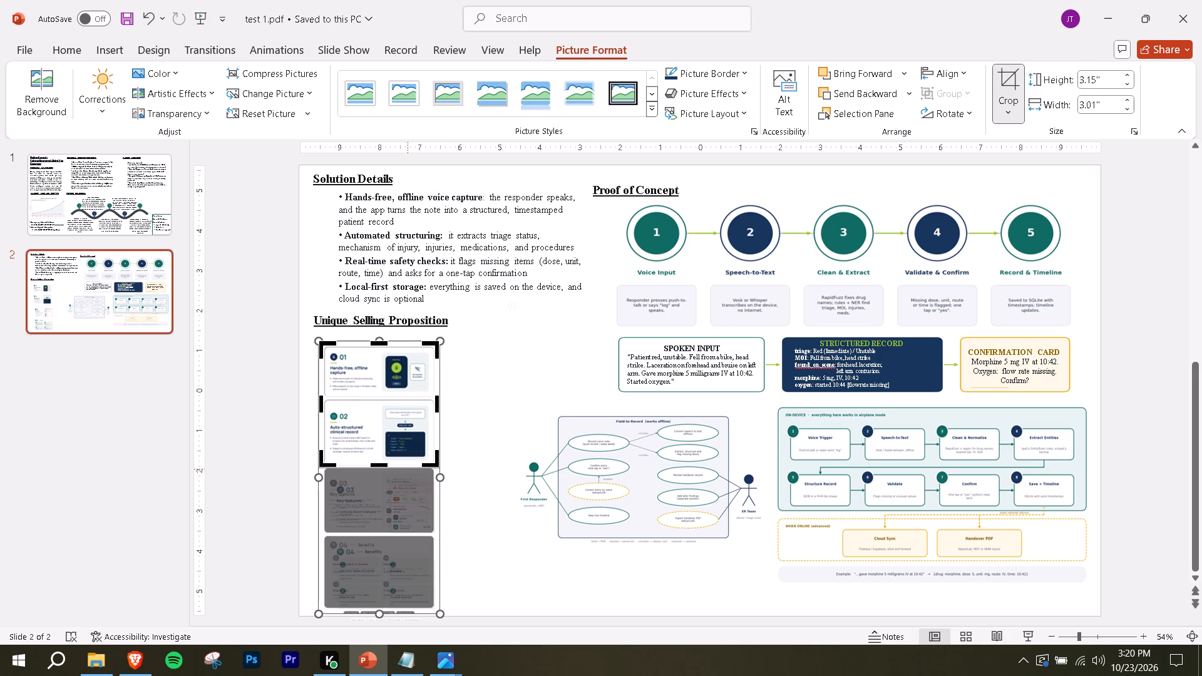
{"action": "key", "text": "Return"}
Move the 03–04 half aside, enlarge the 01–02 half to about 3.96 by 4.14 inches and place it under Unique Selling Proposition.
{"action": "left_click_drag", "start_coordinate": [401, 518], "coordinate": [475, 493]}
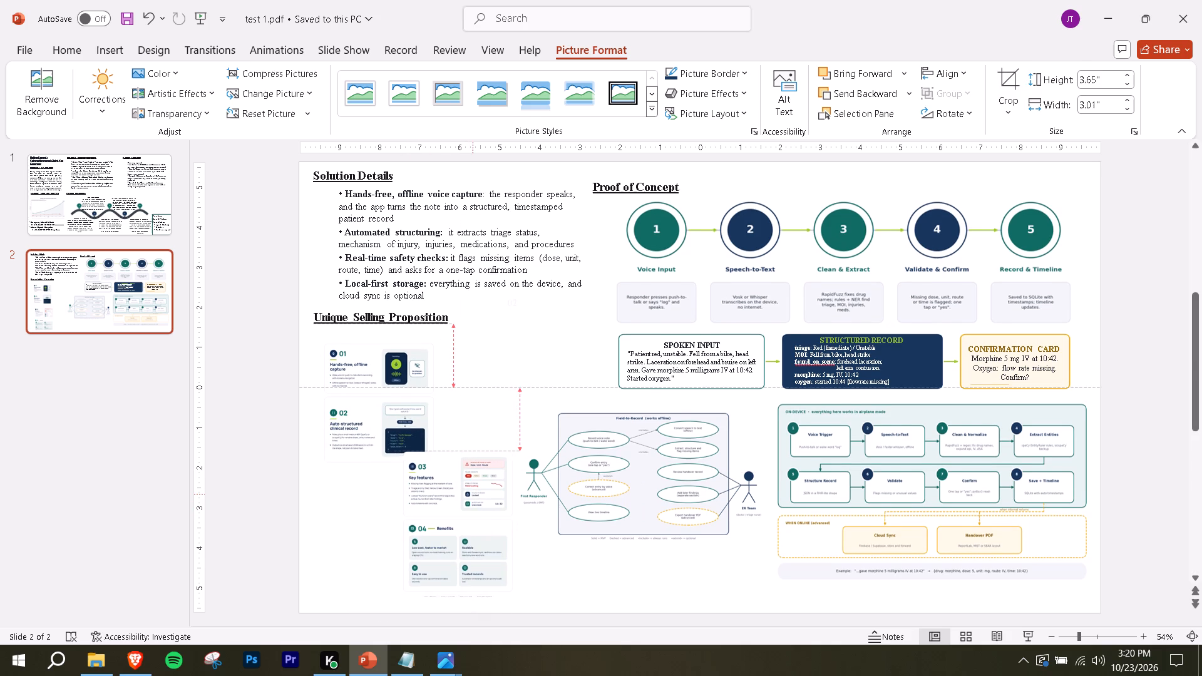
{"action": "left_click_drag", "start_coordinate": [475, 493], "coordinate": [470, 475]}
{"action": "scroll", "coordinate": [366, 425], "scroll_direction": "up", "scroll_amount": 2, "text": "ctrl"}
{"action": "left_click", "coordinate": [339, 298]}
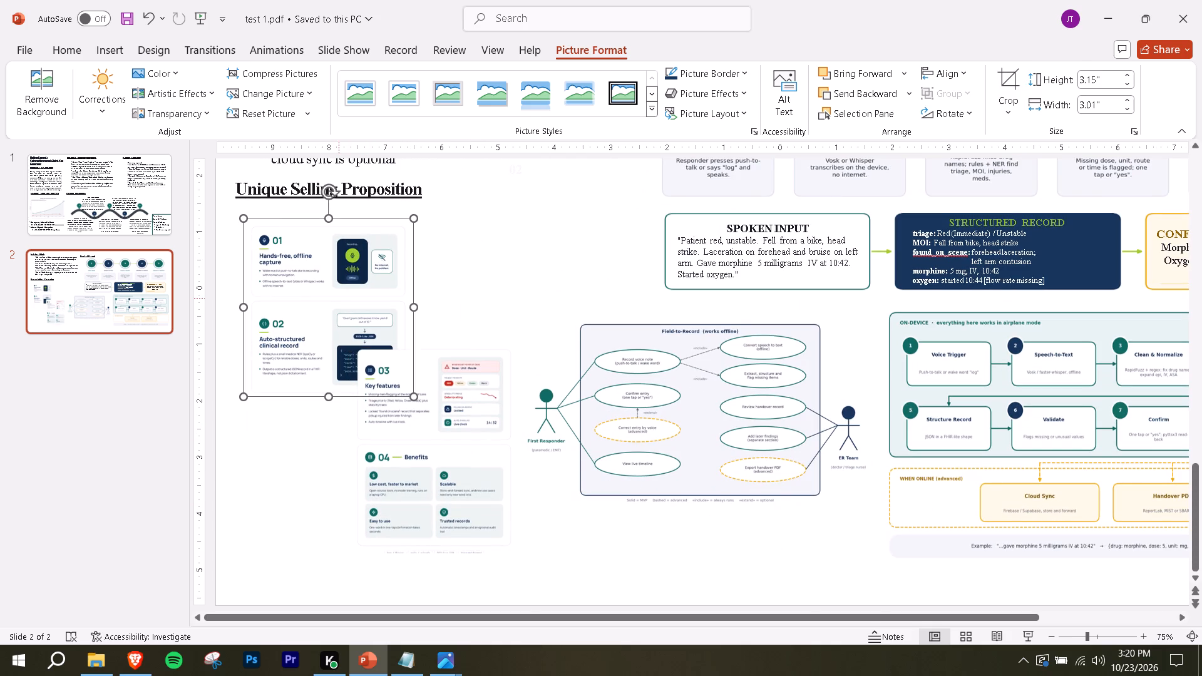
{"action": "left_click_drag", "start_coordinate": [336, 294], "coordinate": [315, 337]}
{"action": "scroll", "coordinate": [320, 315], "scroll_direction": "down", "scroll_amount": 1, "text": "ctrl"}
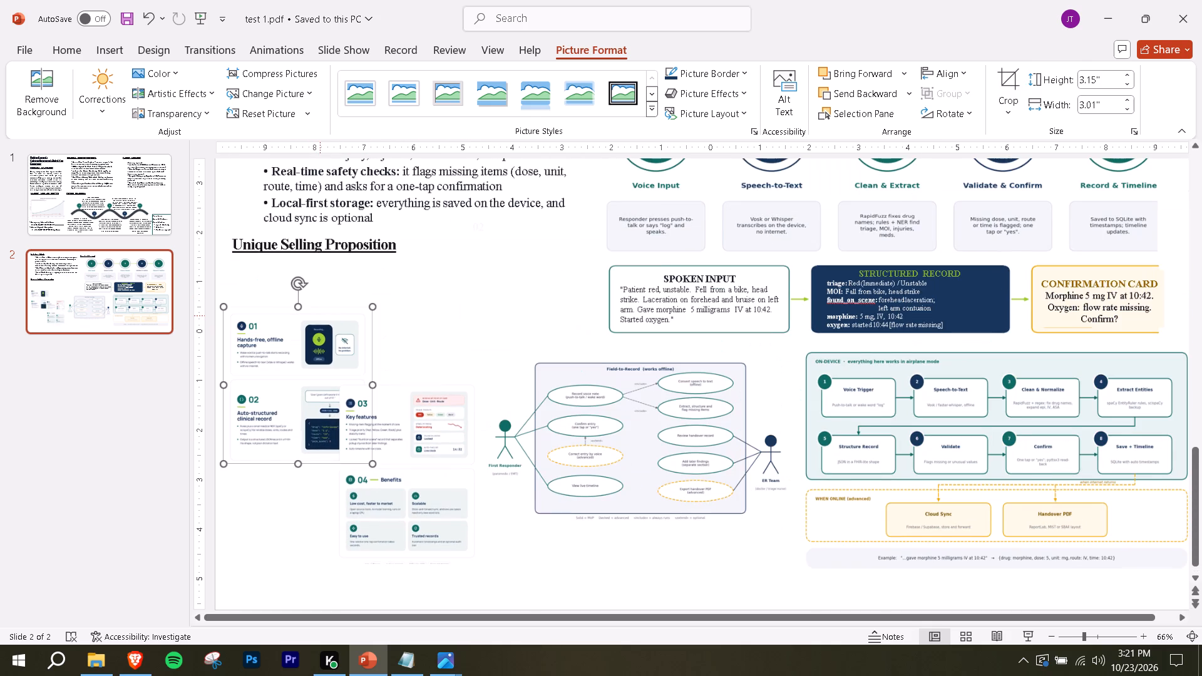
{"action": "left_click_drag", "start_coordinate": [374, 302], "coordinate": [441, 290]}
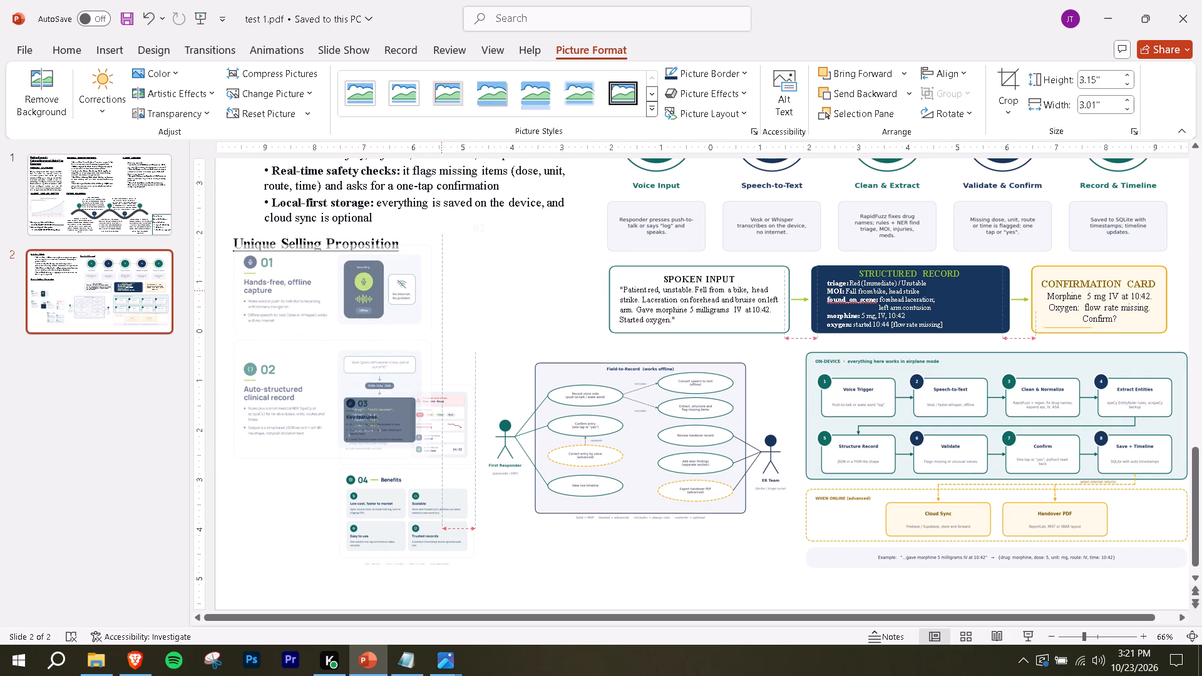
{"action": "left_click_drag", "start_coordinate": [441, 290], "coordinate": [419, 316]}
{"action": "left_click_drag", "start_coordinate": [316, 369], "coordinate": [343, 367]}
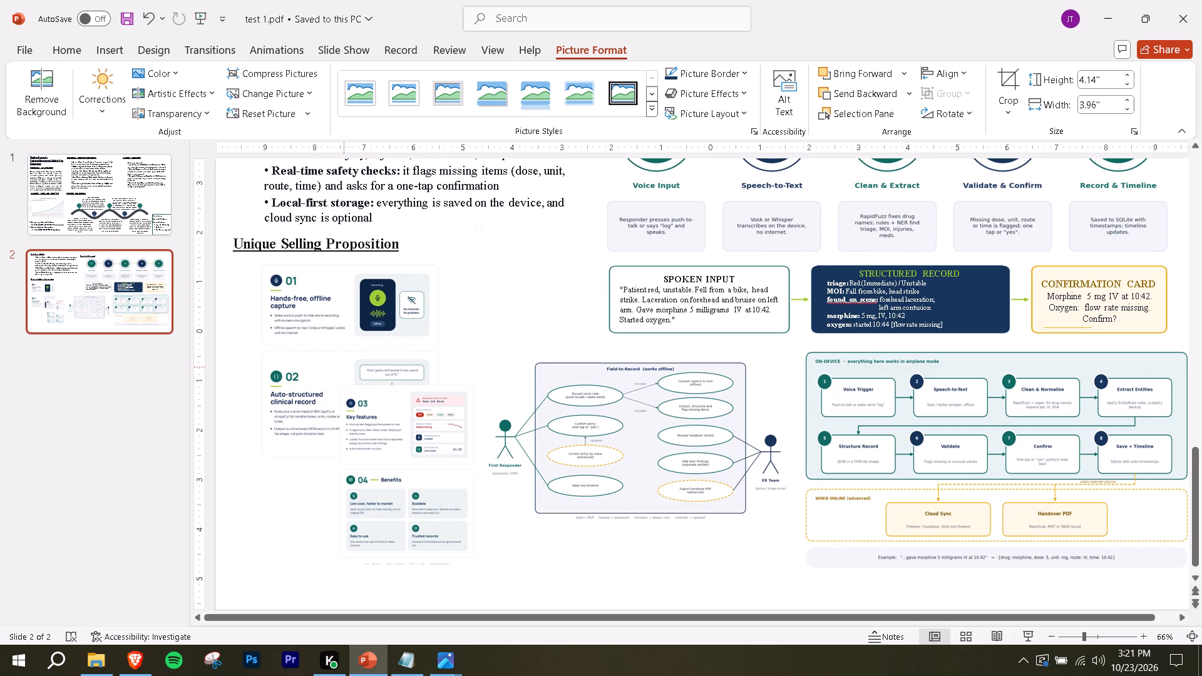
{"action": "left_click_drag", "start_coordinate": [343, 367], "coordinate": [335, 367]}
Enlarge the 03–04 half to about 3.69 by 4.47 inches and place it to the right of the 01–02 half.
{"action": "left_click", "coordinate": [389, 443]}
{"action": "scroll", "coordinate": [412, 361], "scroll_direction": "down", "scroll_amount": 4}
{"action": "left_click_drag", "start_coordinate": [413, 441], "coordinate": [319, 509]}
{"action": "scroll", "coordinate": [374, 409], "scroll_direction": "down", "scroll_amount": 2, "text": "ctrl"}
{"action": "left_click_drag", "start_coordinate": [376, 515], "coordinate": [394, 503]}
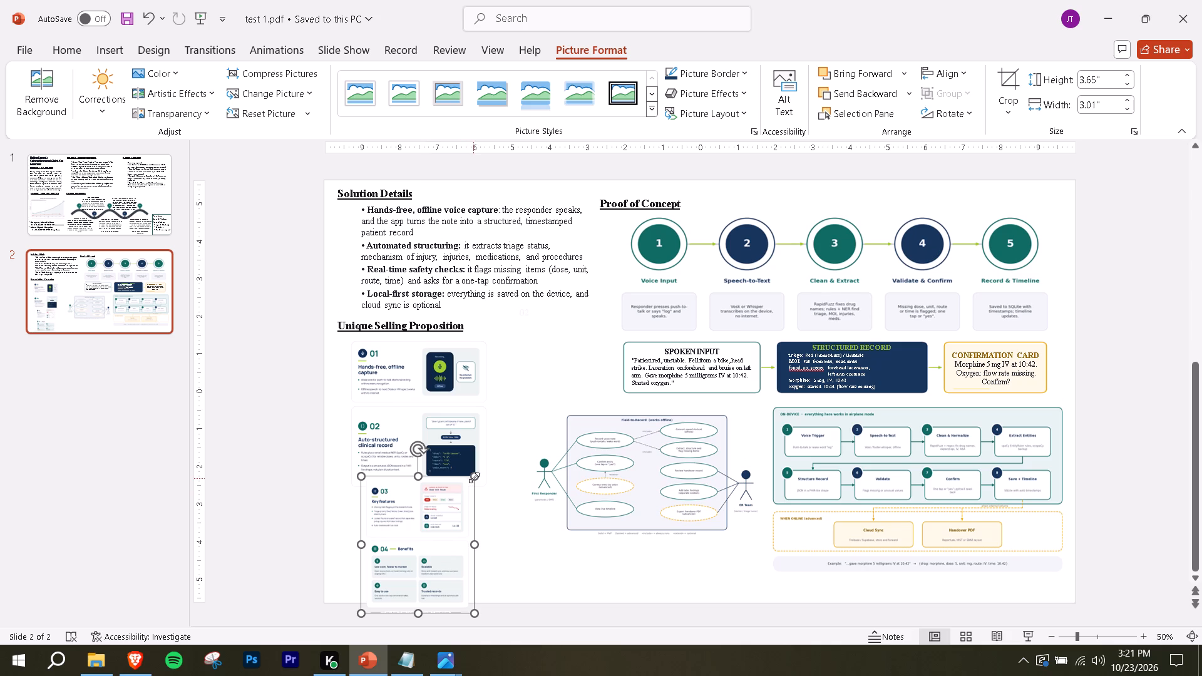
{"action": "left_click_drag", "start_coordinate": [475, 478], "coordinate": [499, 466]}
{"action": "left_click_drag", "start_coordinate": [402, 509], "coordinate": [500, 432]}
Move the 01–02 half directly beneath the Unique Selling Proposition heading at the slide's left edge.
{"action": "left_click", "coordinate": [382, 449]}
{"action": "left_click_drag", "start_coordinate": [403, 430], "coordinate": [380, 464]}
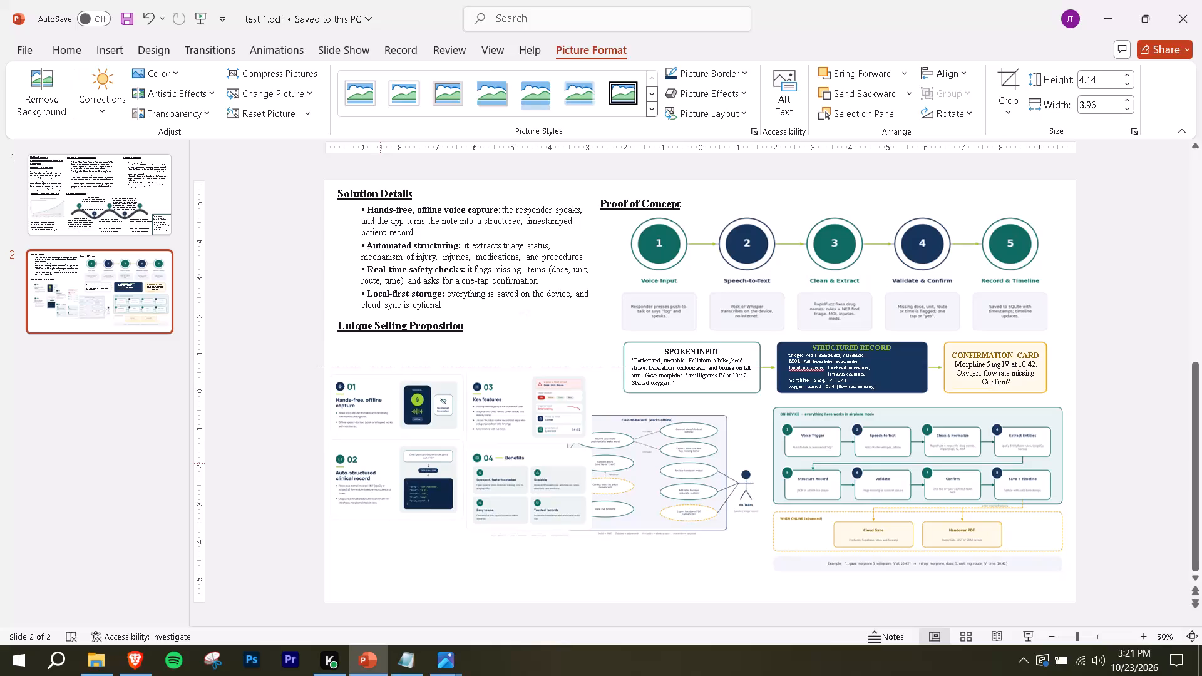
{"action": "left_click_drag", "start_coordinate": [380, 464], "coordinate": [386, 433]}
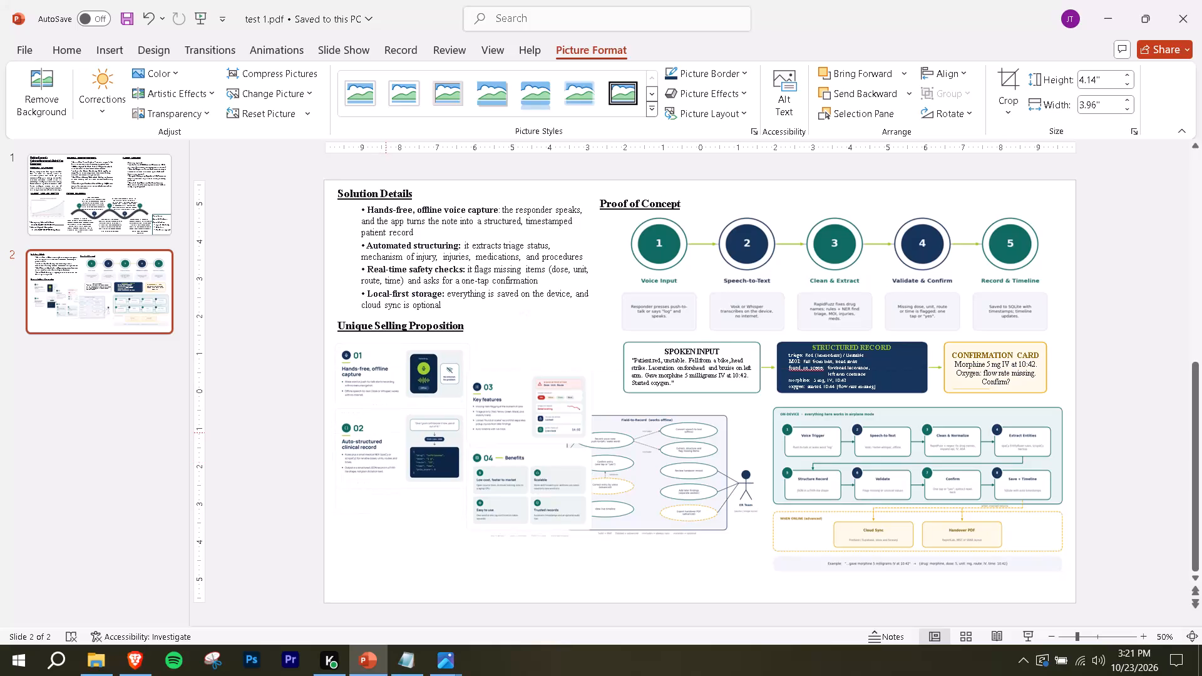
{"action": "left_click_drag", "start_coordinate": [386, 433], "coordinate": [386, 433]}
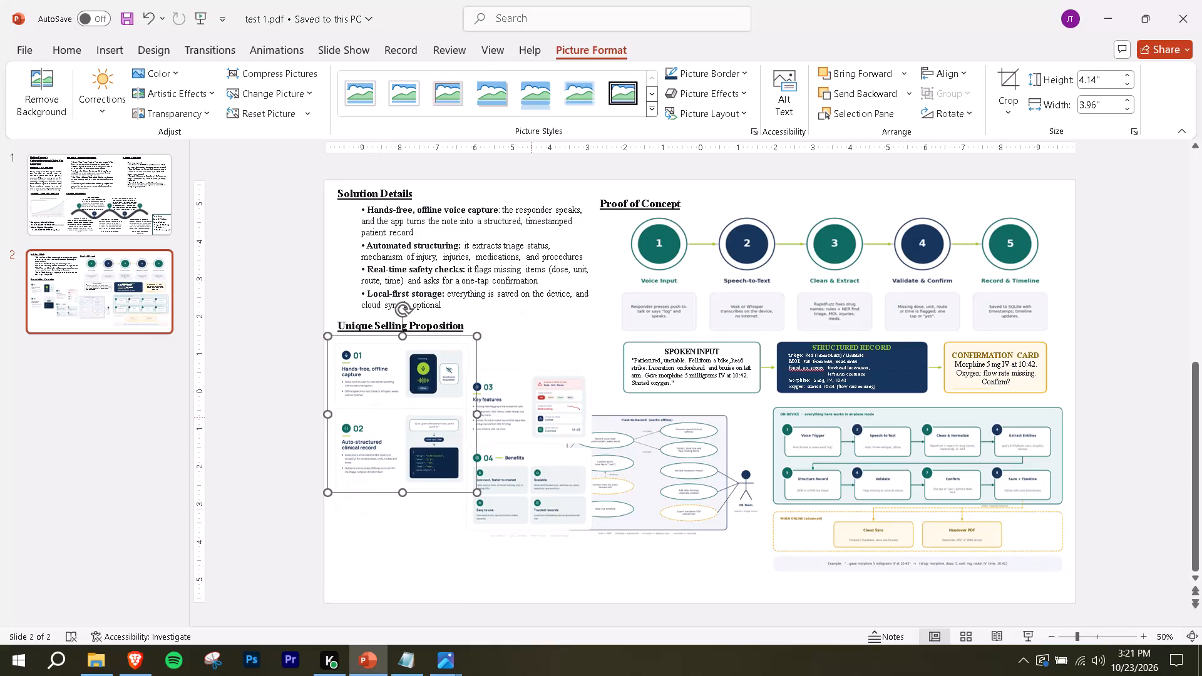
Reduce the 03–04 half to about 3.34 by 4.05 inches and line it up beside the 01–02 half.
{"action": "left_click", "coordinate": [527, 433]}
{"action": "left_click_drag", "start_coordinate": [529, 431], "coordinate": [409, 494]}
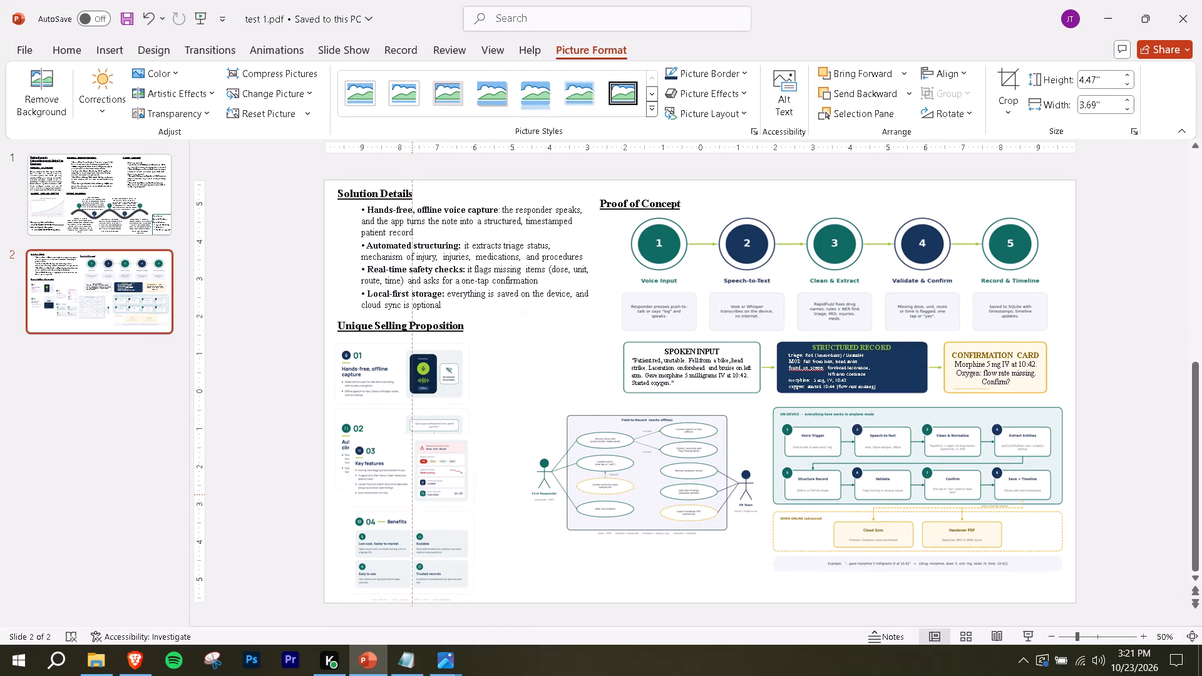
{"action": "left_click_drag", "start_coordinate": [409, 494], "coordinate": [487, 496]}
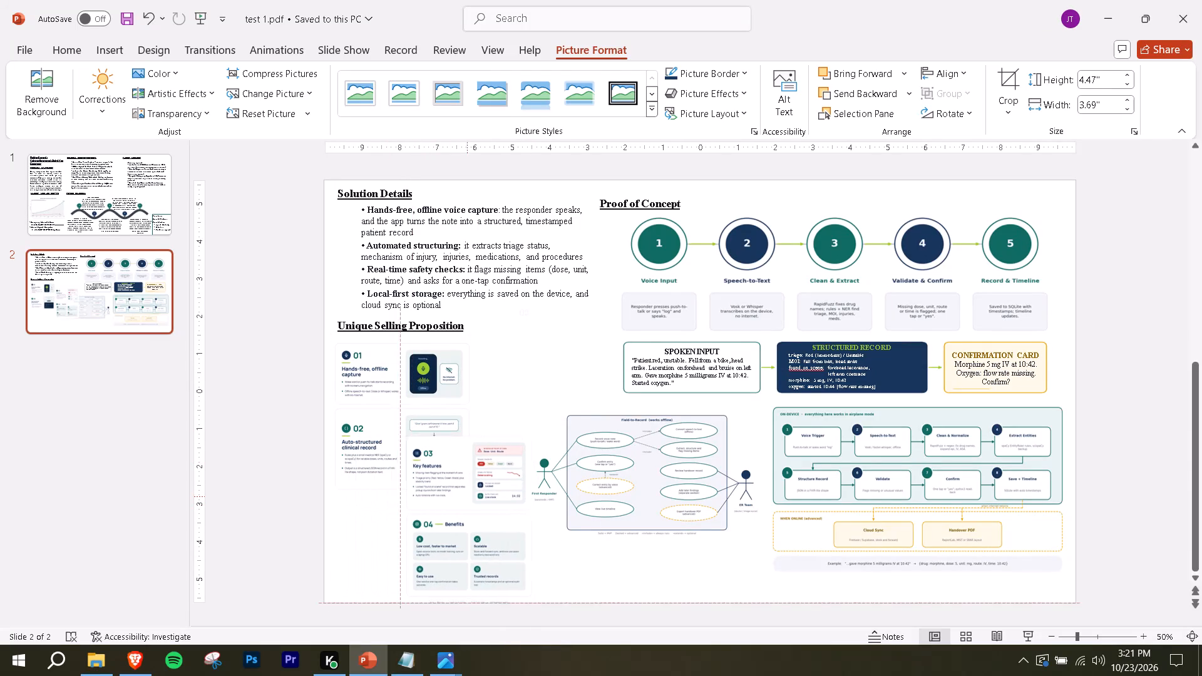
{"action": "left_click_drag", "start_coordinate": [487, 496], "coordinate": [544, 411]}
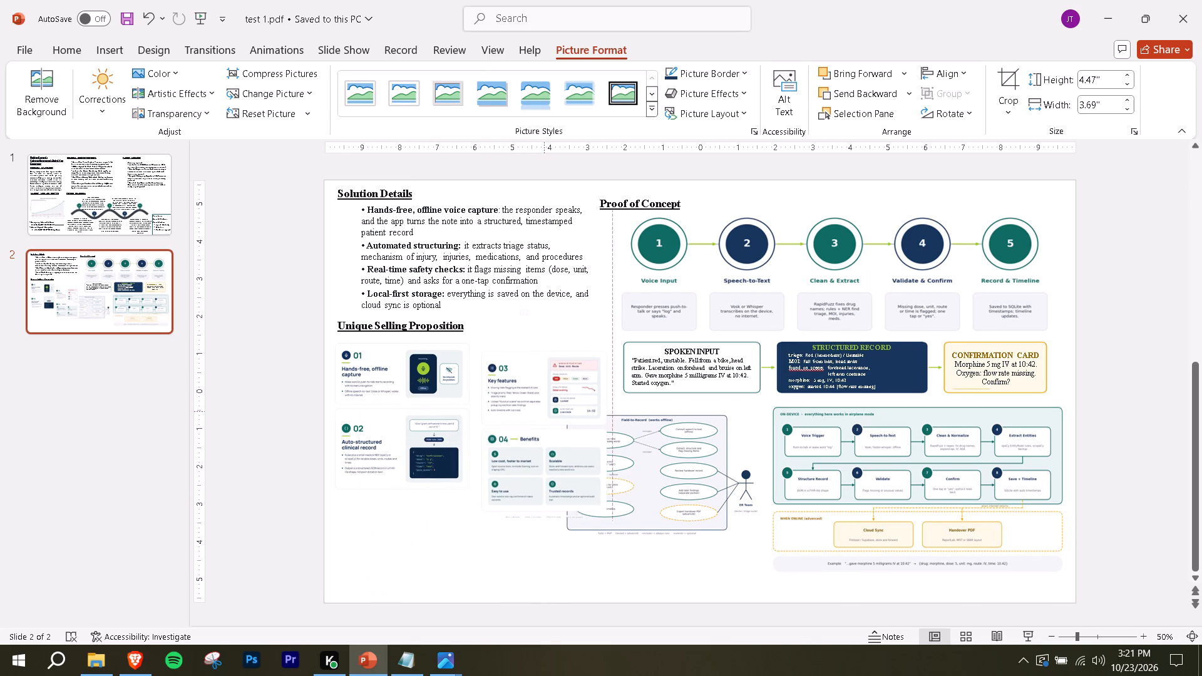
{"action": "left_click_drag", "start_coordinate": [544, 411], "coordinate": [545, 404]}
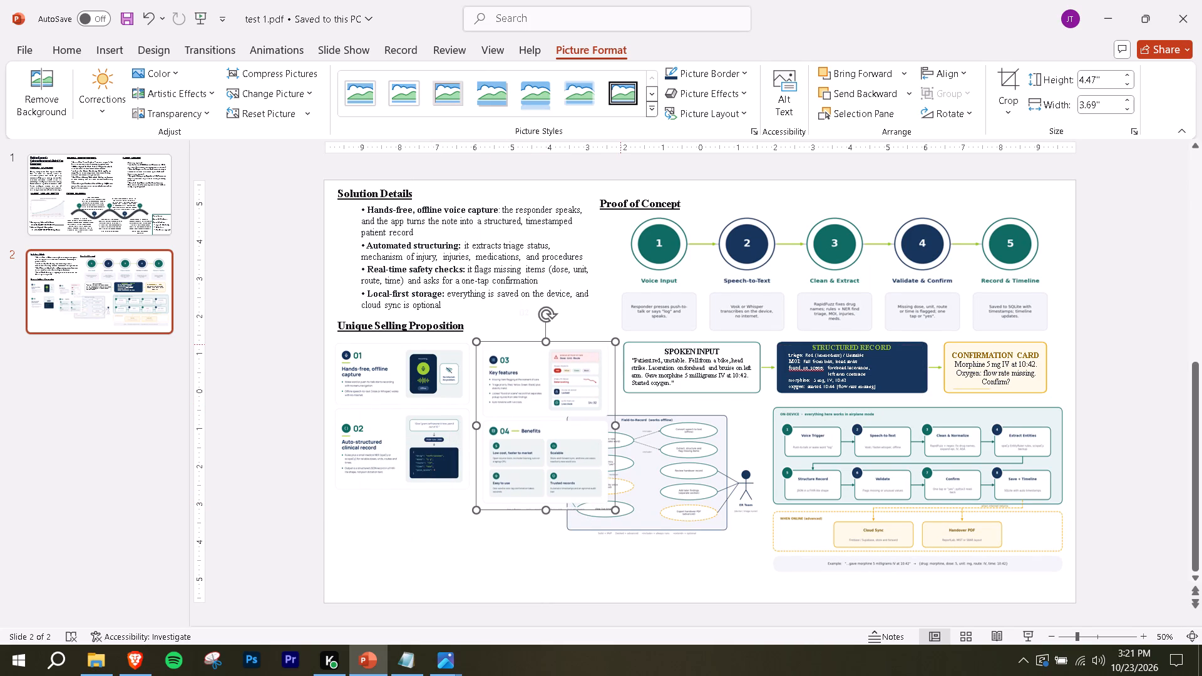
{"action": "left_click_drag", "start_coordinate": [617, 340], "coordinate": [598, 359]}
{"action": "left_click_drag", "start_coordinate": [515, 411], "coordinate": [513, 393]}
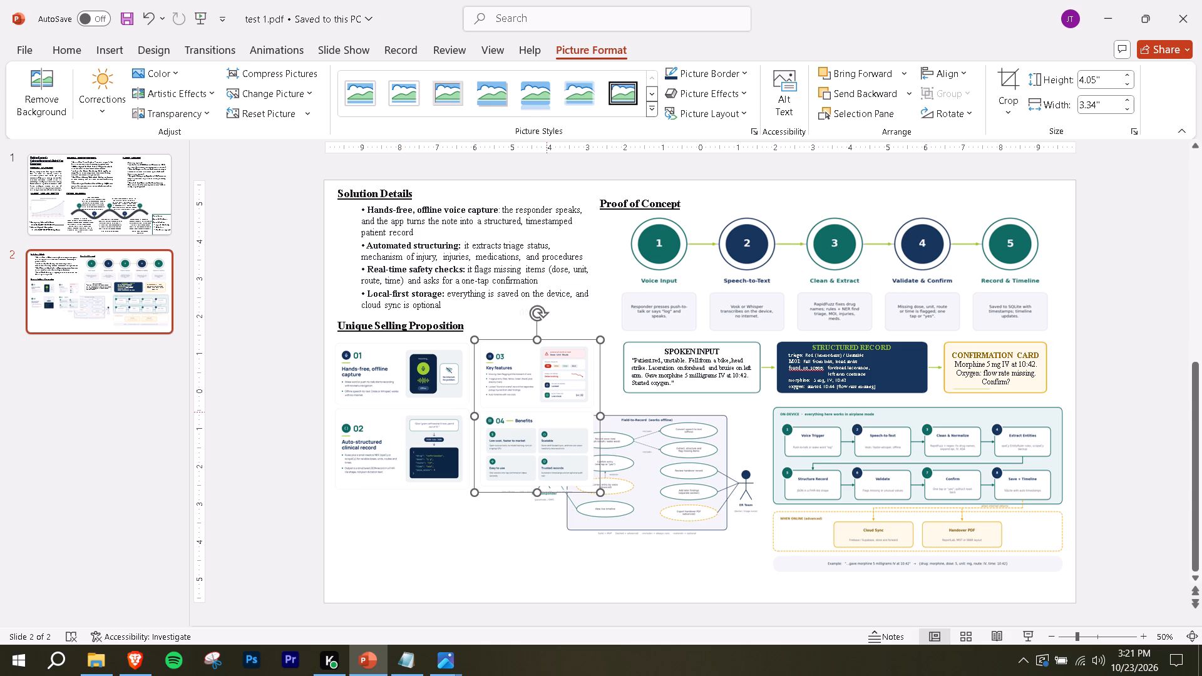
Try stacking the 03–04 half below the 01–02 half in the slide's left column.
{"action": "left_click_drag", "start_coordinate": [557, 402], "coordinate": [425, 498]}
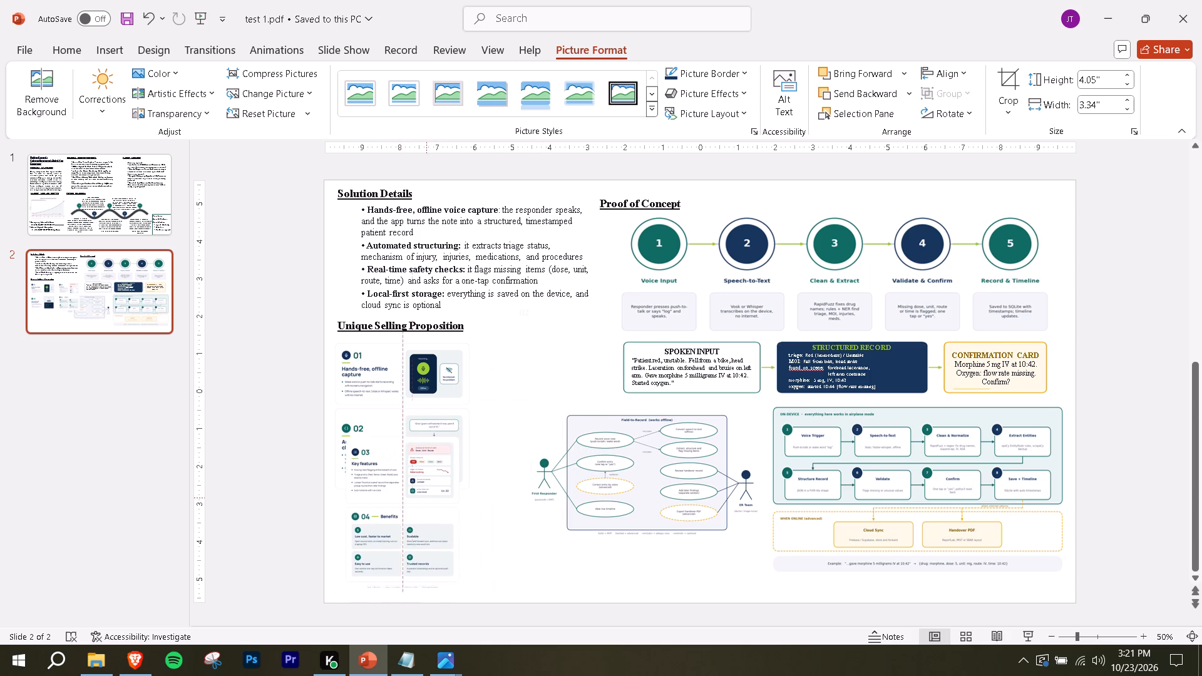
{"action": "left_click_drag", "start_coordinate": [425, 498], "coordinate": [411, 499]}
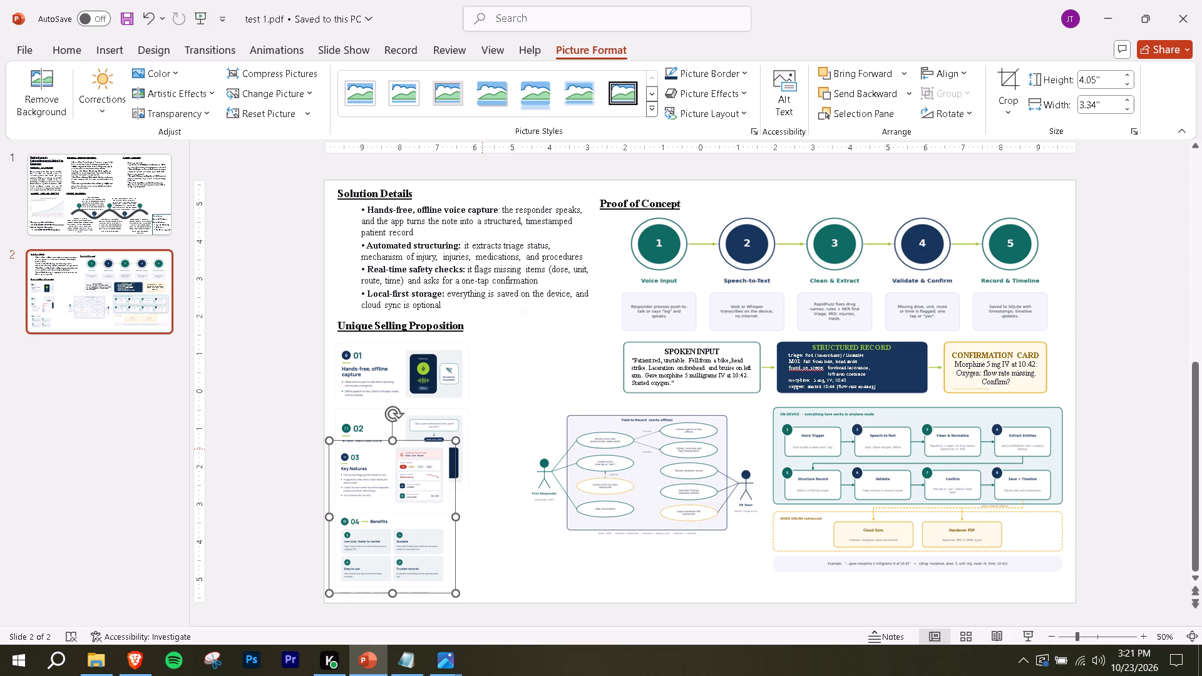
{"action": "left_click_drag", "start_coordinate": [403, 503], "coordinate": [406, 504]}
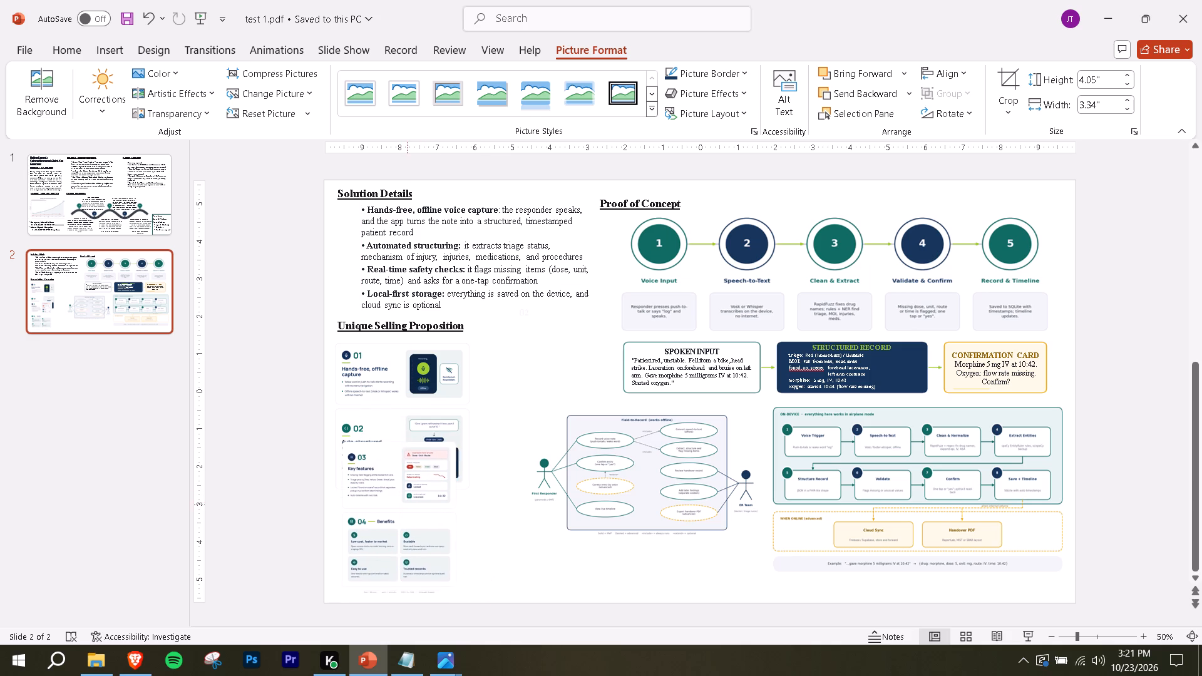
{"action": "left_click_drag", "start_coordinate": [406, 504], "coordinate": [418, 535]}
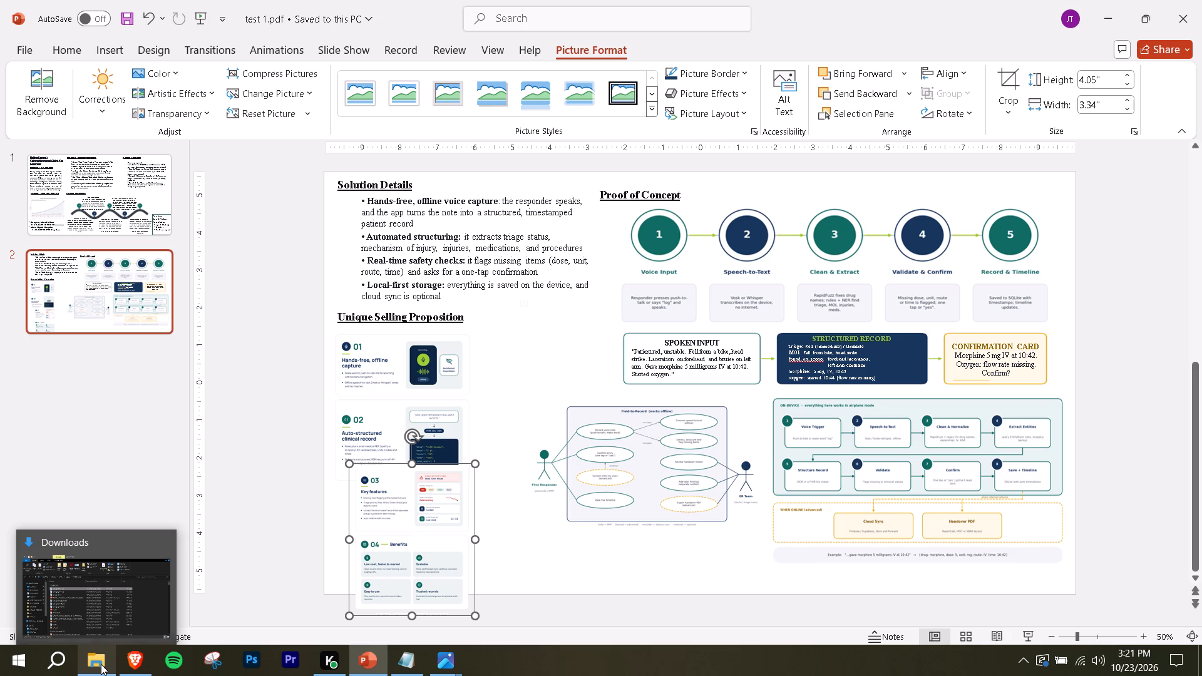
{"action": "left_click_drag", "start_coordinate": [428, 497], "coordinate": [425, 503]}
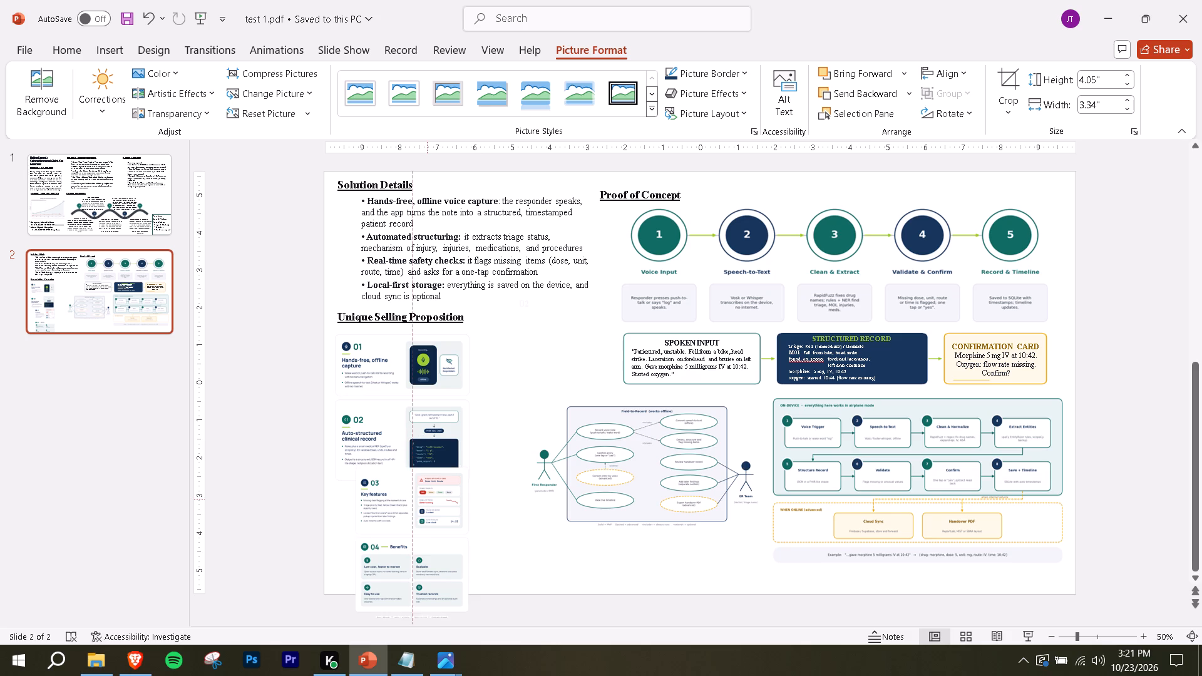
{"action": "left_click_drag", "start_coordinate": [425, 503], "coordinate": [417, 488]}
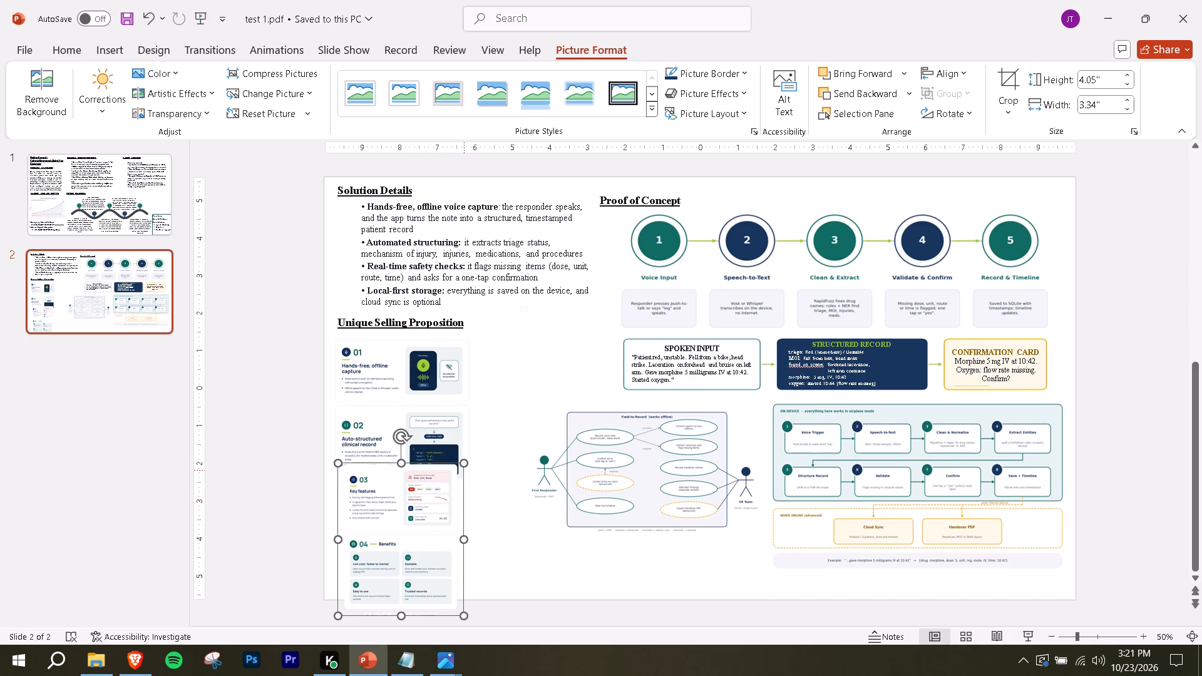
Reduce the 01–02 half to about 3.6 by 3.78 inches.
{"action": "left_click", "coordinate": [449, 429]}
{"action": "left_click_drag", "start_coordinate": [474, 494], "coordinate": [467, 476]}
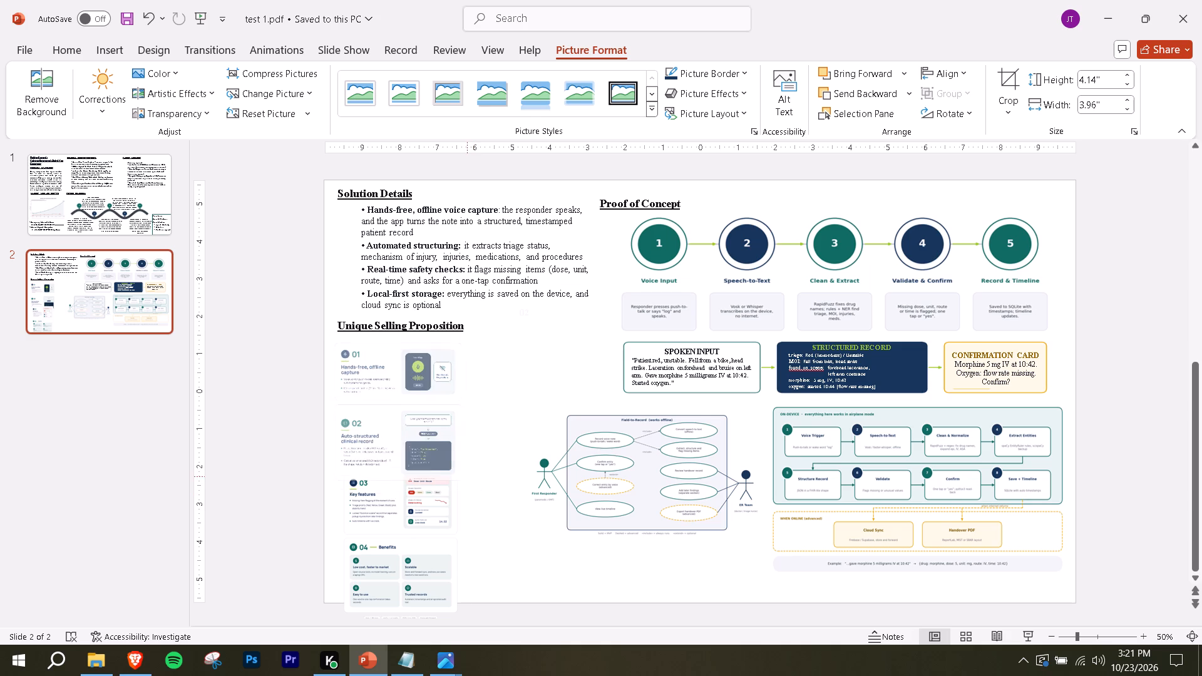
{"action": "left_click_drag", "start_coordinate": [467, 476], "coordinate": [464, 471]}
Reduce the 03–04 half to about 3.13 by 3.8 inches and place it to the right of the 01–02 half.
{"action": "left_click", "coordinate": [420, 522]}
{"action": "left_click_drag", "start_coordinate": [461, 464], "coordinate": [455, 476]}
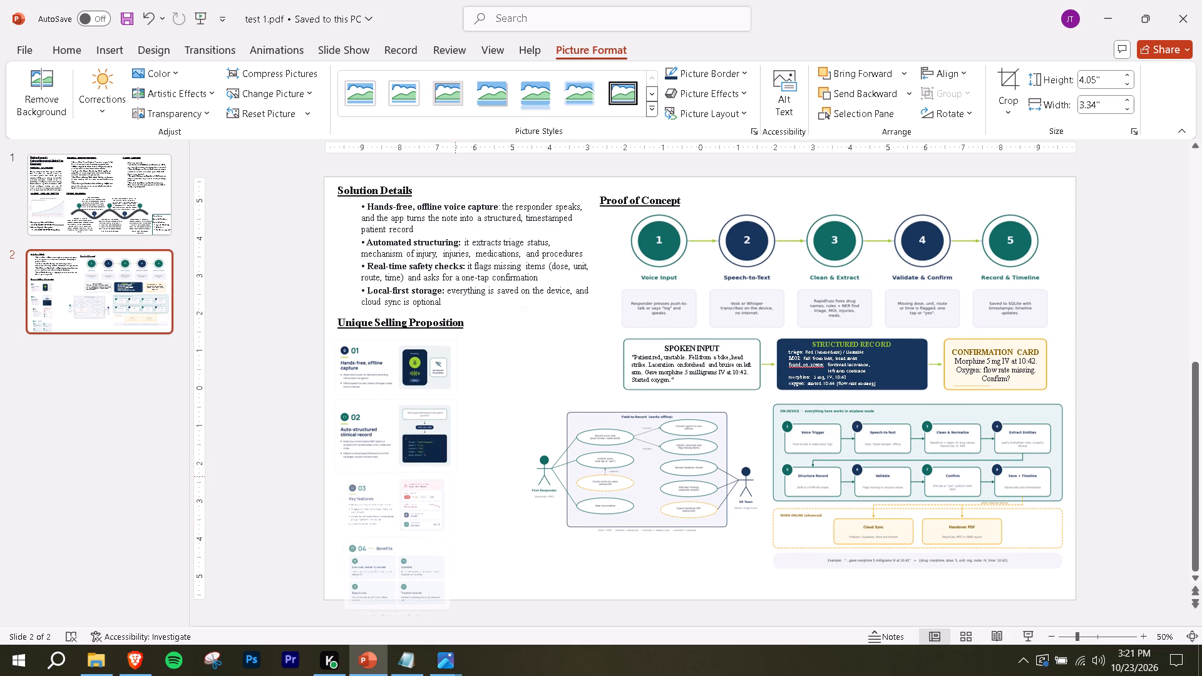
{"action": "left_click_drag", "start_coordinate": [455, 476], "coordinate": [455, 480]}
{"action": "left_click_drag", "start_coordinate": [408, 523], "coordinate": [408, 508]}
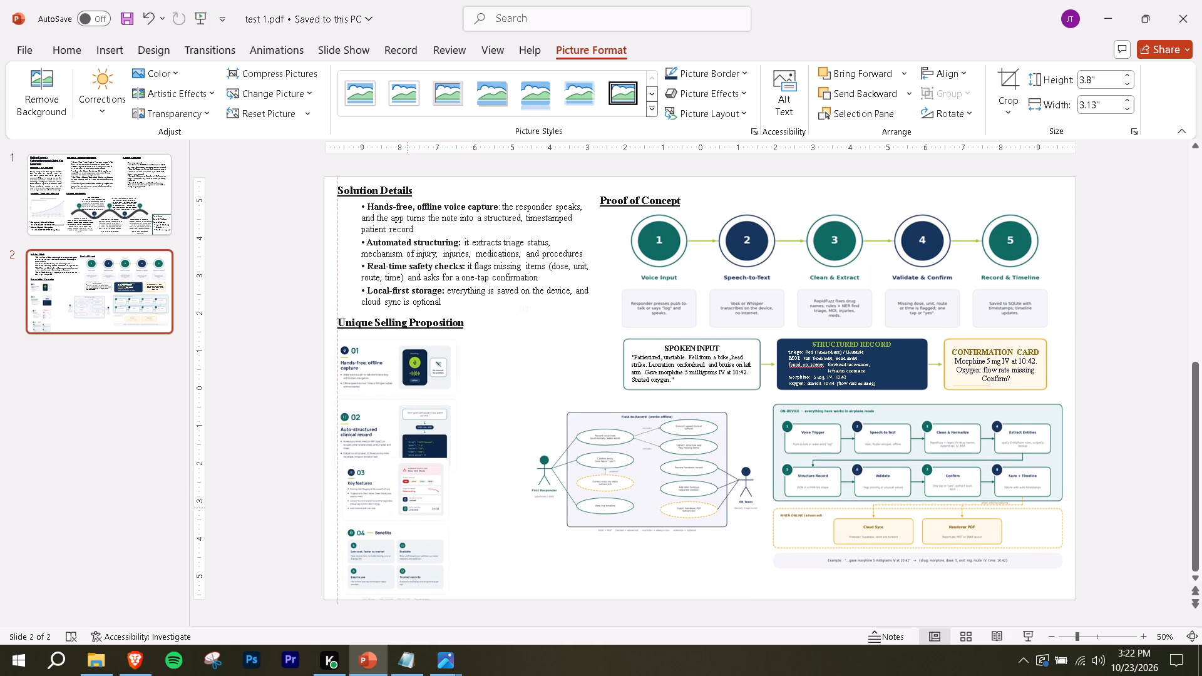
{"action": "left_click_drag", "start_coordinate": [408, 508], "coordinate": [404, 521]}
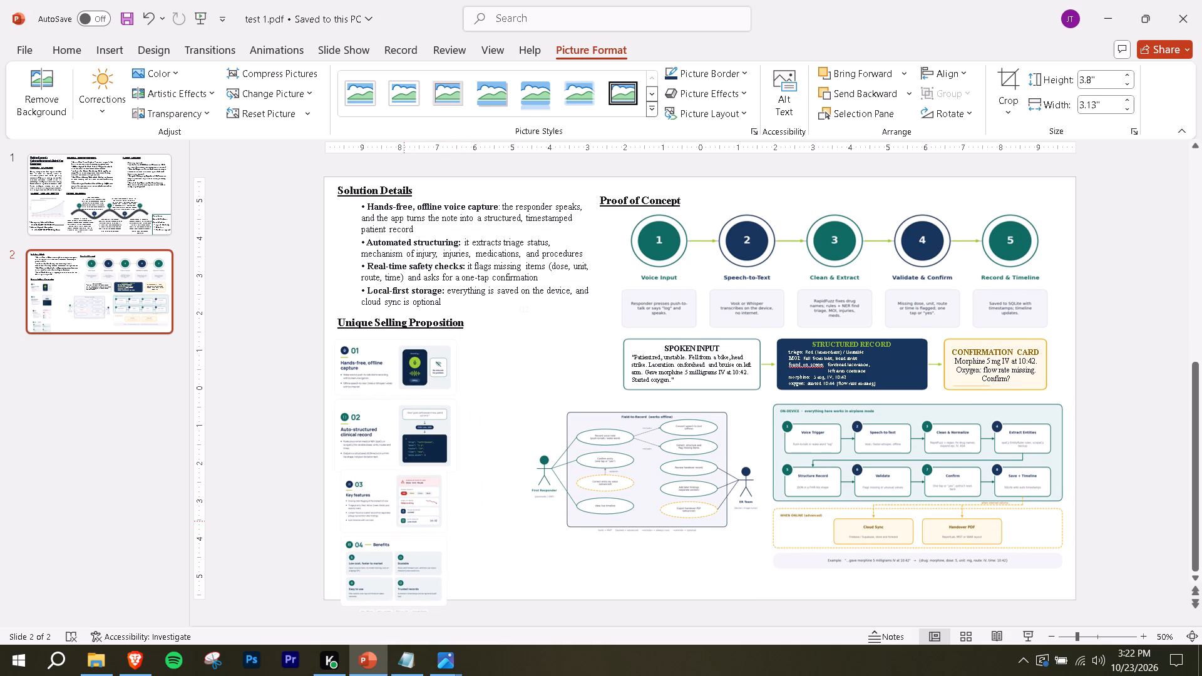
{"action": "left_click_drag", "start_coordinate": [404, 521], "coordinate": [514, 519]}
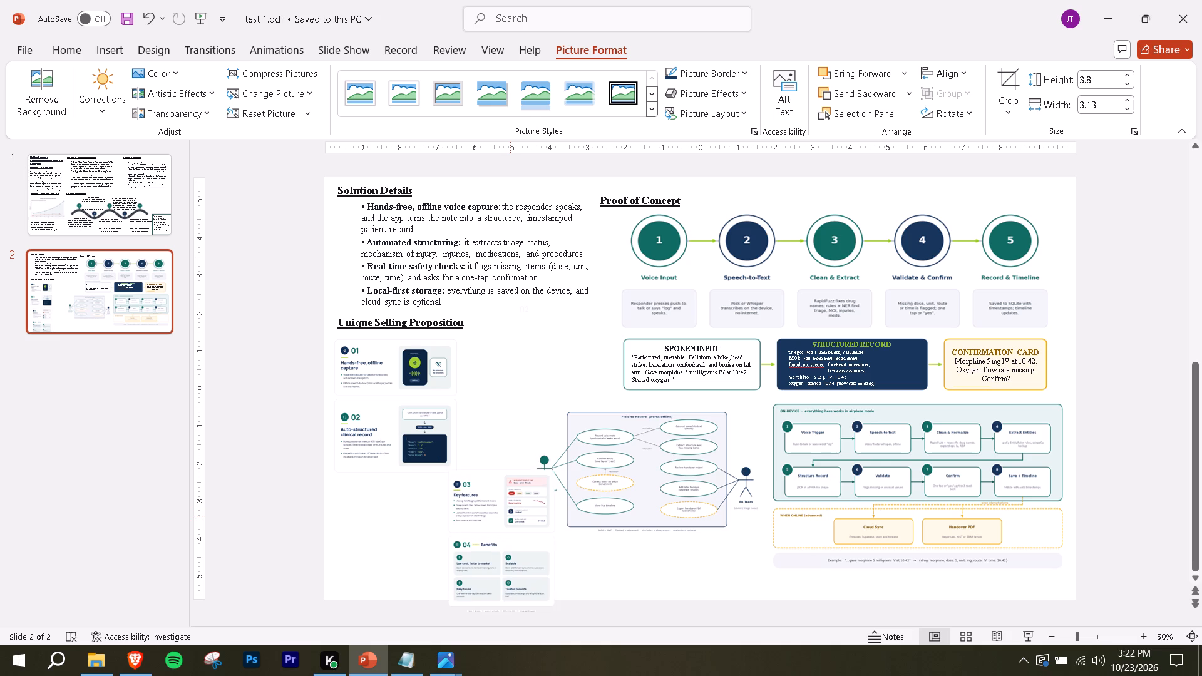
{"action": "left_click_drag", "start_coordinate": [514, 519], "coordinate": [528, 389]}
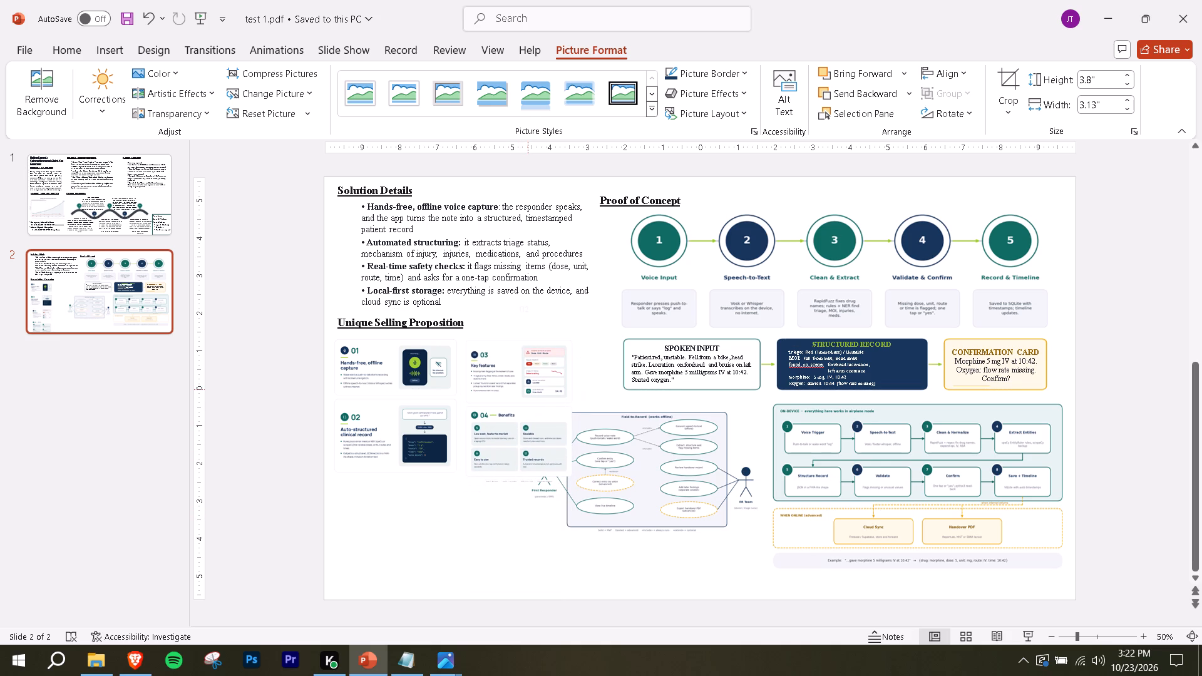
{"action": "left_click_drag", "start_coordinate": [528, 389], "coordinate": [528, 390]}
Enlarge the 03–04 half to about 3.36 by 4.07 inches and position it just right of the 01–02 half.
{"action": "left_click", "coordinate": [582, 342]}
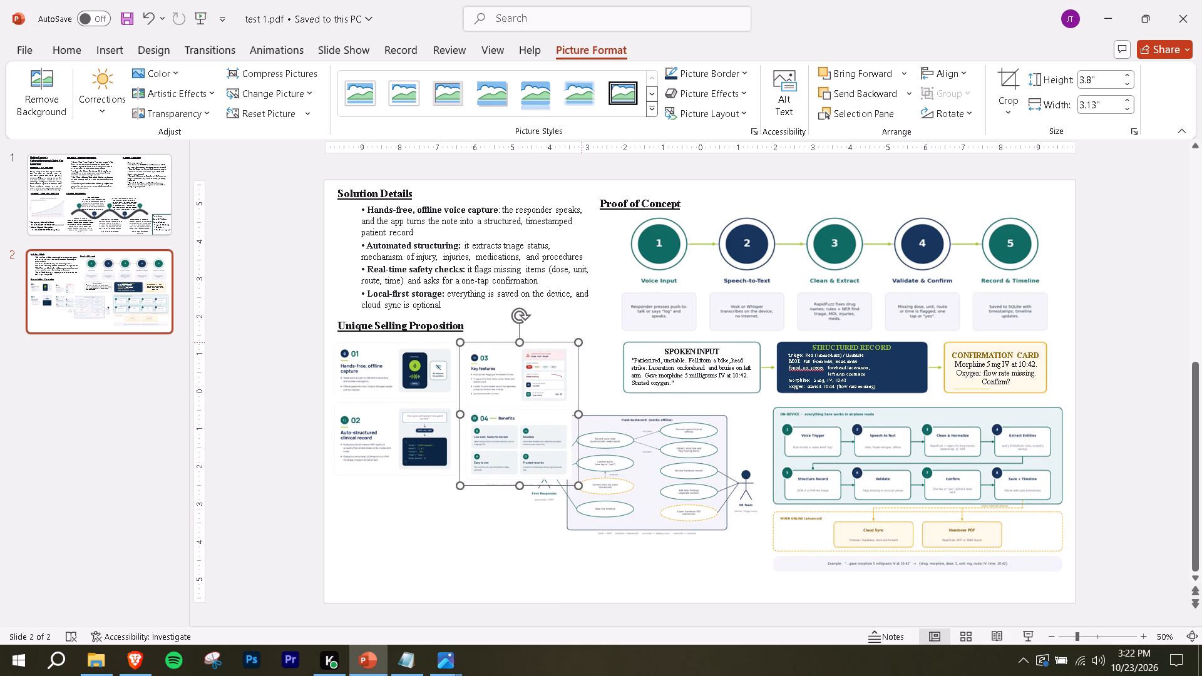
{"action": "left_click_drag", "start_coordinate": [536, 378], "coordinate": [540, 384]}
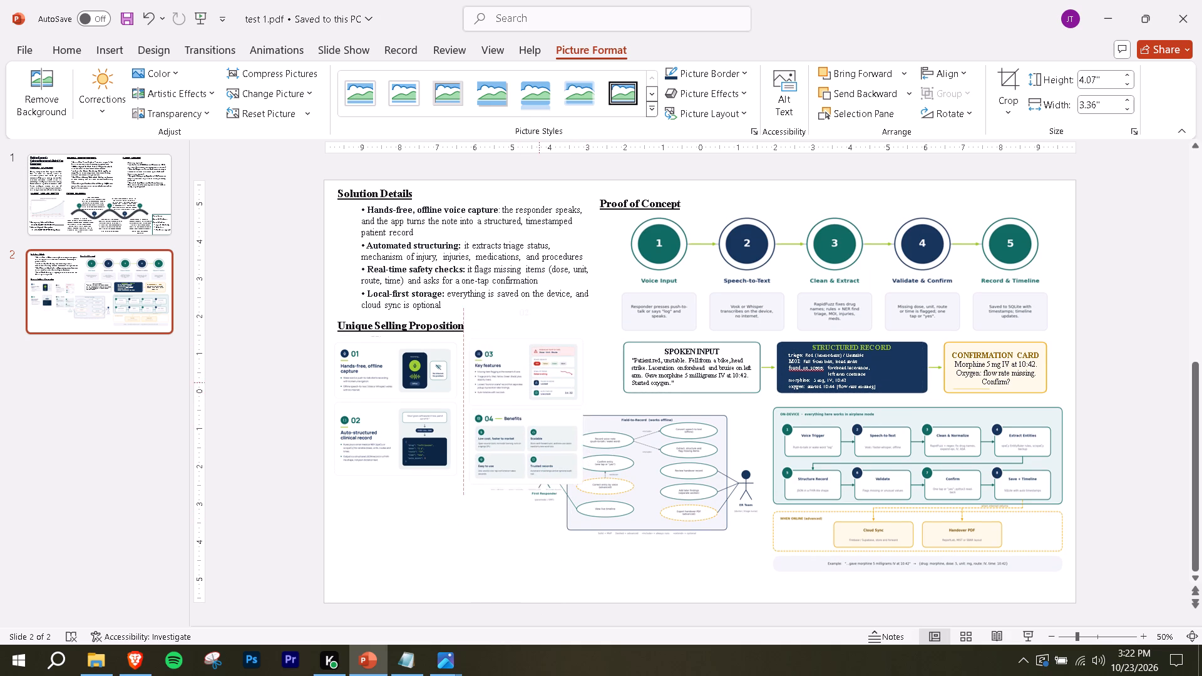
{"action": "left_click_drag", "start_coordinate": [540, 384], "coordinate": [544, 394]}
Enlarge the 01–02 half to about 3.69 by 3.87 inches and align it beside the 03–04 half.
{"action": "left_click", "coordinate": [388, 394]}
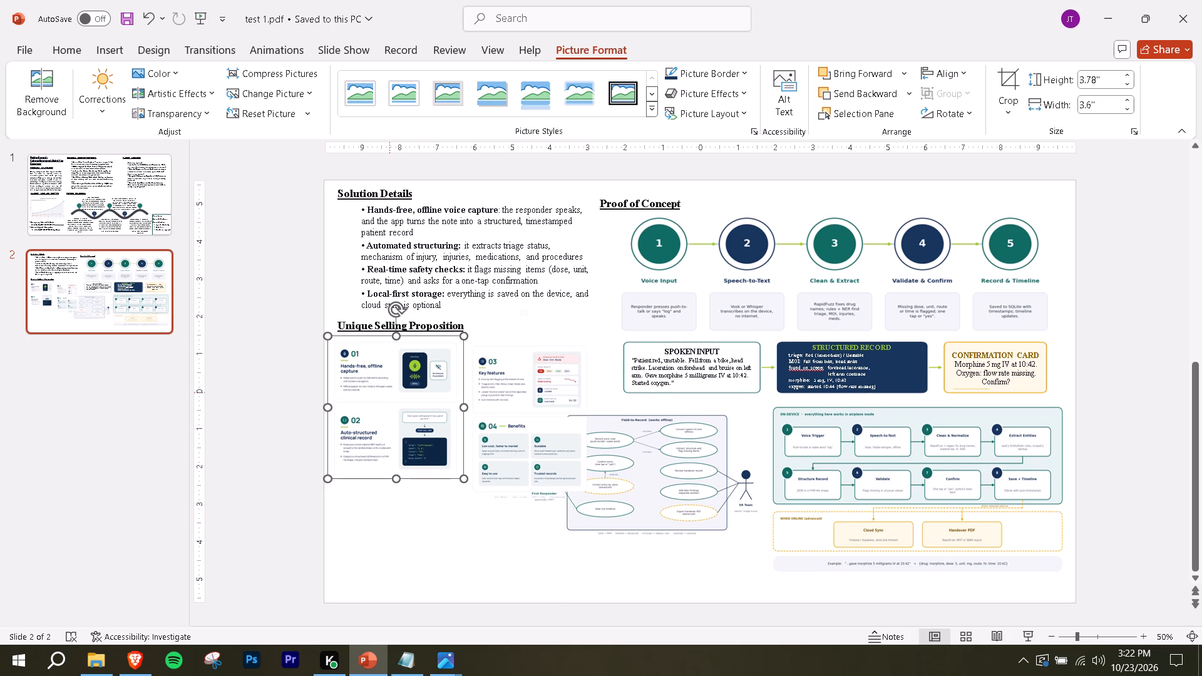
{"action": "left_click", "coordinate": [463, 339]}
{"action": "left_click_drag", "start_coordinate": [436, 364], "coordinate": [435, 371]}
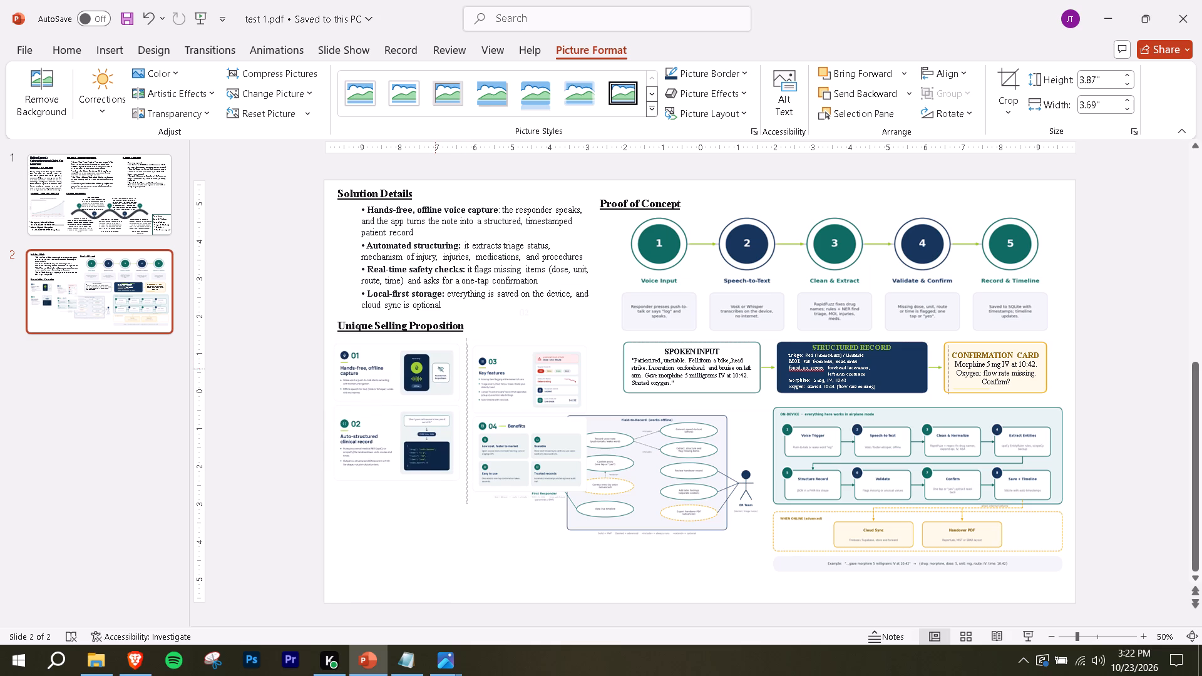
{"action": "left_click_drag", "start_coordinate": [435, 371], "coordinate": [440, 371]}
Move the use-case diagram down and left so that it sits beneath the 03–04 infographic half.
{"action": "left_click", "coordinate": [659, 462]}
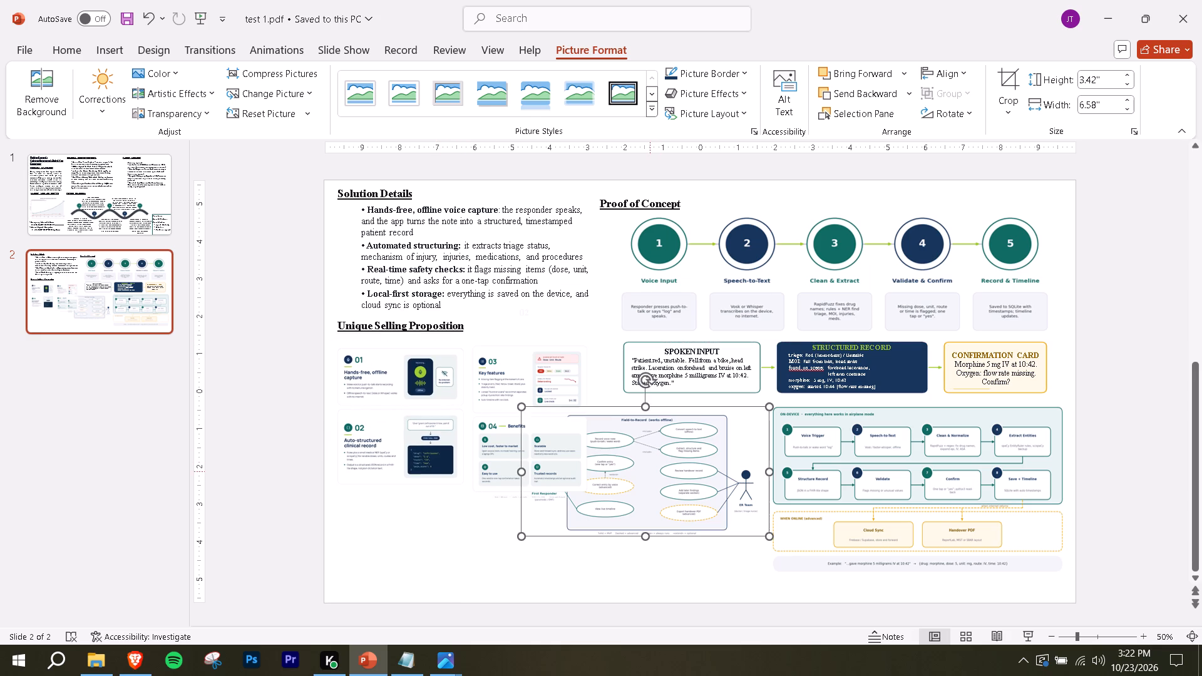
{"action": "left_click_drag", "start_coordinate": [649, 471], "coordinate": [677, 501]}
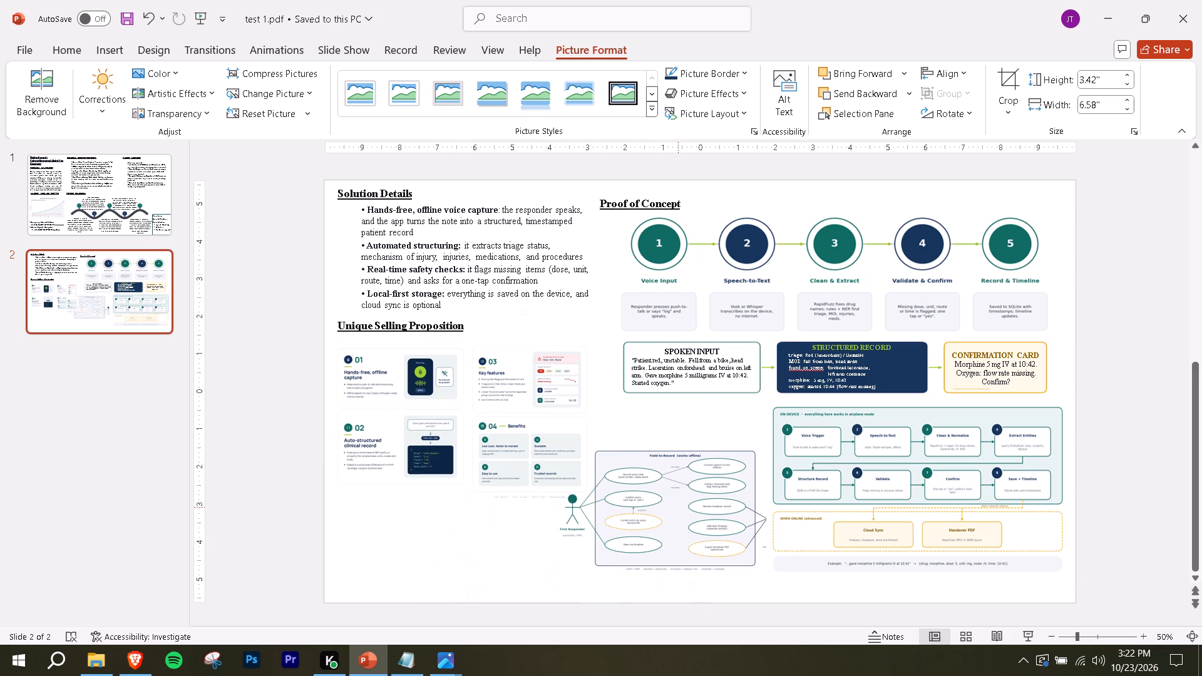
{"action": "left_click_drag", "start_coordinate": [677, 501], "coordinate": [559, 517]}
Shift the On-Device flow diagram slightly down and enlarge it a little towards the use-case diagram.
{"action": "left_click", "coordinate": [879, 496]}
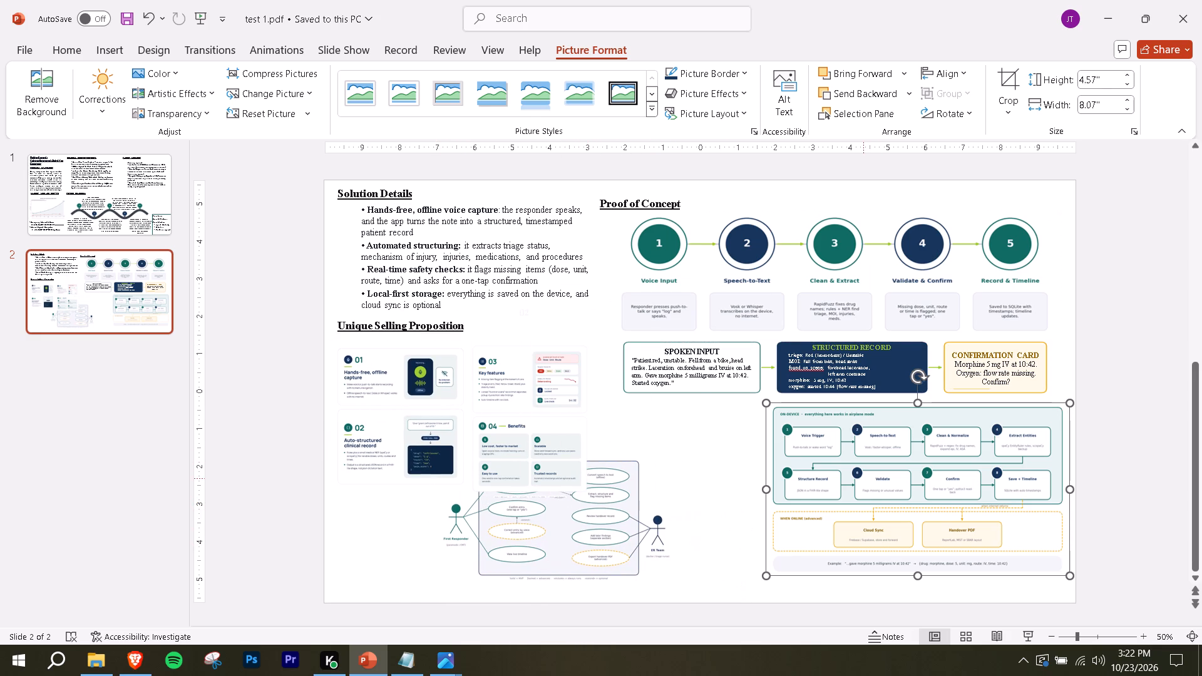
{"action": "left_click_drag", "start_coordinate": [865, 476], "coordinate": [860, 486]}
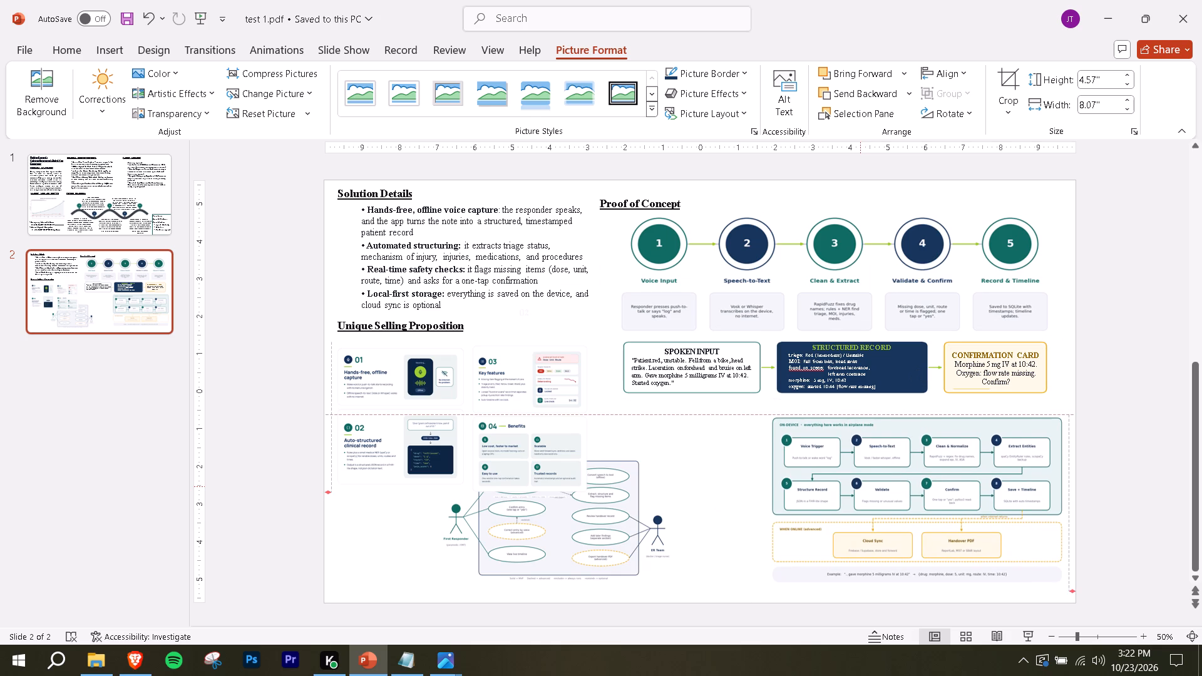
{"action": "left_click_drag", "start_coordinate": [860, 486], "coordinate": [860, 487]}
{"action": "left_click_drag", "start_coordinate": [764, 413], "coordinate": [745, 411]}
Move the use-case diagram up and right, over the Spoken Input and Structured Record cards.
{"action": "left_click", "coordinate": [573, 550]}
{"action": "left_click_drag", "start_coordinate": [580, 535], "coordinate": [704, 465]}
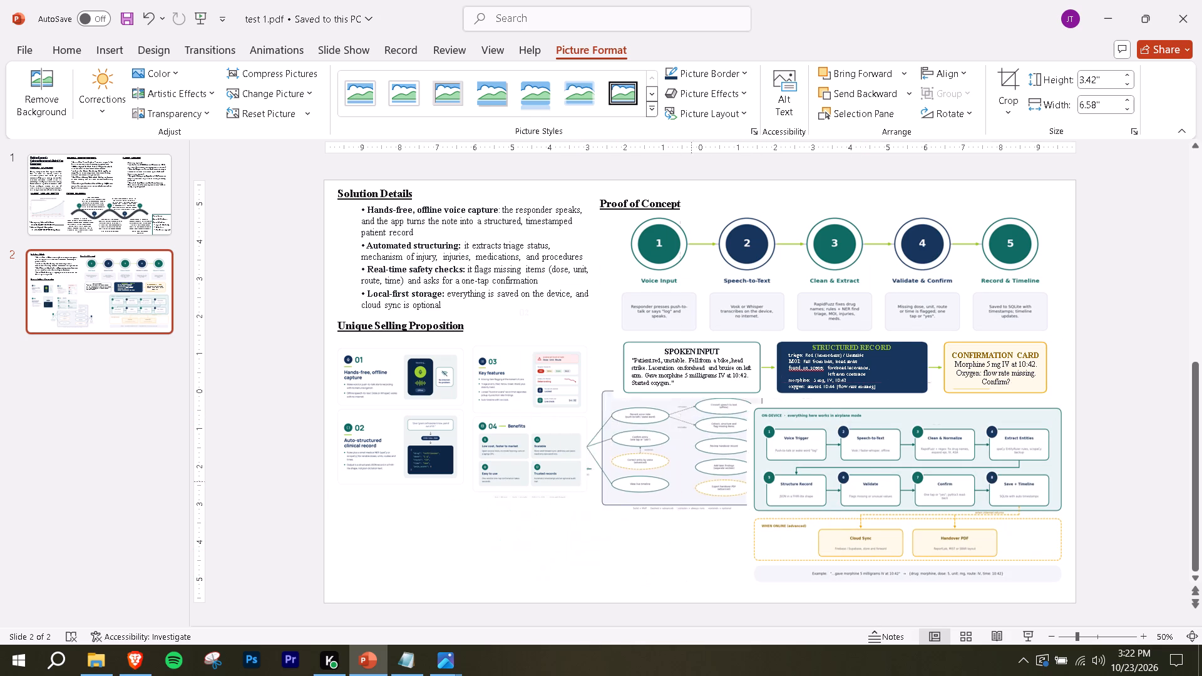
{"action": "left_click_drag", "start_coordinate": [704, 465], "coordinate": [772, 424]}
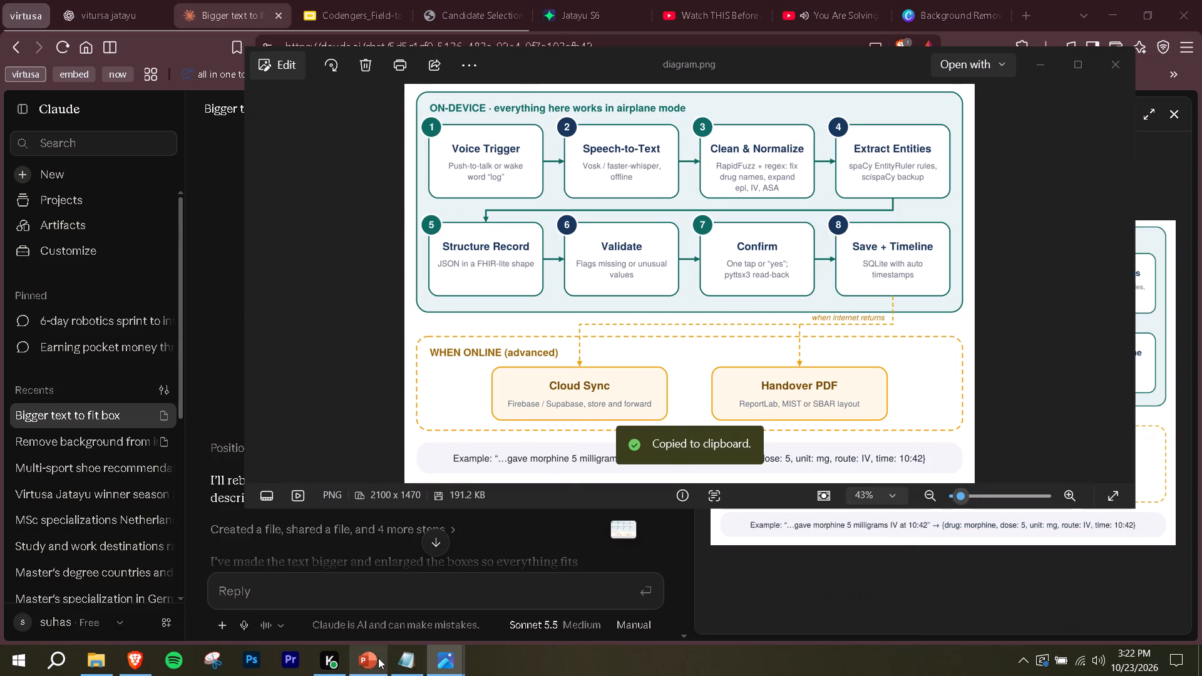
Back in PowerPoint, move the use-case diagram to the bottom of slide 2, just below the 03–04 infographic half.
{"action": "left_click", "coordinate": [374, 658]}
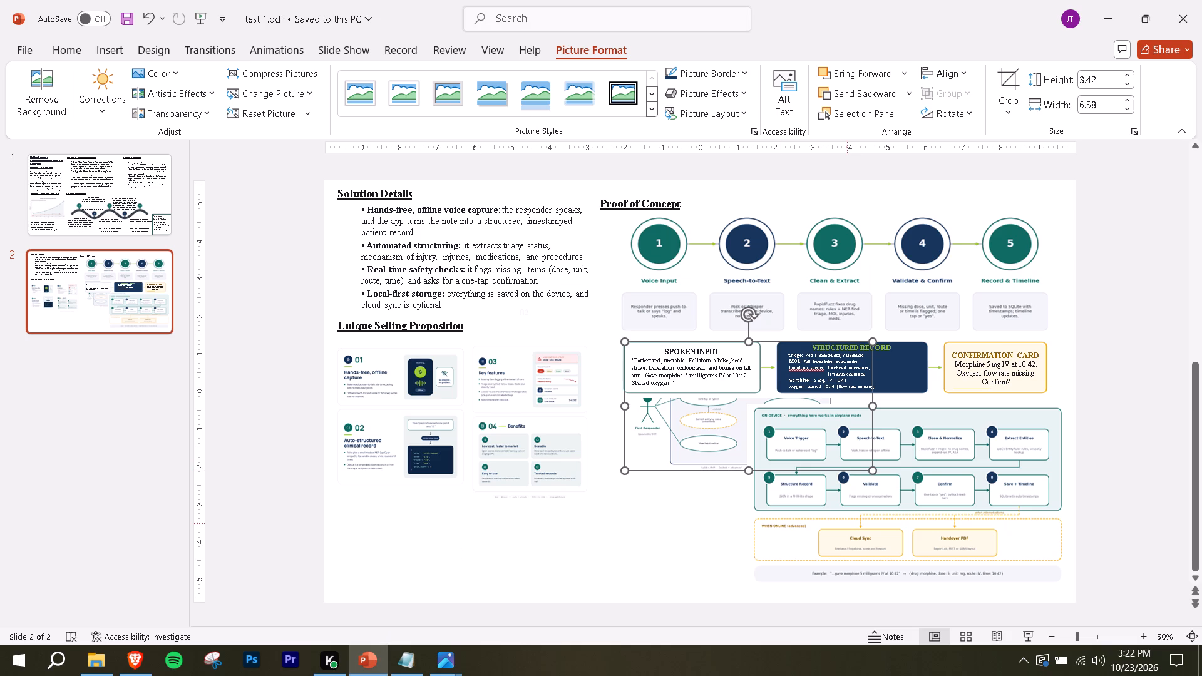
{"action": "left_click_drag", "start_coordinate": [681, 425], "coordinate": [561, 515]}
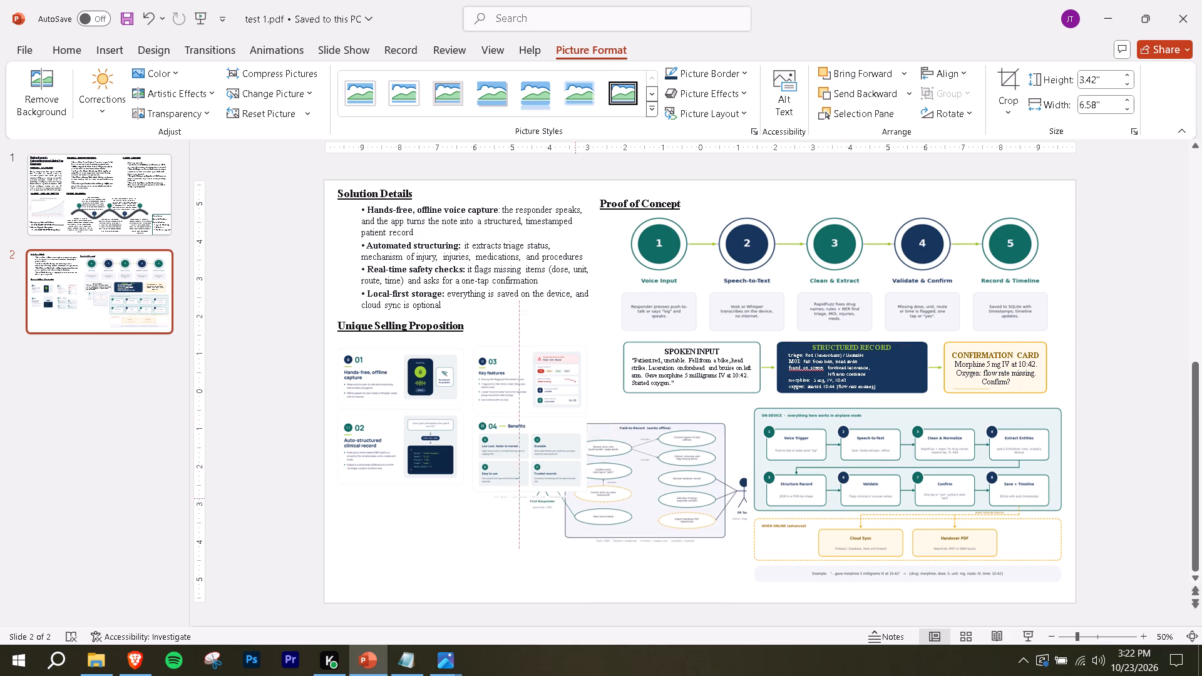
{"action": "left_click_drag", "start_coordinate": [561, 515], "coordinate": [535, 545]}
Paste the copied flow diagram, reduce it to about 5.15 by 7.35 inches and place it over the old On-Device diagram.
{"action": "left_click", "coordinate": [694, 433]}
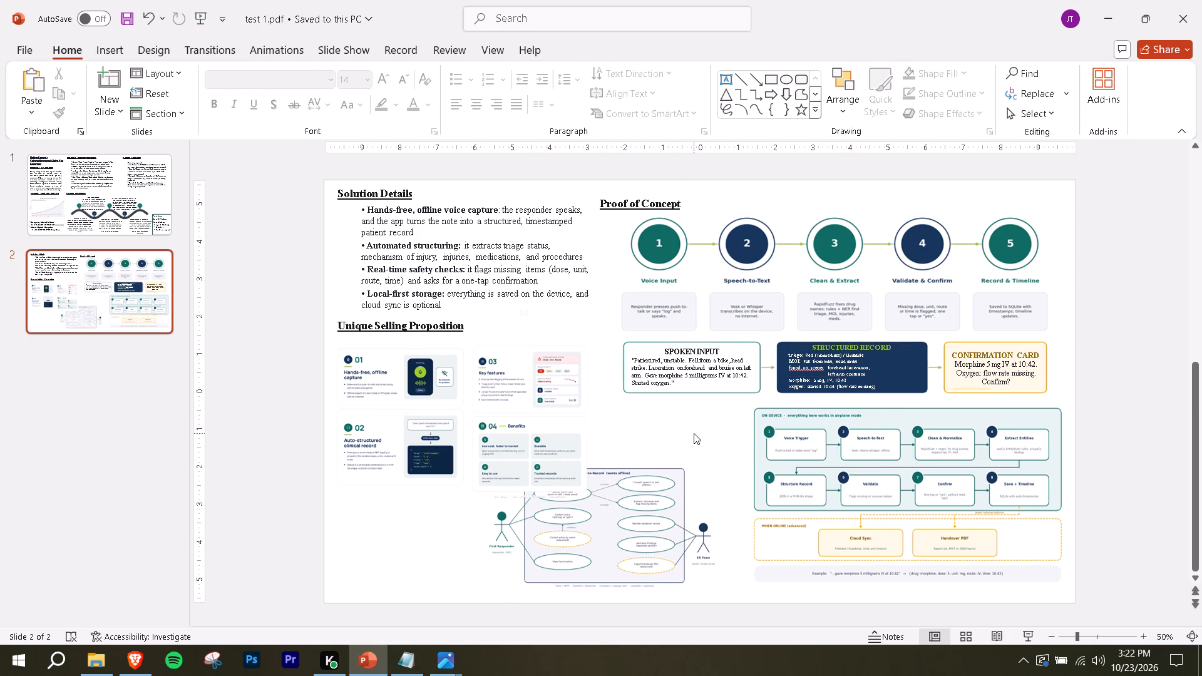
{"action": "key", "text": "ctrl+v"}
{"action": "left_click_drag", "start_coordinate": [1005, 192], "coordinate": [942, 259]}
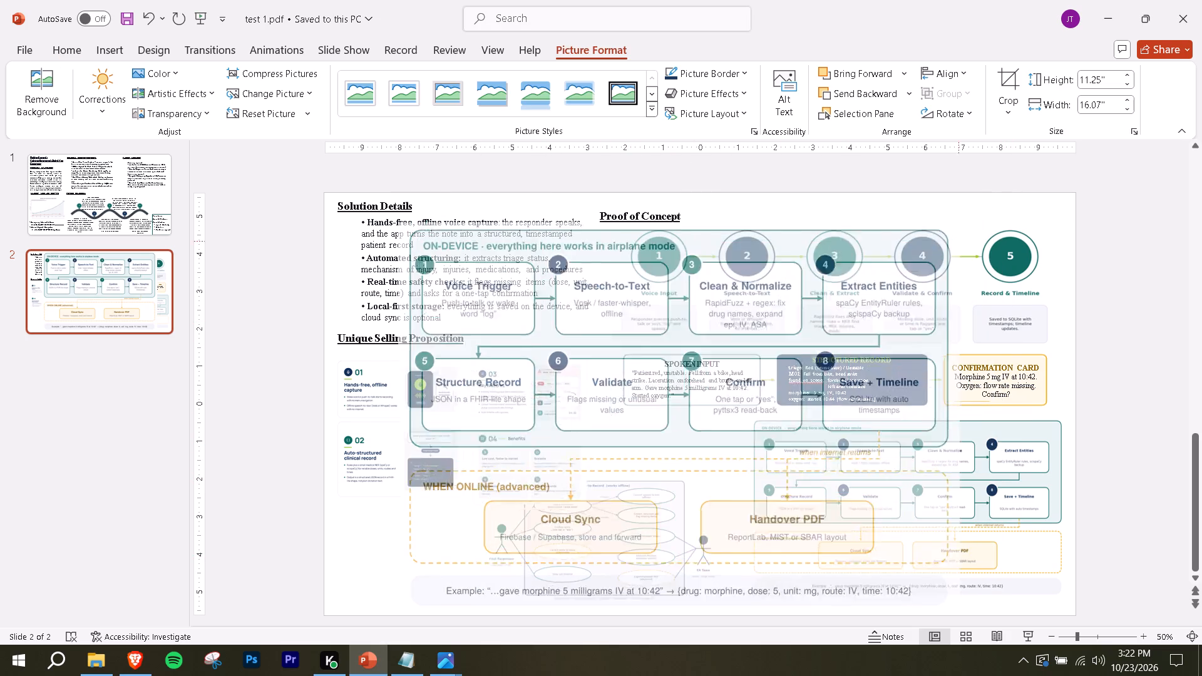
{"action": "left_click_drag", "start_coordinate": [942, 259], "coordinate": [763, 411]}
{"action": "left_click_drag", "start_coordinate": [672, 442], "coordinate": [872, 452]}
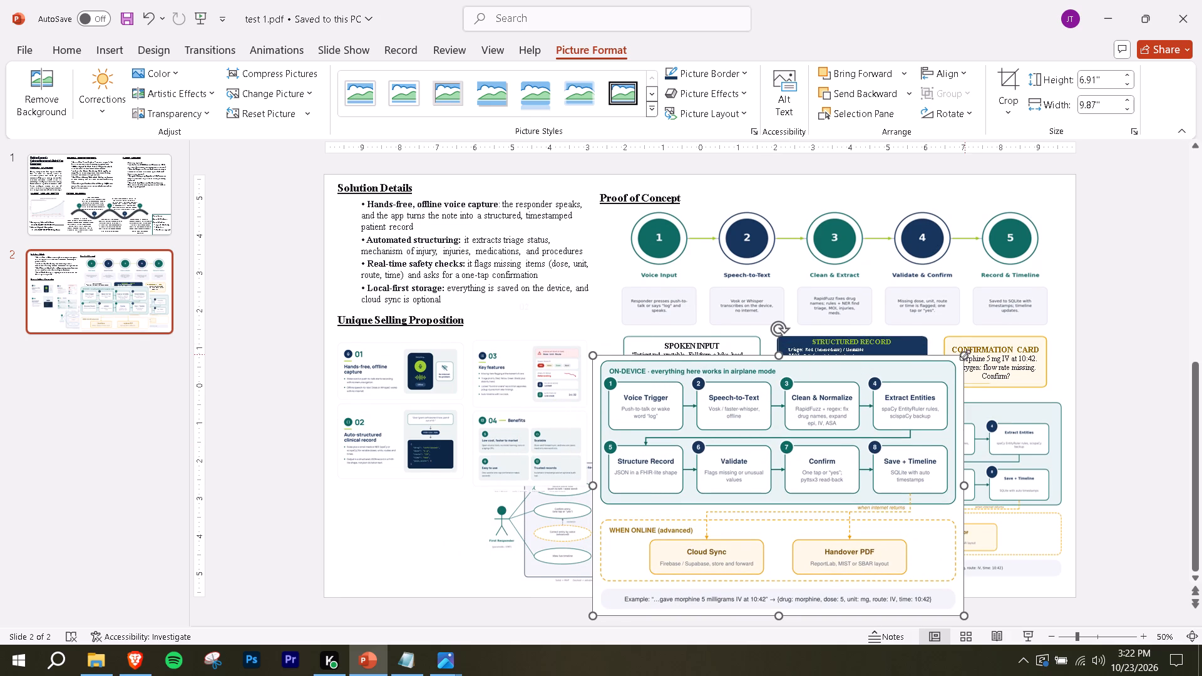
{"action": "left_click_drag", "start_coordinate": [965, 356], "coordinate": [869, 434]}
{"action": "left_click_drag", "start_coordinate": [802, 469], "coordinate": [989, 446]}
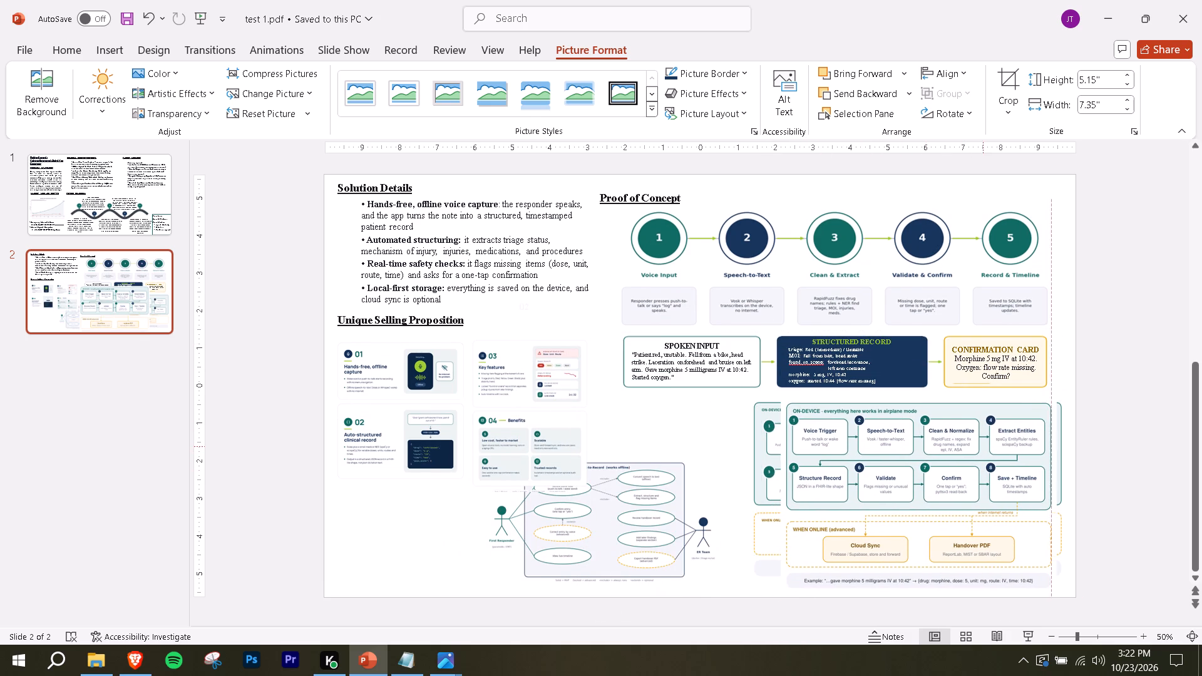
{"action": "left_click_drag", "start_coordinate": [989, 446], "coordinate": [993, 446]}
Resize the new flow diagram to about 5.26 by 7.51 inches and fit it between the Proof of Concept cards and the slide's bottom edge.
{"action": "left_click_drag", "start_coordinate": [785, 407], "coordinate": [773, 406]}
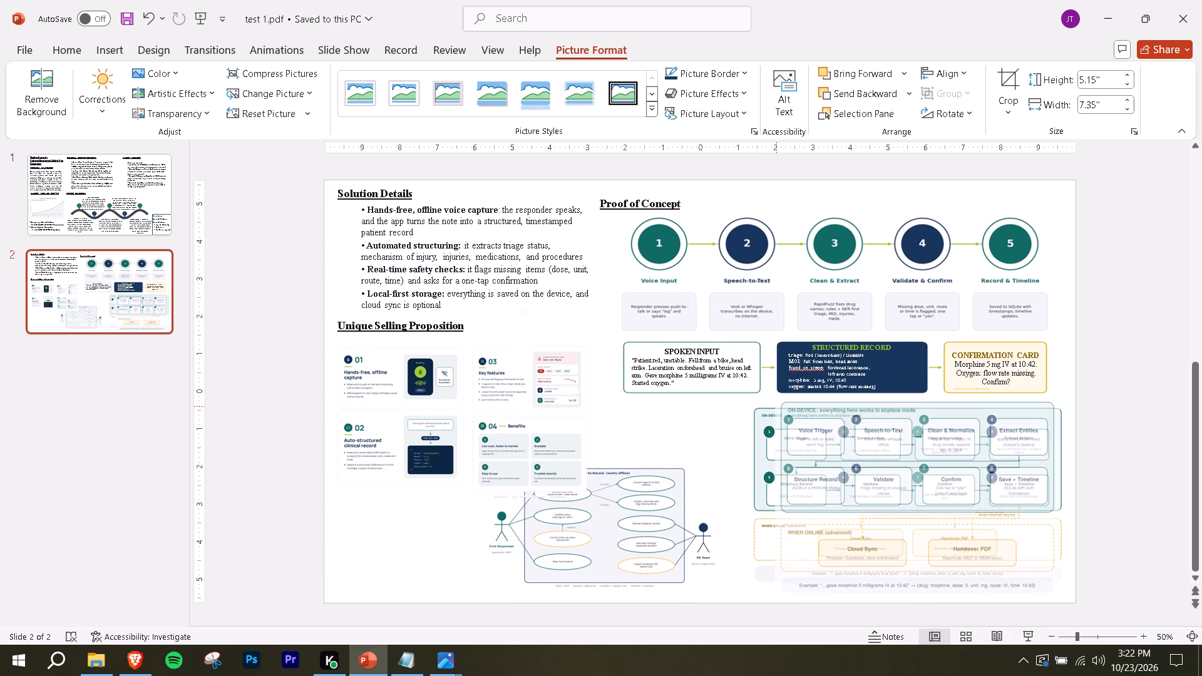
{"action": "left_click_drag", "start_coordinate": [773, 406], "coordinate": [773, 406]}
{"action": "left_click_drag", "start_coordinate": [819, 417], "coordinate": [809, 425]}
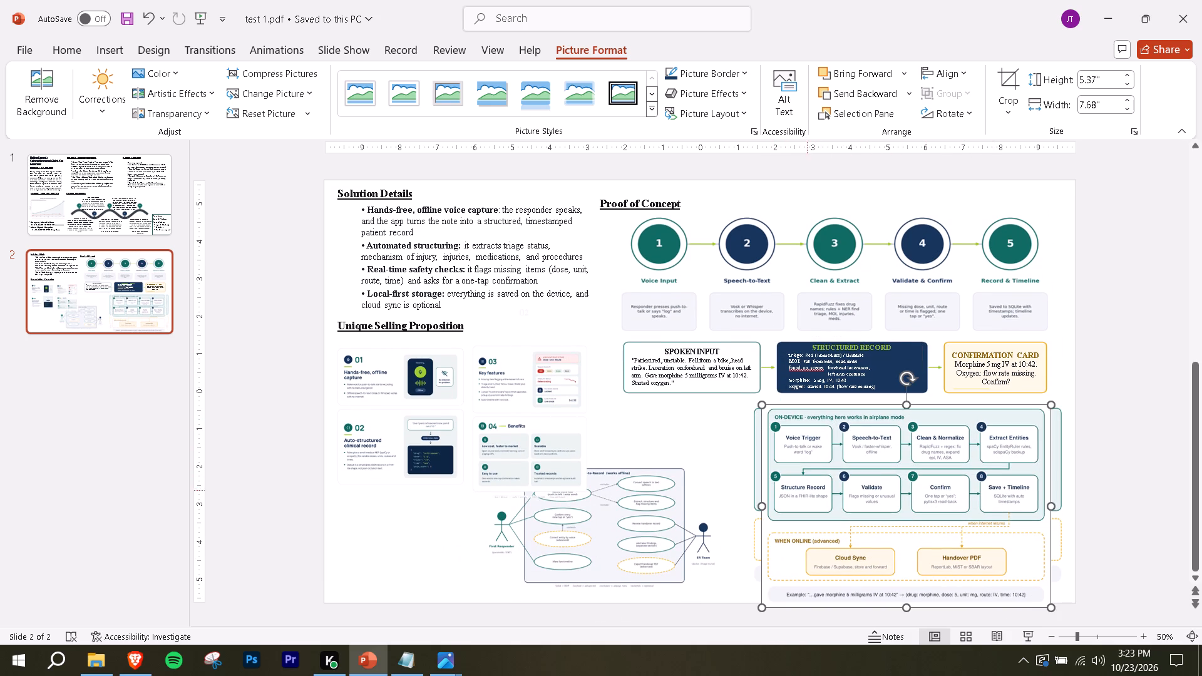
{"action": "left_click_drag", "start_coordinate": [1049, 607], "coordinate": [1041, 591]}
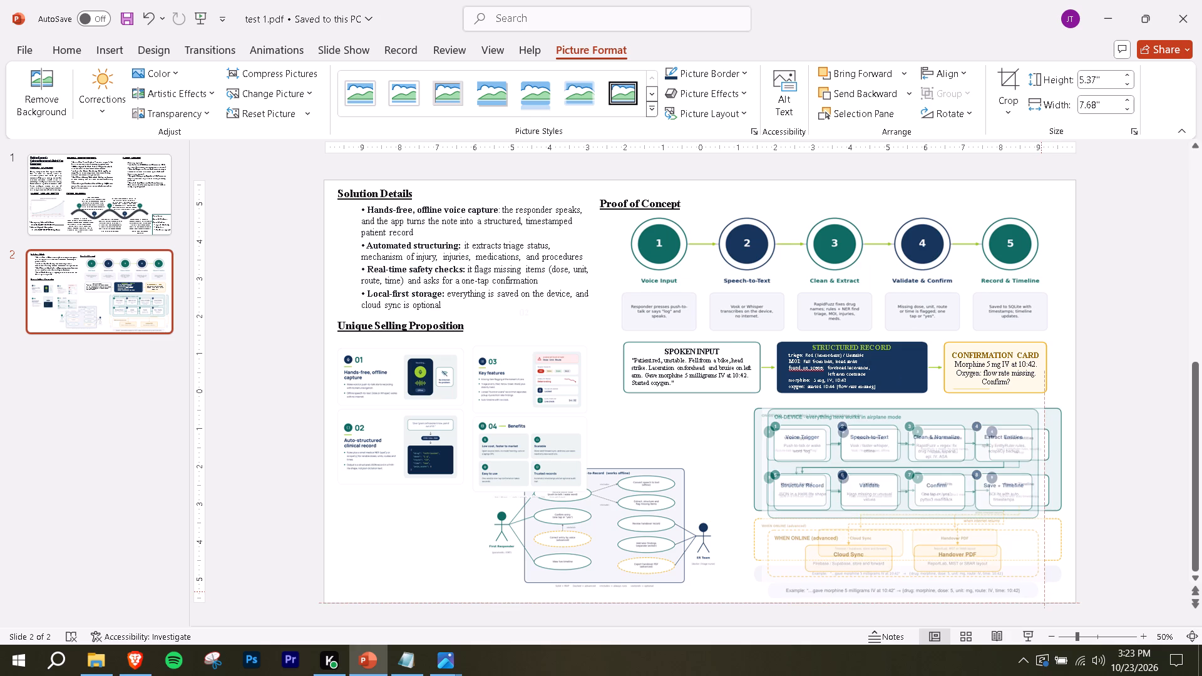
{"action": "left_click_drag", "start_coordinate": [1041, 591], "coordinate": [1041, 591]}
{"action": "left_click", "coordinate": [987, 541]}
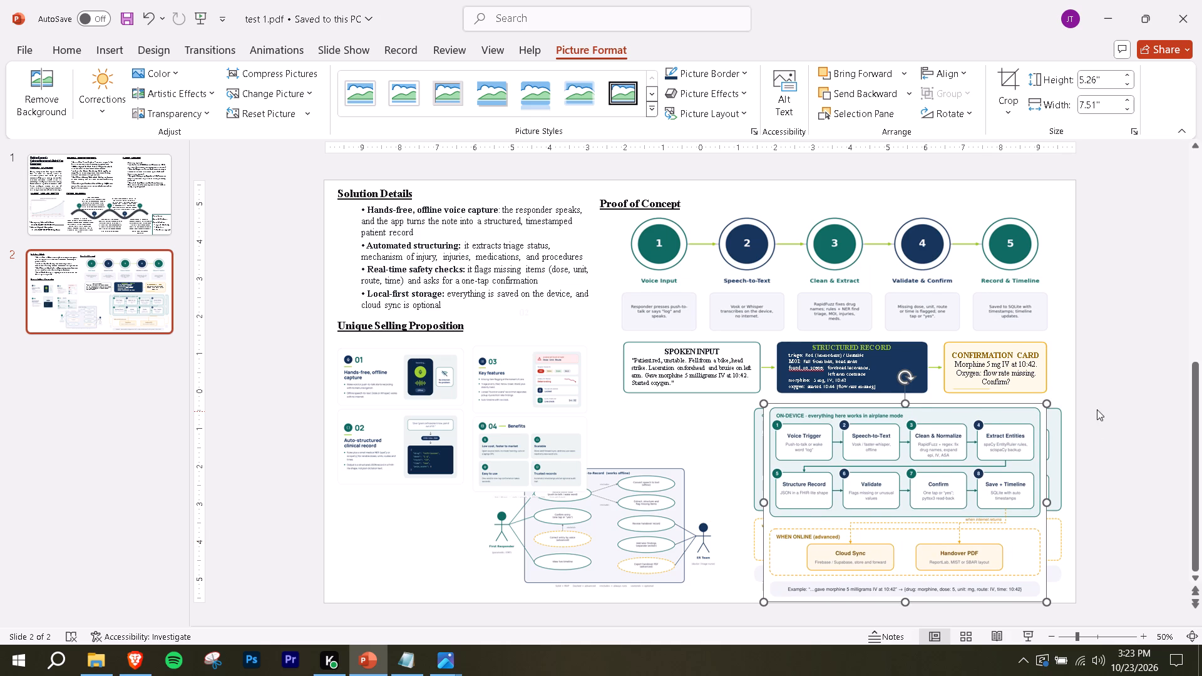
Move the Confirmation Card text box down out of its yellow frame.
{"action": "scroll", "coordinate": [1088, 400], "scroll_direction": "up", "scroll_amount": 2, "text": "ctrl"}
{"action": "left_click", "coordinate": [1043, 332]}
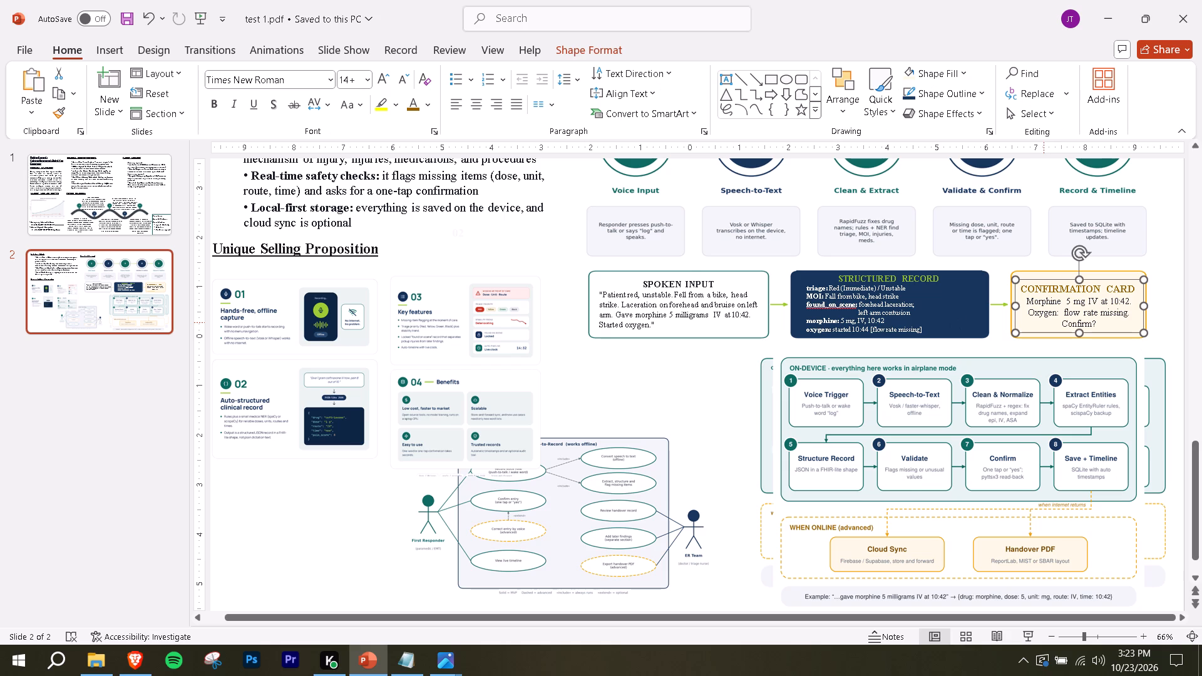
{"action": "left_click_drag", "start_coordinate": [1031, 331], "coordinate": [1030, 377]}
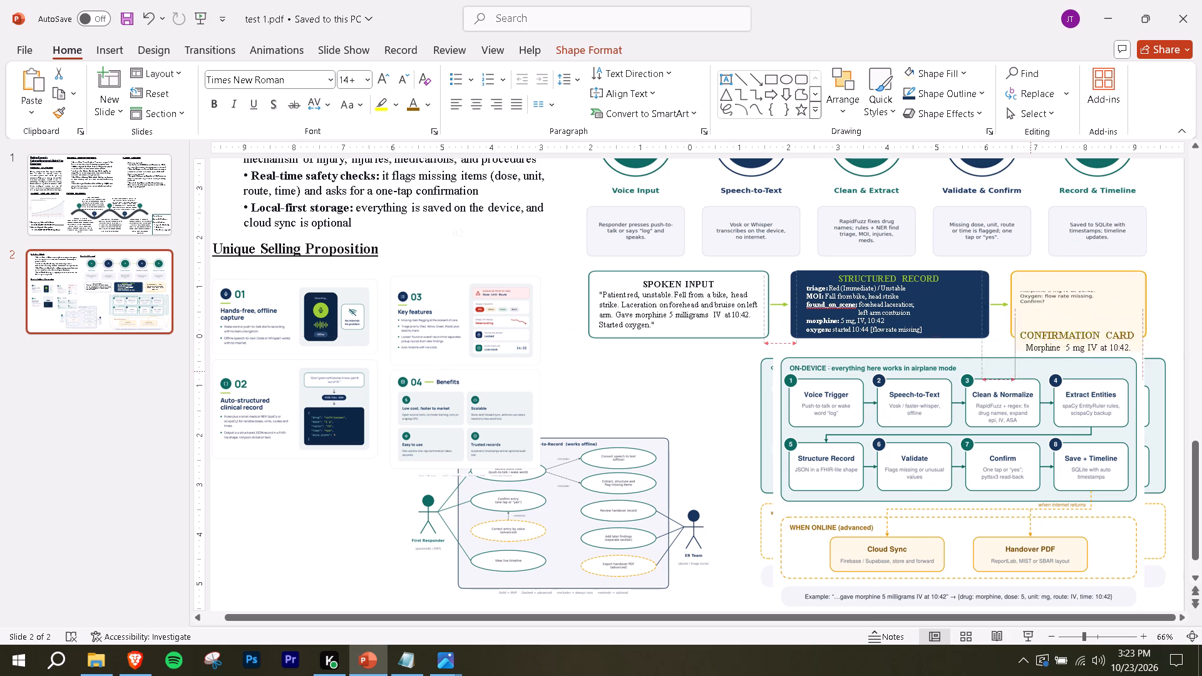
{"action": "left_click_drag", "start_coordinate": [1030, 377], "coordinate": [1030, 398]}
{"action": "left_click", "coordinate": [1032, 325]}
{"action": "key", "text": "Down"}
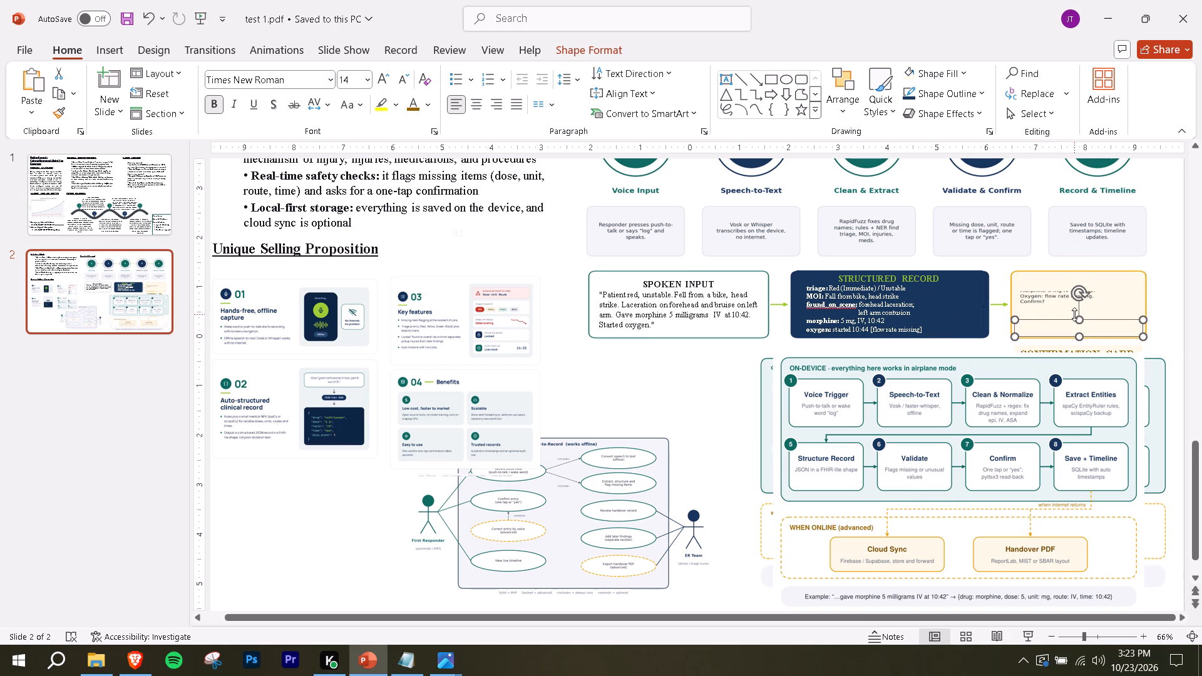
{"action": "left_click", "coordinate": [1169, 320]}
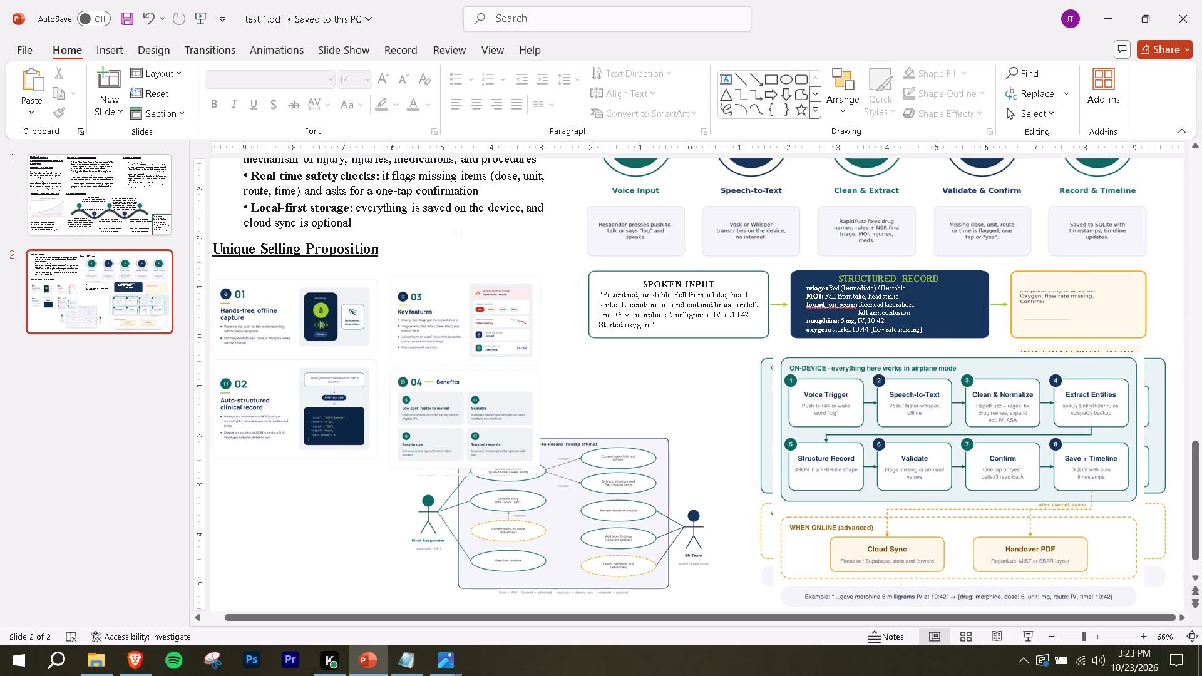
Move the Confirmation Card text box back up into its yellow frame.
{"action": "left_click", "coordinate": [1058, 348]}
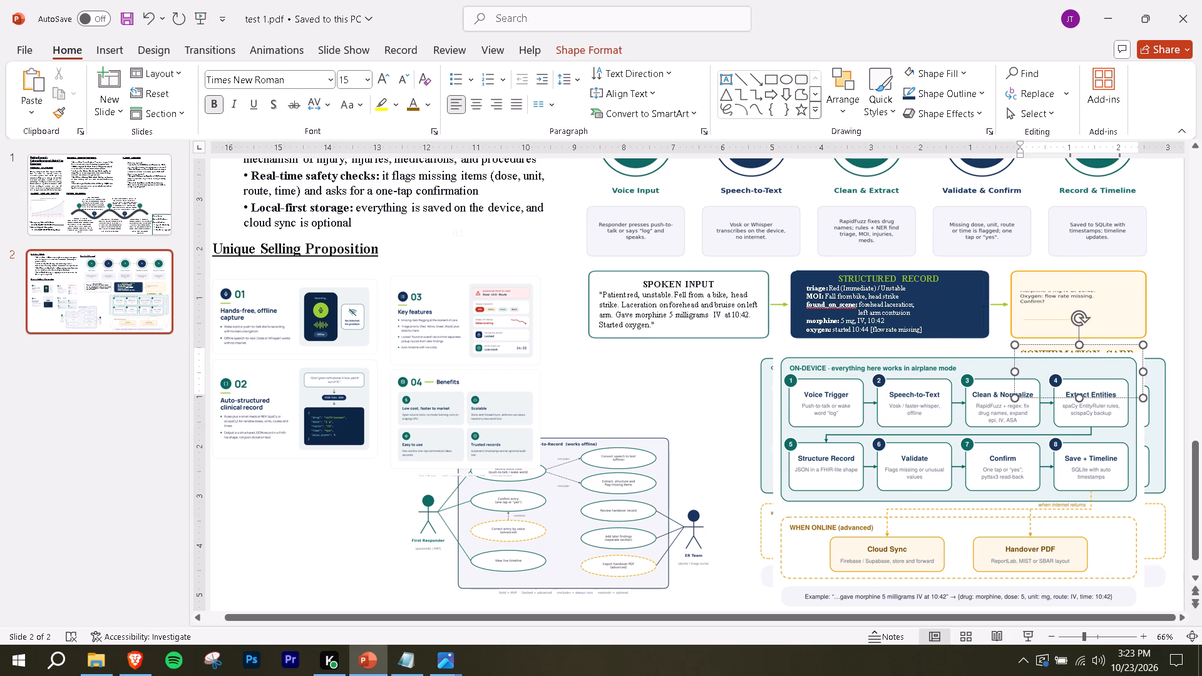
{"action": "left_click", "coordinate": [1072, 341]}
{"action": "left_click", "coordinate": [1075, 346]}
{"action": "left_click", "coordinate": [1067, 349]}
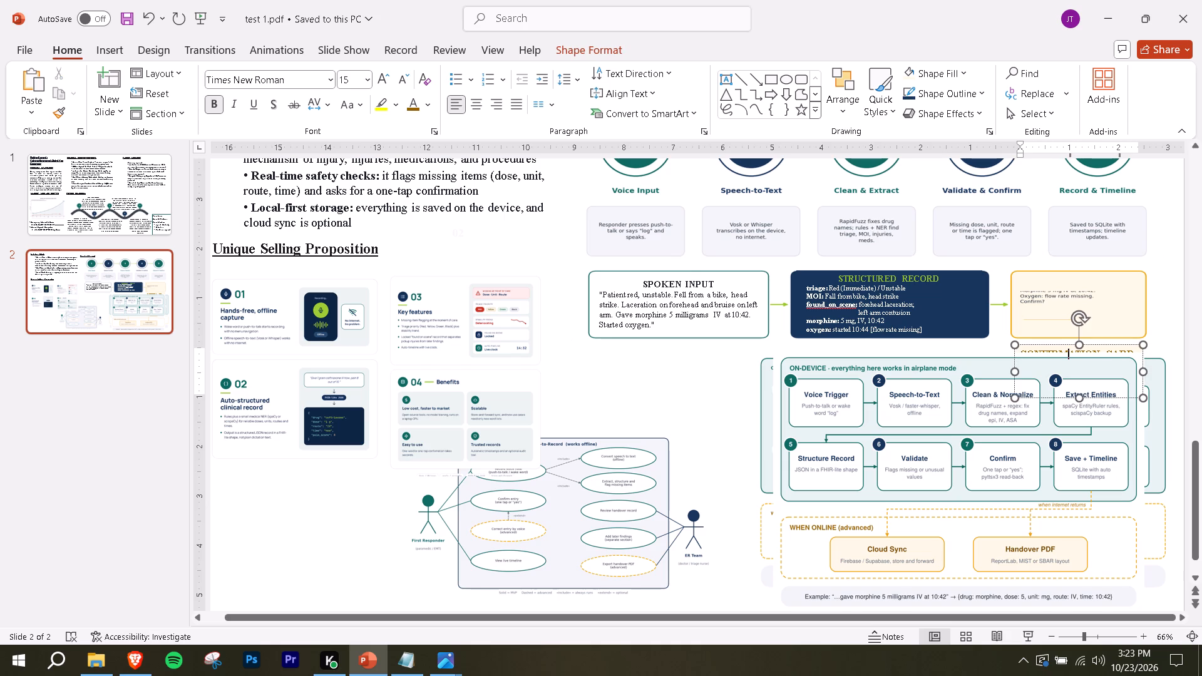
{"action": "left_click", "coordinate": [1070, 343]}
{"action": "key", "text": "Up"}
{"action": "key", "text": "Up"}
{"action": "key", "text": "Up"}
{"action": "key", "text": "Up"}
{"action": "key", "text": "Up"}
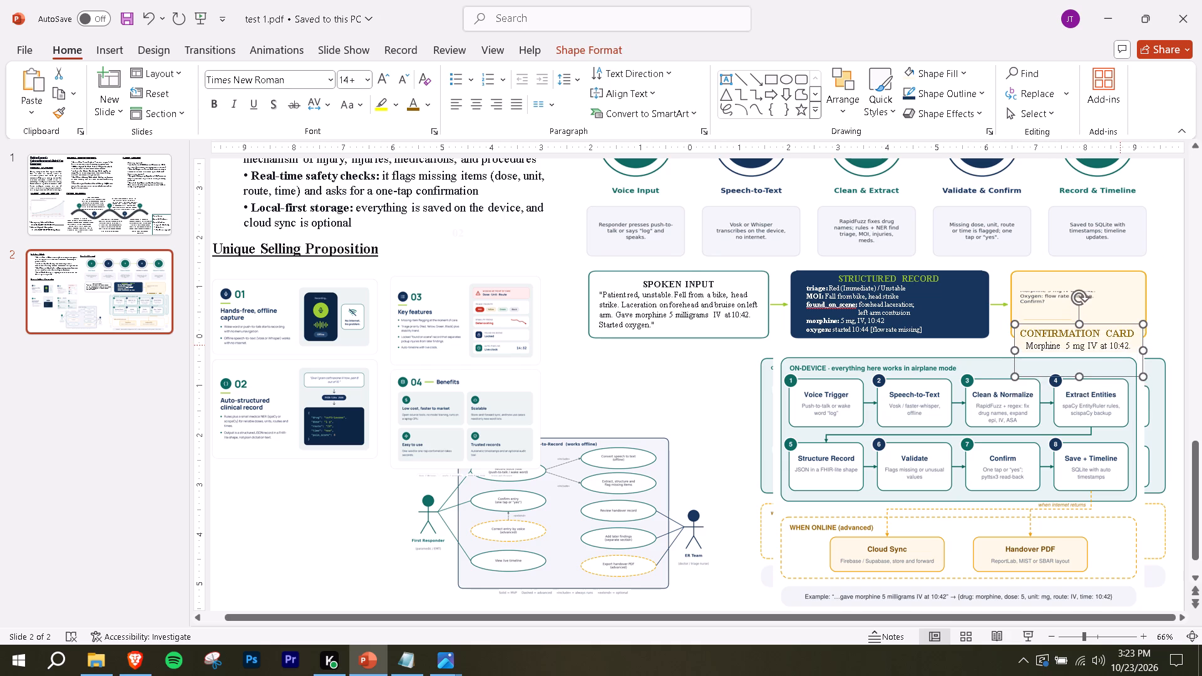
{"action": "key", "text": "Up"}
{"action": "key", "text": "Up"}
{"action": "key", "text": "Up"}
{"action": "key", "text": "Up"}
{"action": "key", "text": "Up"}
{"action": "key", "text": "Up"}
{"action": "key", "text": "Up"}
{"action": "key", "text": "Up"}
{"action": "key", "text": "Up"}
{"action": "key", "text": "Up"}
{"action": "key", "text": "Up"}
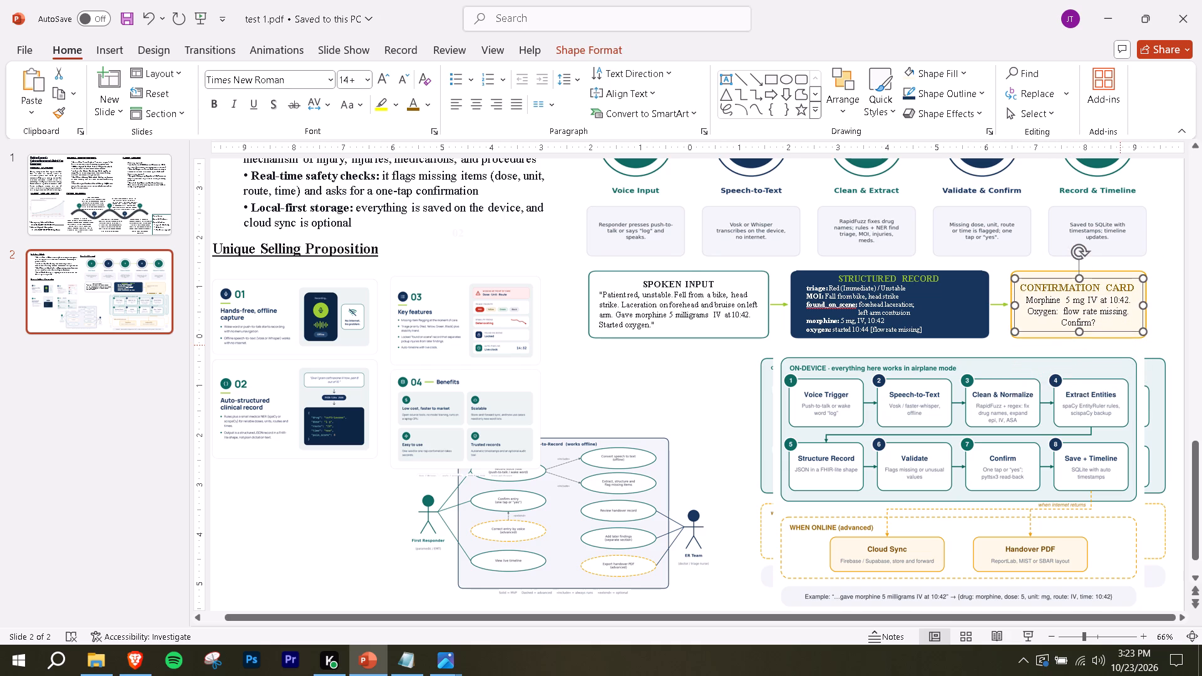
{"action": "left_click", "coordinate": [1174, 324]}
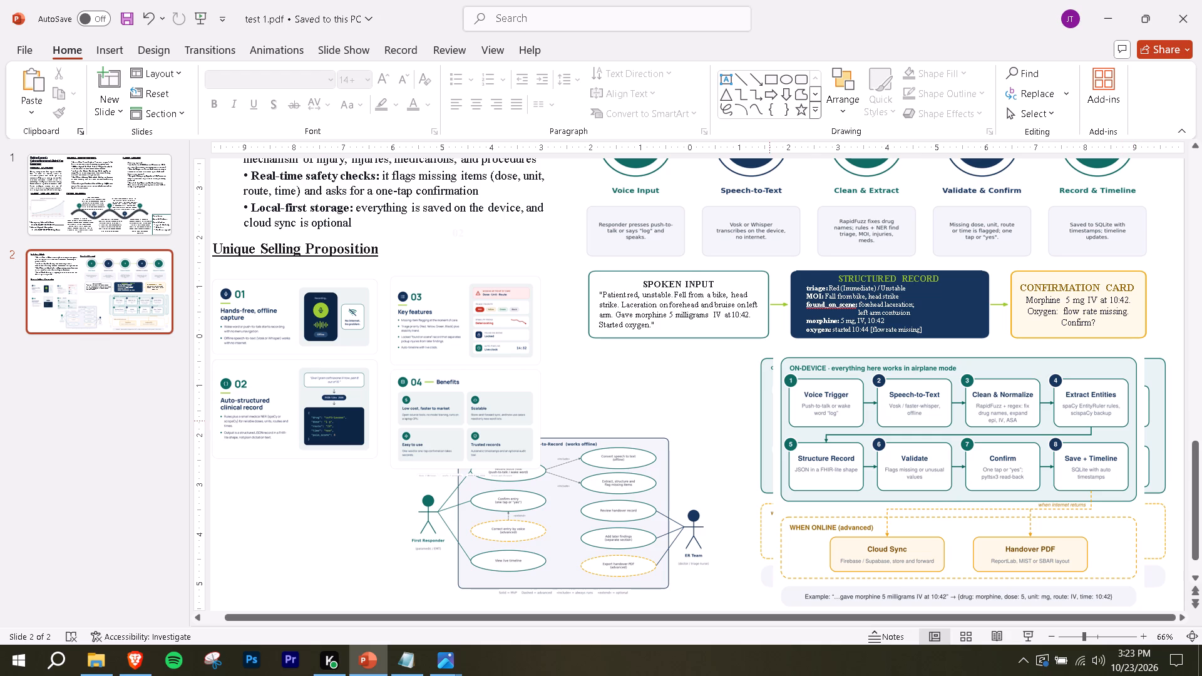
Delete the old small-text On-Device flow diagram behind the new one.
{"action": "scroll", "coordinate": [812, 414], "scroll_direction": "down", "scroll_amount": 2}
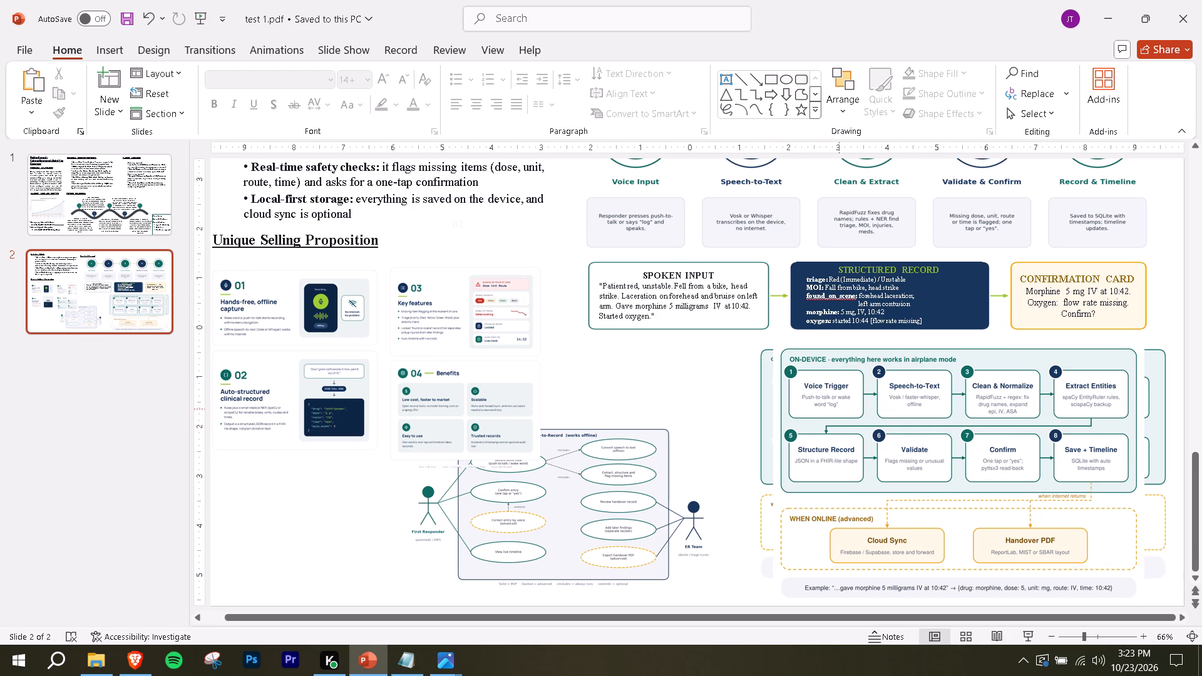
{"action": "scroll", "coordinate": [840, 409], "scroll_direction": "down", "scroll_amount": 2}
{"action": "left_click", "coordinate": [766, 421]}
{"action": "key", "text": "Up"}
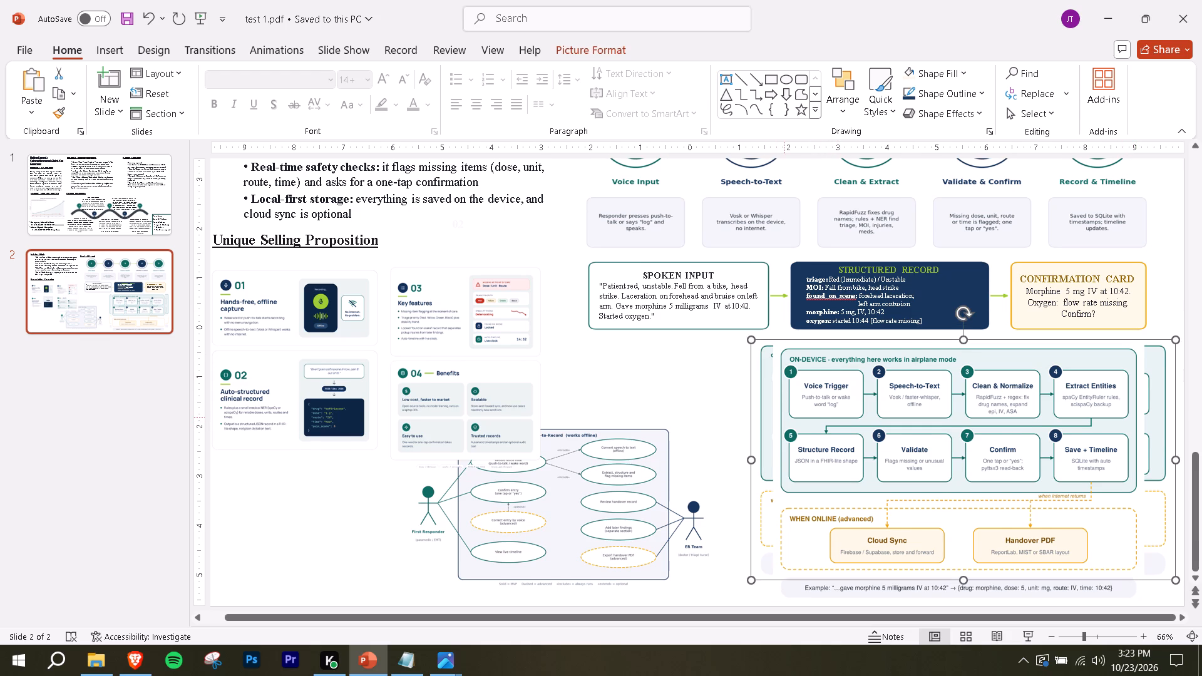
{"action": "key", "text": "Delete"}
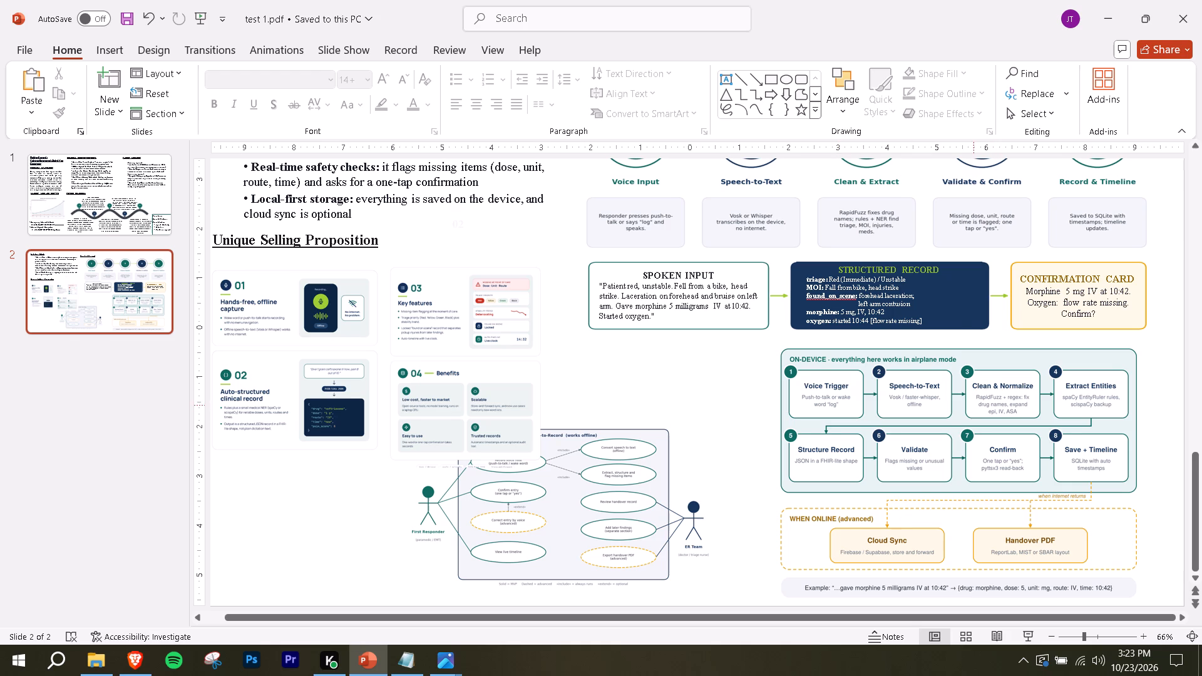
Shift the On-Device flow diagram slightly toward the slide's right edge.
{"action": "left_click_drag", "start_coordinate": [960, 416], "coordinate": [977, 414]}
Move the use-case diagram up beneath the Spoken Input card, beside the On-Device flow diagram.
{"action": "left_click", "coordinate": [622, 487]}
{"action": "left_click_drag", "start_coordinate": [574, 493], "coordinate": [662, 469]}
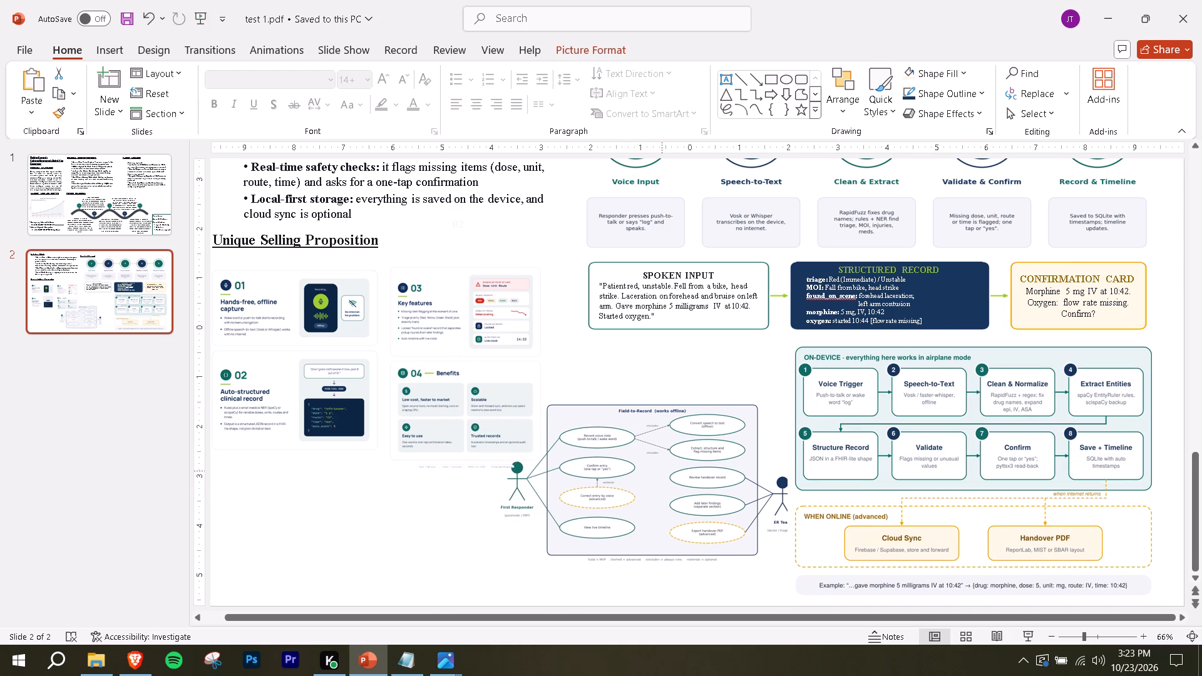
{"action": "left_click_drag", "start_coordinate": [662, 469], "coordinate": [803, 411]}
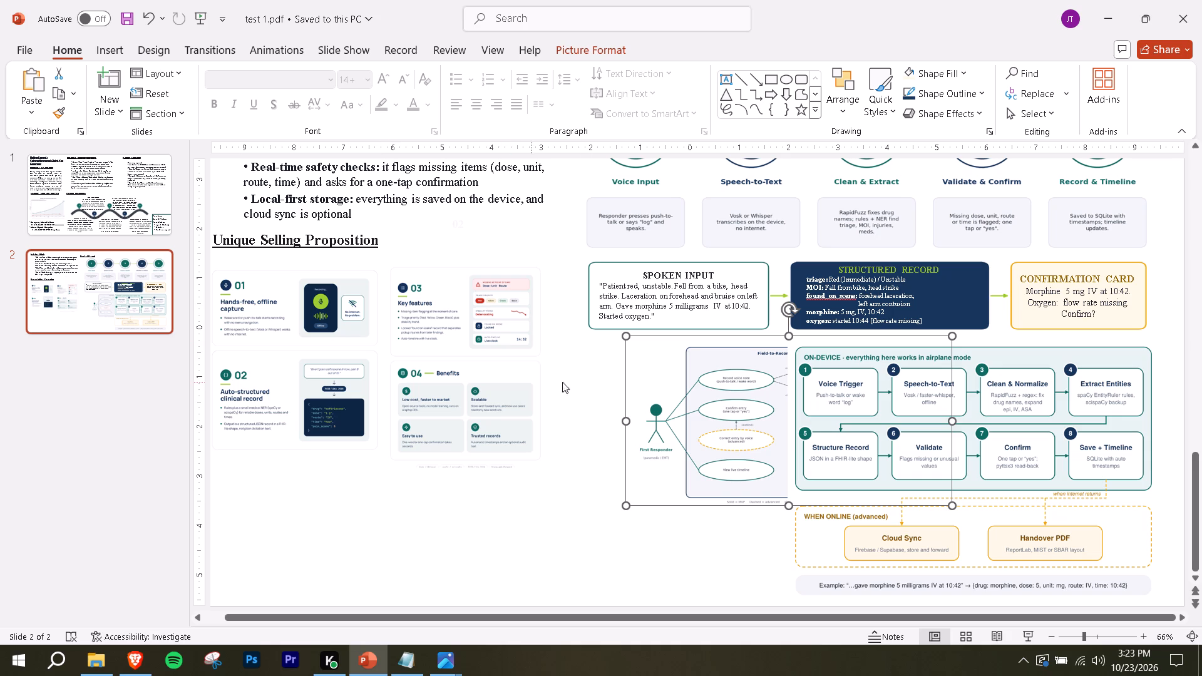
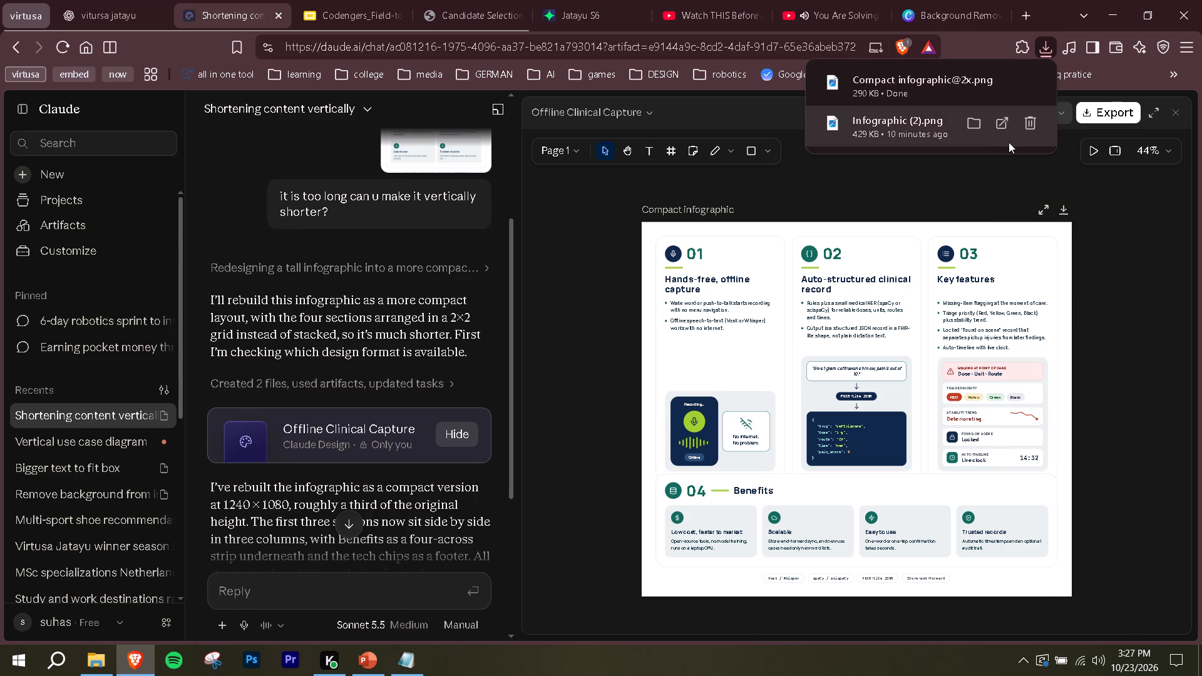
{"action": "left_click", "coordinate": [900, 96]}
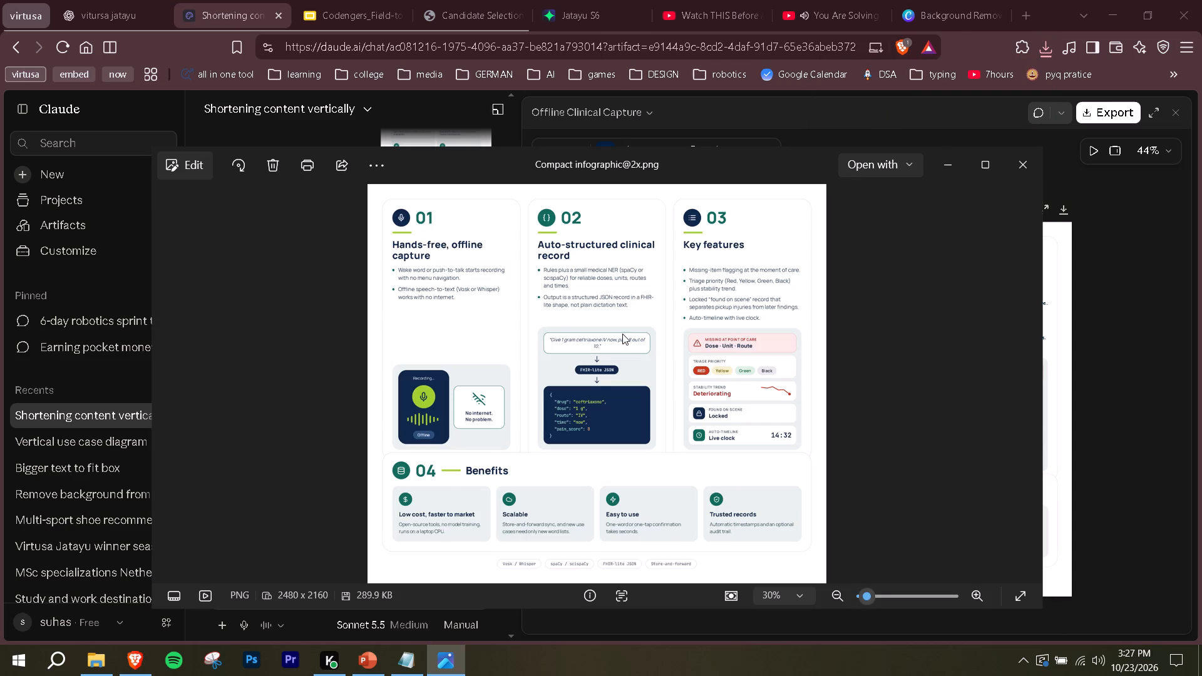
{"action": "key", "text": "ctrl+c"}
{"action": "left_click", "coordinate": [372, 662]}
{"action": "key", "text": "ctrl+v"}
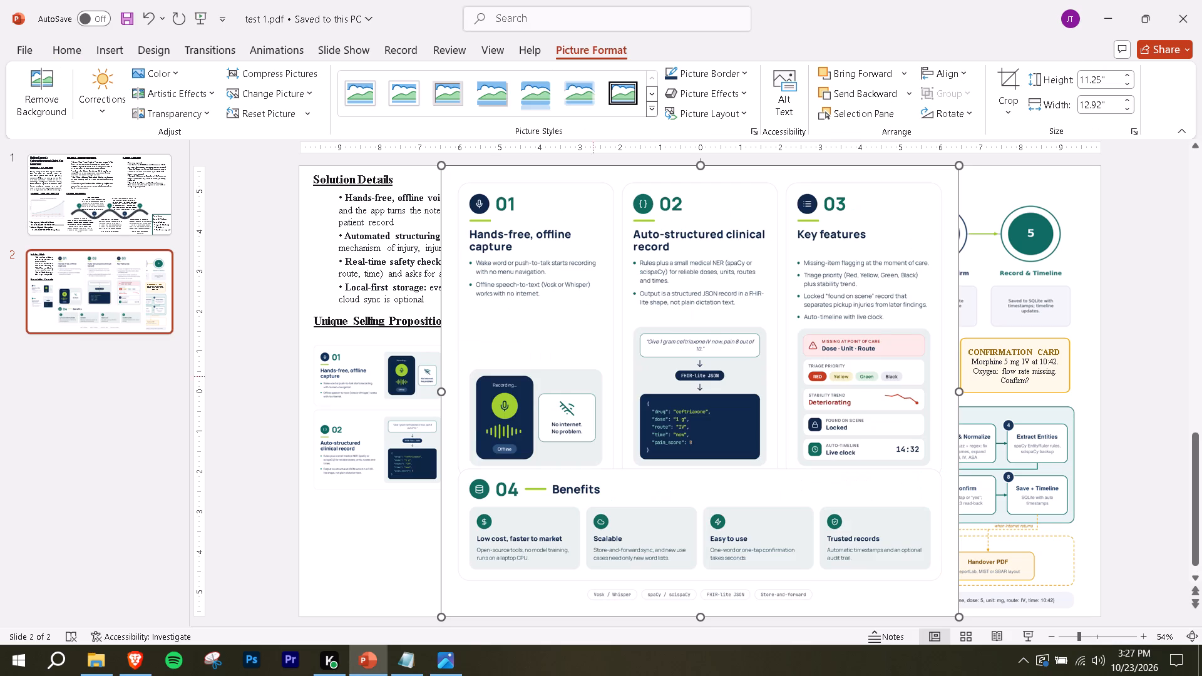
Scale the pasted compact infographic down to about 6.13" high by 7.03" wide and place it beneath the Unique Selling Proposition heading.
{"action": "left_click_drag", "start_coordinate": [961, 171], "coordinate": [667, 347]}
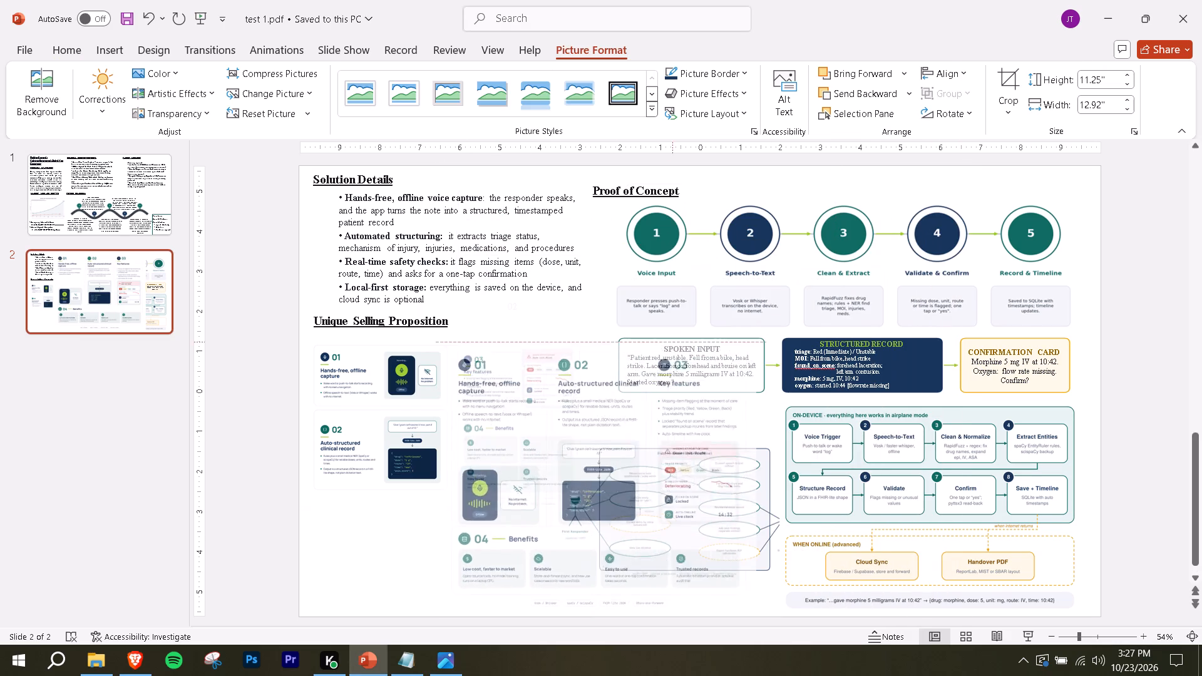
{"action": "left_click_drag", "start_coordinate": [667, 347], "coordinate": [639, 378]}
{"action": "left_click_drag", "start_coordinate": [579, 459], "coordinate": [432, 432]}
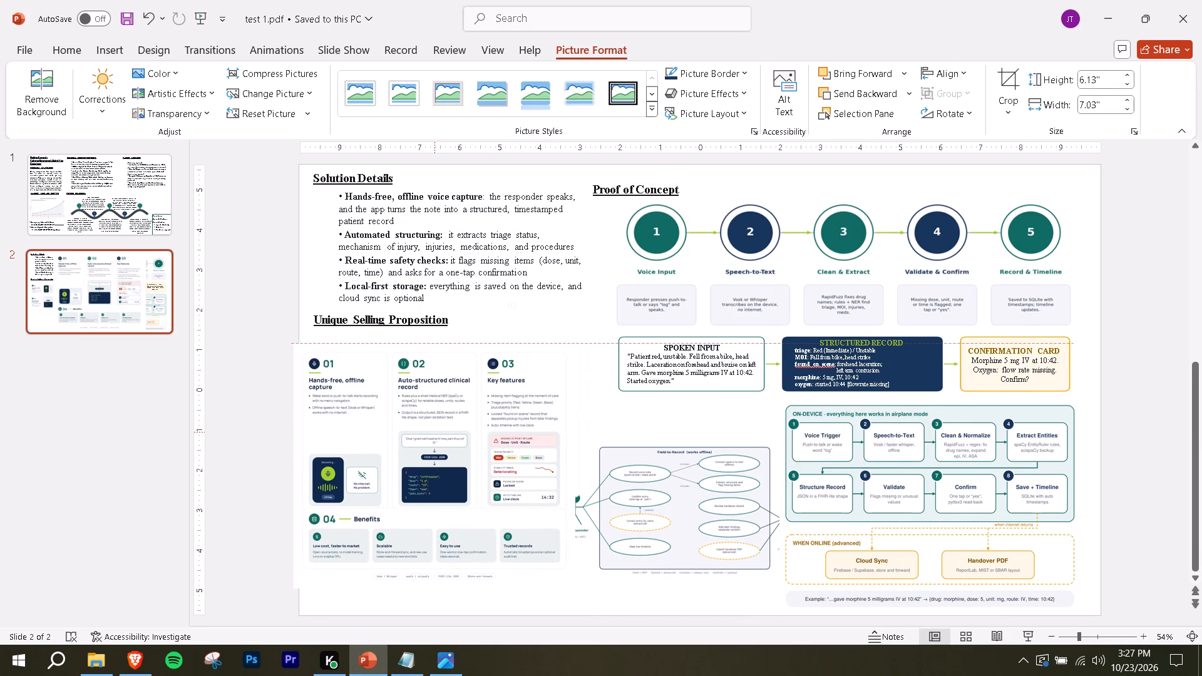
{"action": "left_click_drag", "start_coordinate": [432, 432], "coordinate": [445, 427]}
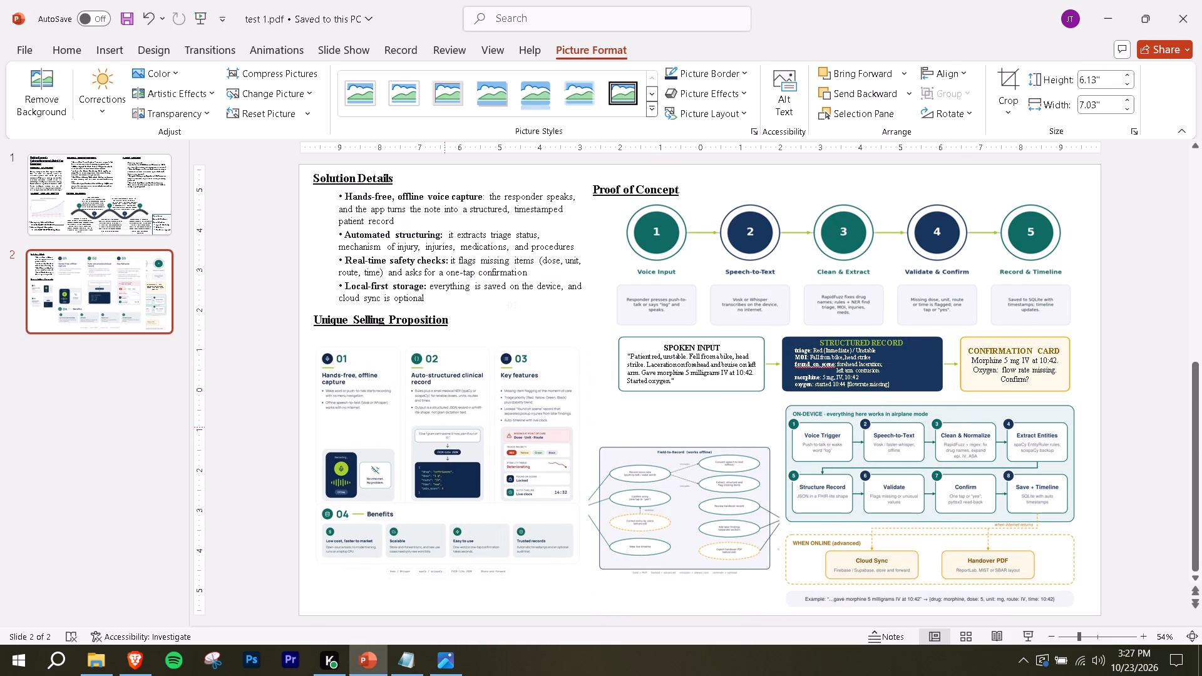
{"action": "left_click_drag", "start_coordinate": [445, 427], "coordinate": [442, 424]}
Move the compact infographic aside and delete the two older infographic pictures beneath the Unique Selling Proposition heading.
{"action": "left_click_drag", "start_coordinate": [442, 424], "coordinate": [548, 391]}
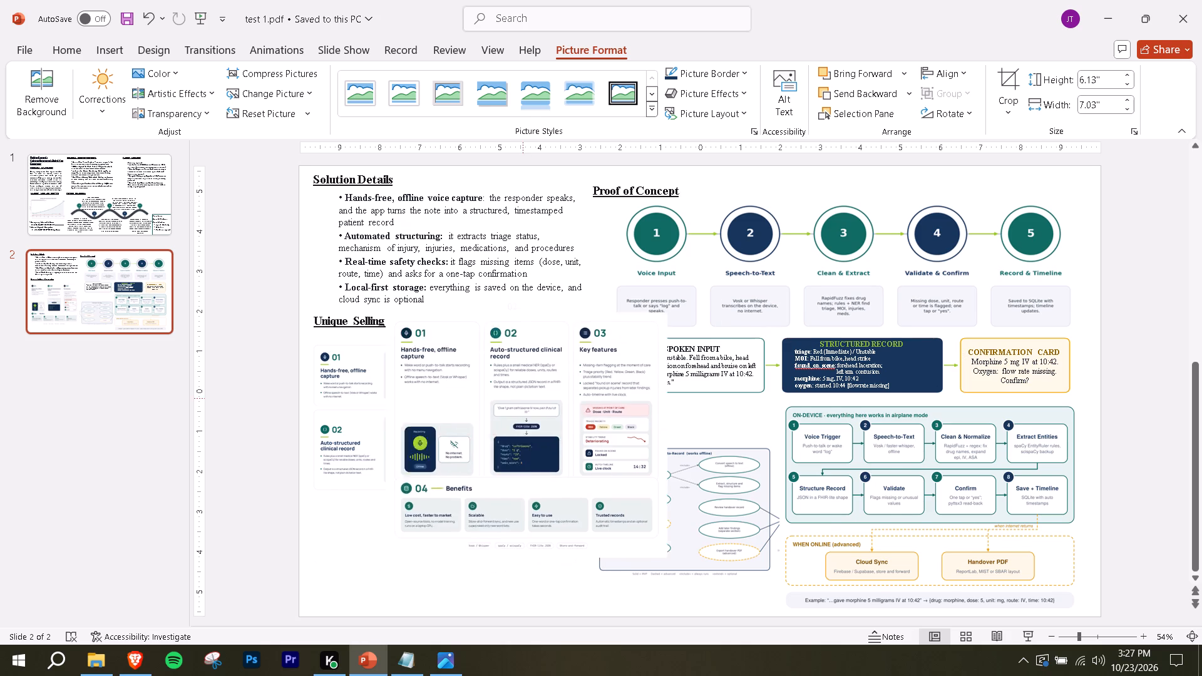
{"action": "left_click_drag", "start_coordinate": [548, 391], "coordinate": [768, 378]}
{"action": "left_click", "coordinate": [398, 379]}
{"action": "key", "text": "Delete"}
{"action": "left_click", "coordinate": [465, 385]}
{"action": "key", "text": "Delete"}
Reposition the compact infographic on slide 2.
{"action": "left_click_drag", "start_coordinate": [788, 392], "coordinate": [786, 392]}
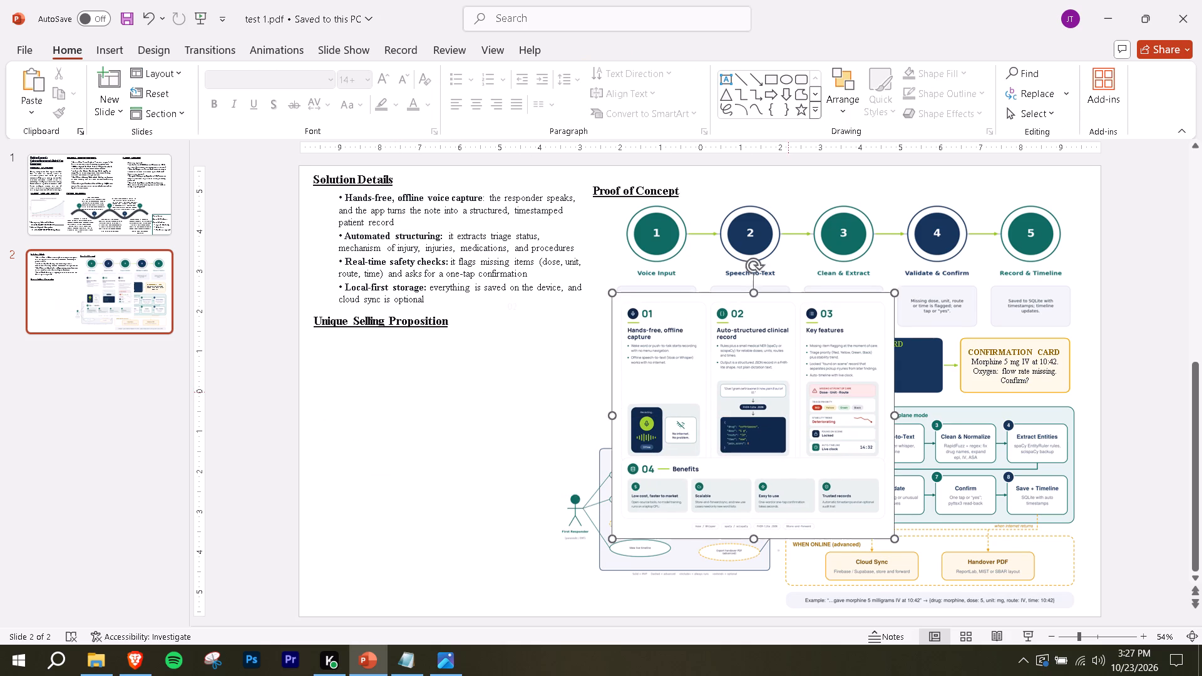
Move the compact infographic below the Unique Selling Proposition heading on slide 2 and enlarge it slightly to fill that column.
{"action": "left_click_drag", "start_coordinate": [786, 392], "coordinate": [478, 436]}
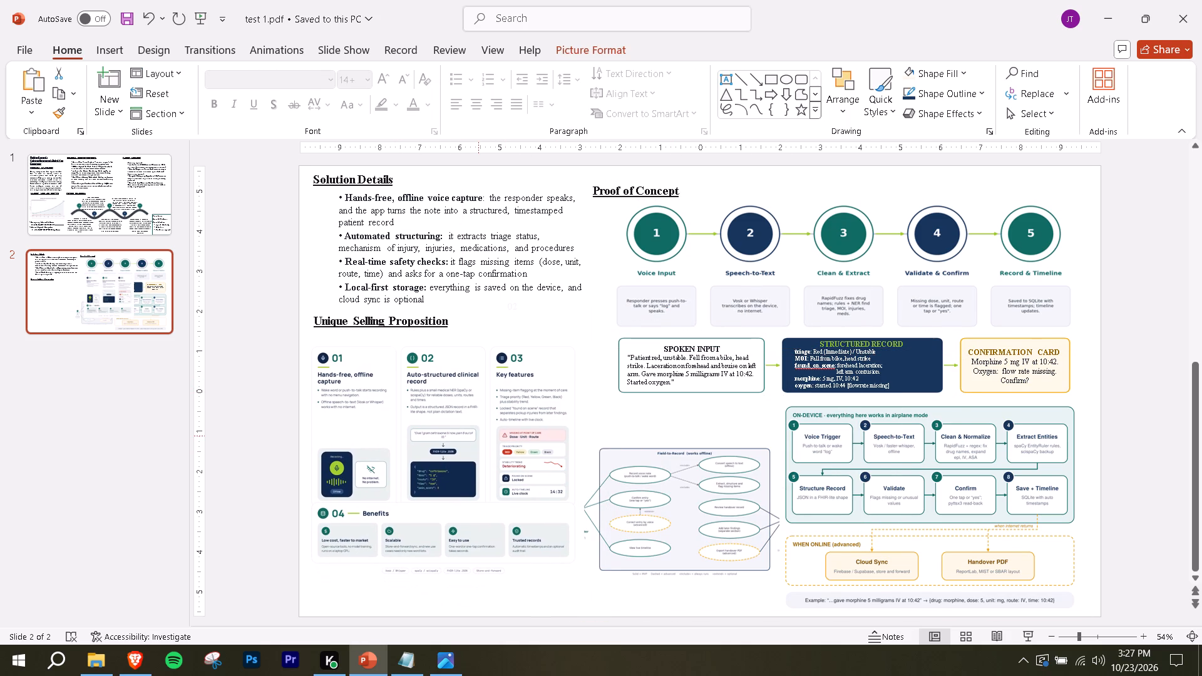
{"action": "left_click_drag", "start_coordinate": [478, 436], "coordinate": [478, 434]}
{"action": "left_click_drag", "start_coordinate": [587, 582], "coordinate": [592, 588]}
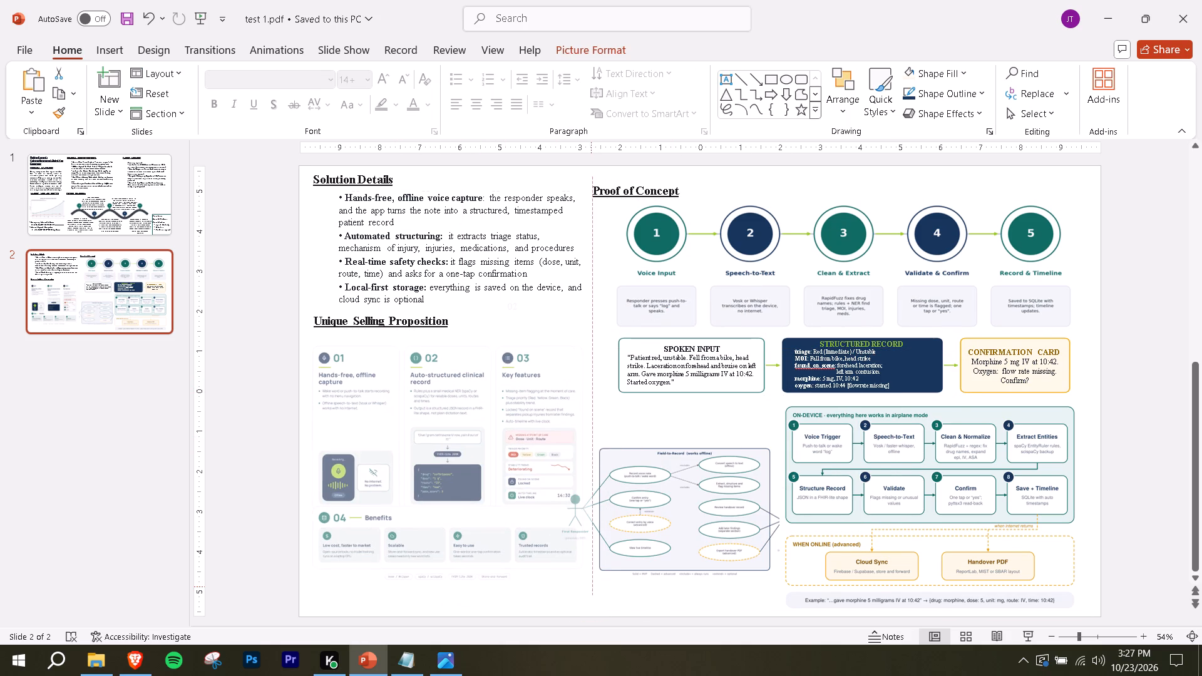
{"action": "left_click_drag", "start_coordinate": [592, 588], "coordinate": [593, 589]}
{"action": "left_click", "coordinate": [478, 508]}
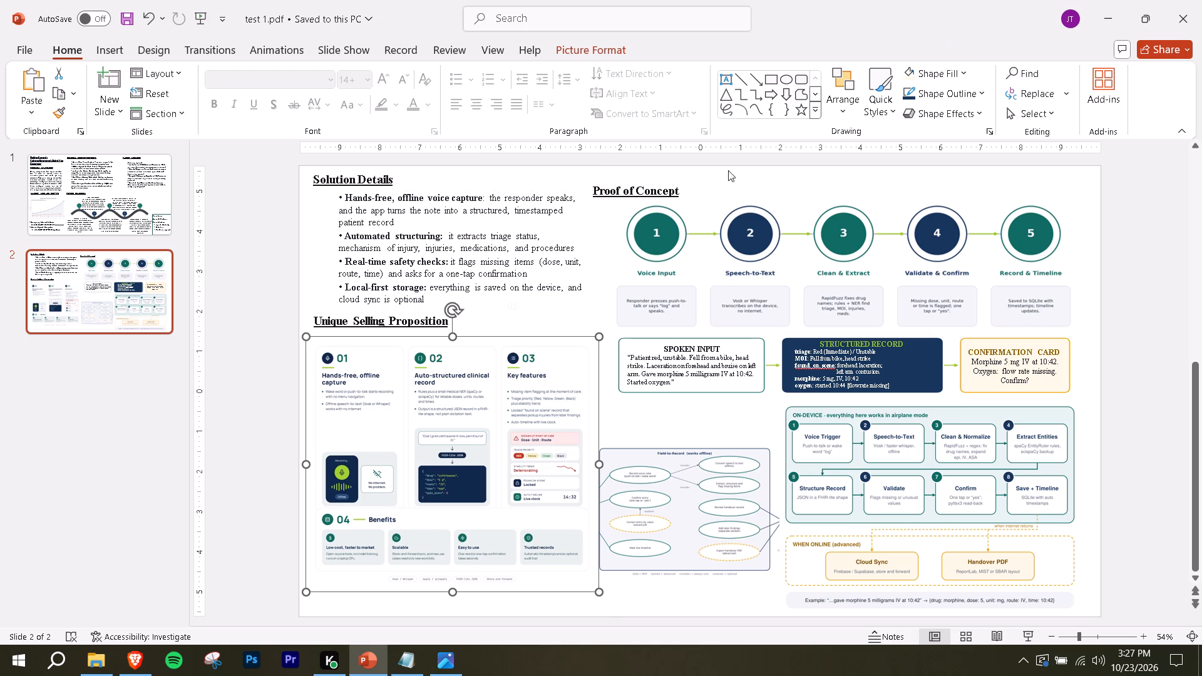
Enlarge the infographic and crop off its blank side margins and bottom row of tech tags, to about 10.75 by 9.14 inches.
{"action": "left_click_drag", "start_coordinate": [597, 337], "coordinate": [808, 263]}
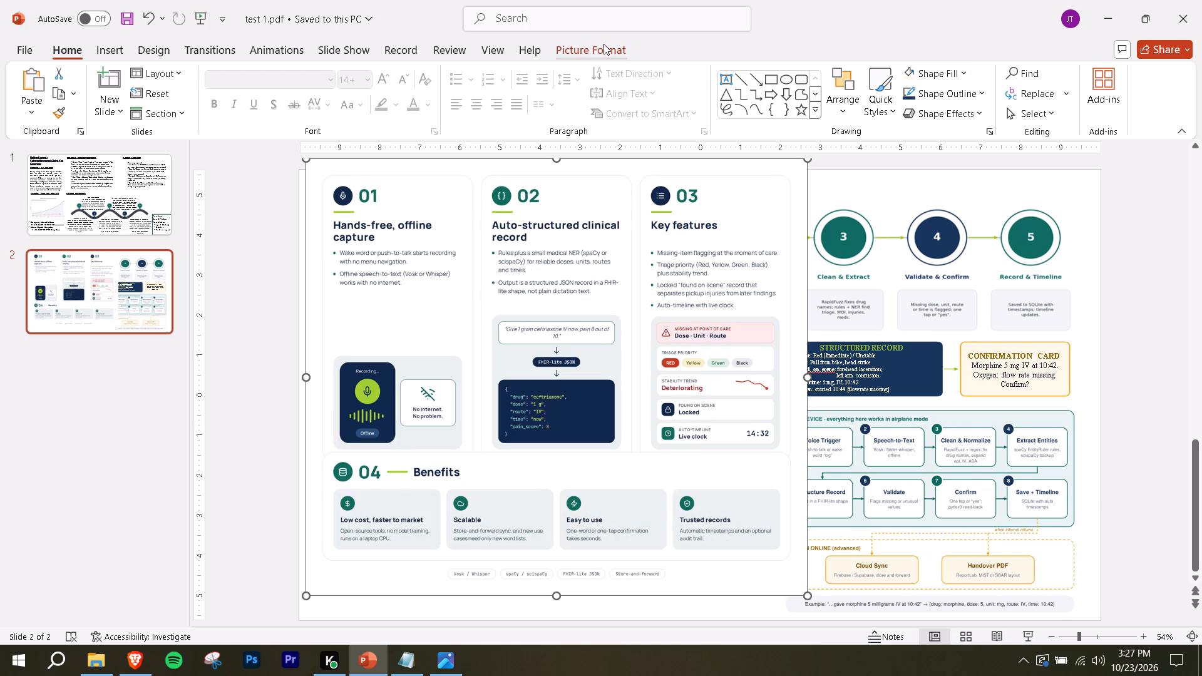
{"action": "left_click_drag", "start_coordinate": [811, 161], "coordinate": [754, 237]}
{"action": "left_click", "coordinate": [605, 53]}
{"action": "left_click", "coordinate": [1020, 78]}
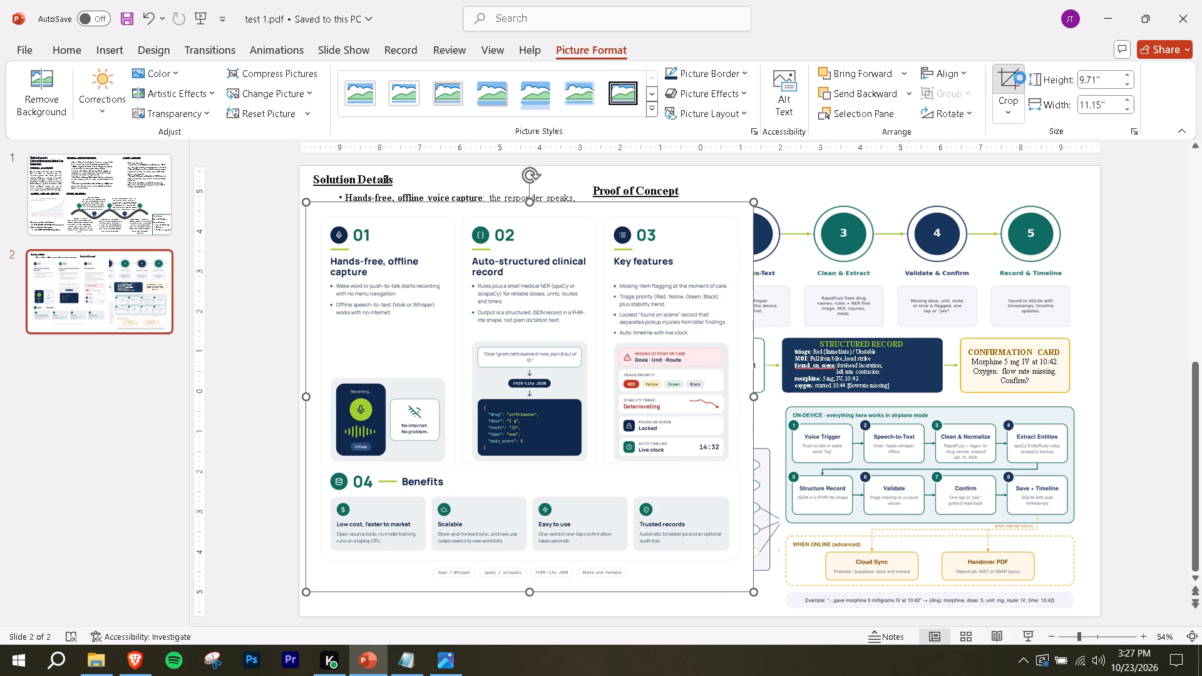
{"action": "left_click_drag", "start_coordinate": [752, 400], "coordinate": [745, 399]}
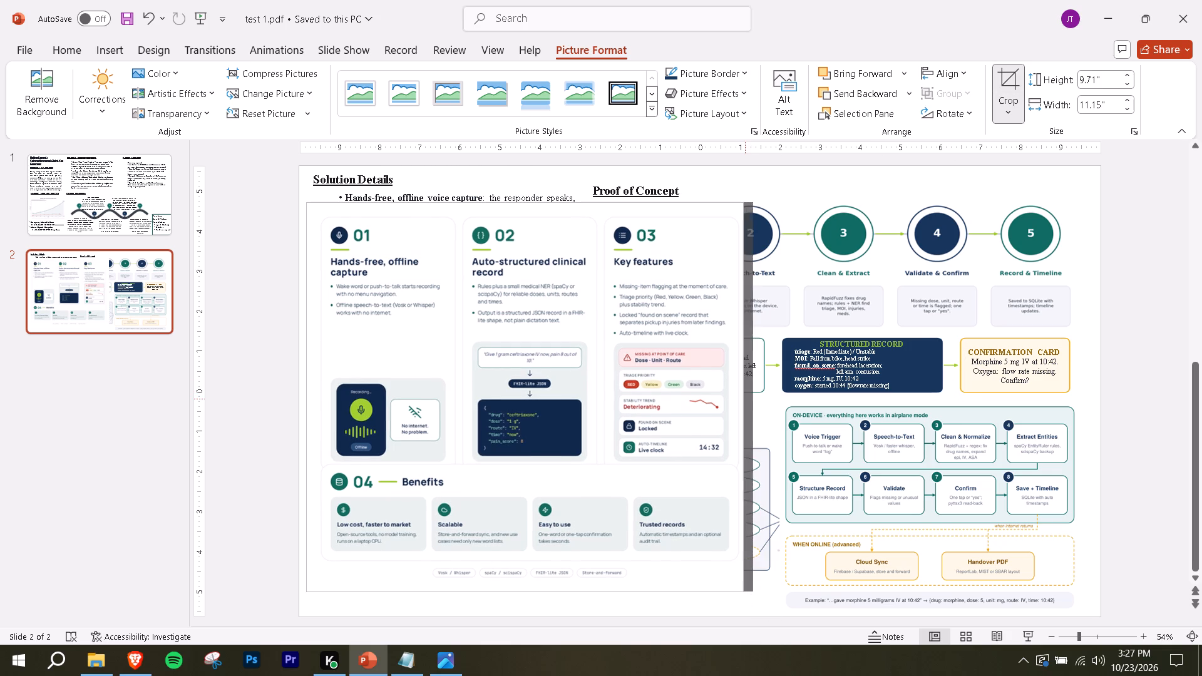
{"action": "left_click_drag", "start_coordinate": [745, 399], "coordinate": [744, 399]}
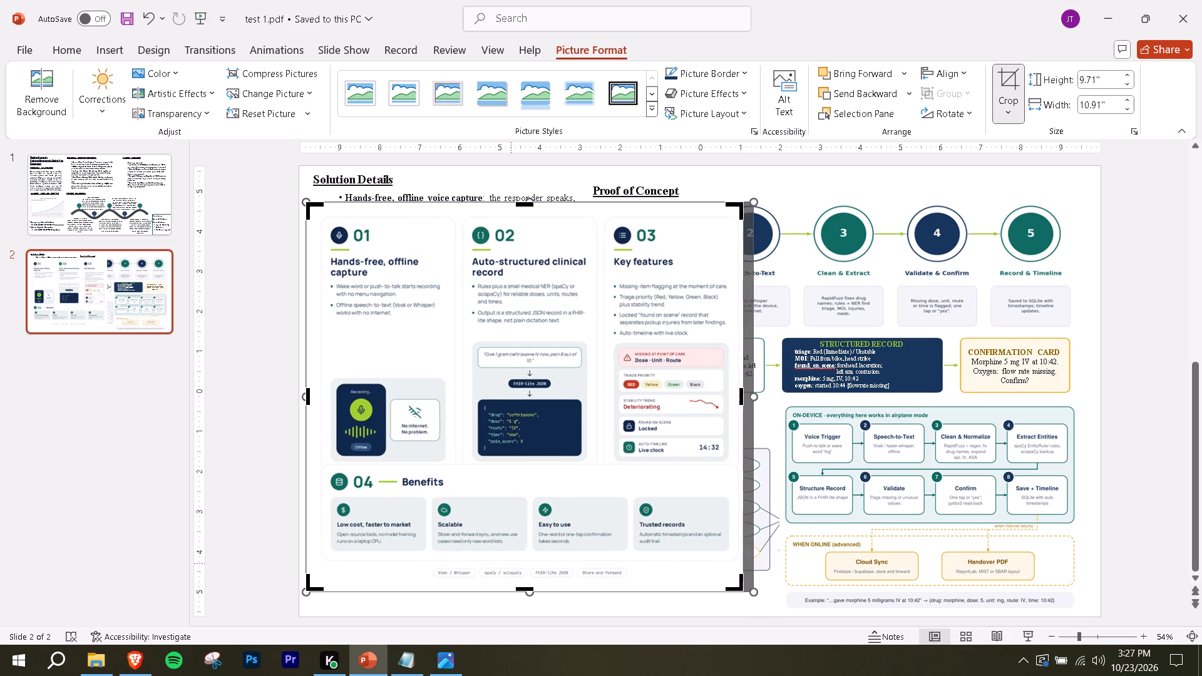
{"action": "left_click_drag", "start_coordinate": [532, 588], "coordinate": [535, 574]}
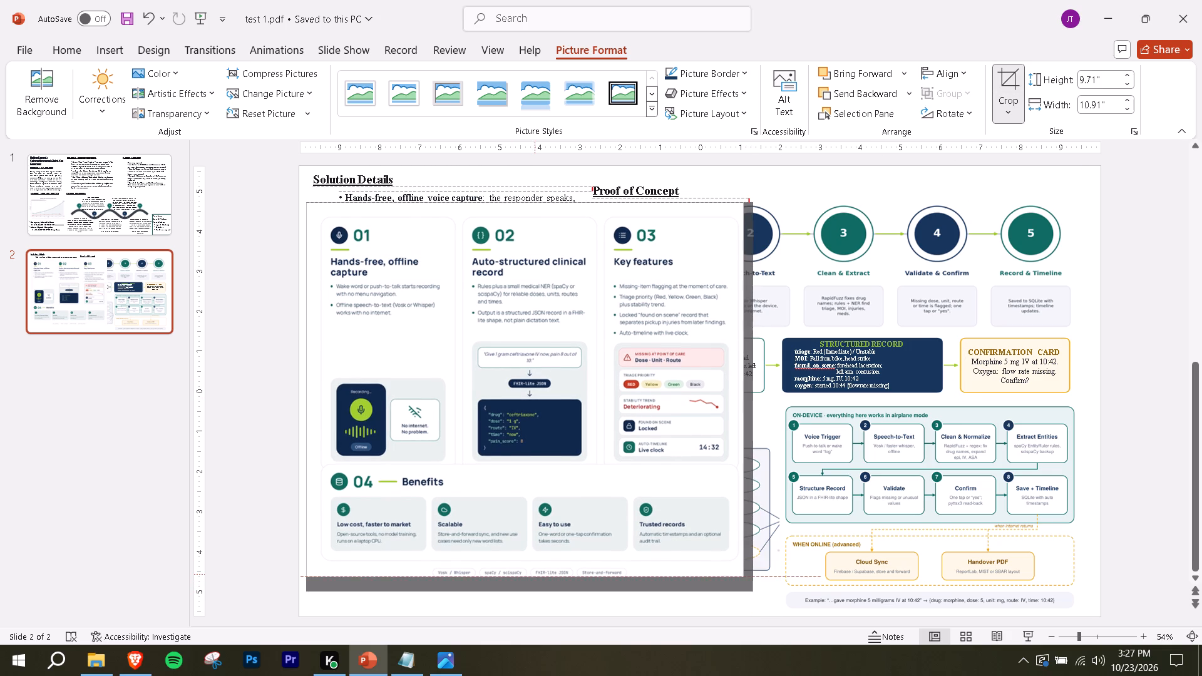
{"action": "left_click_drag", "start_coordinate": [535, 574], "coordinate": [535, 569]}
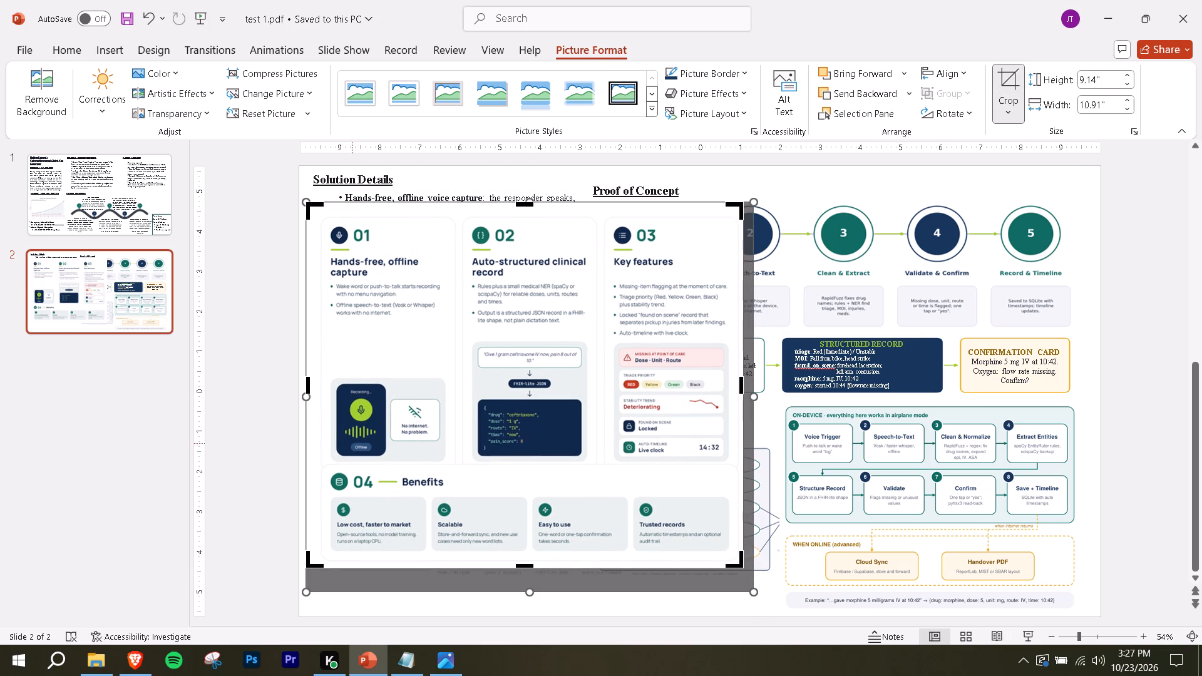
{"action": "left_click", "coordinate": [310, 383]}
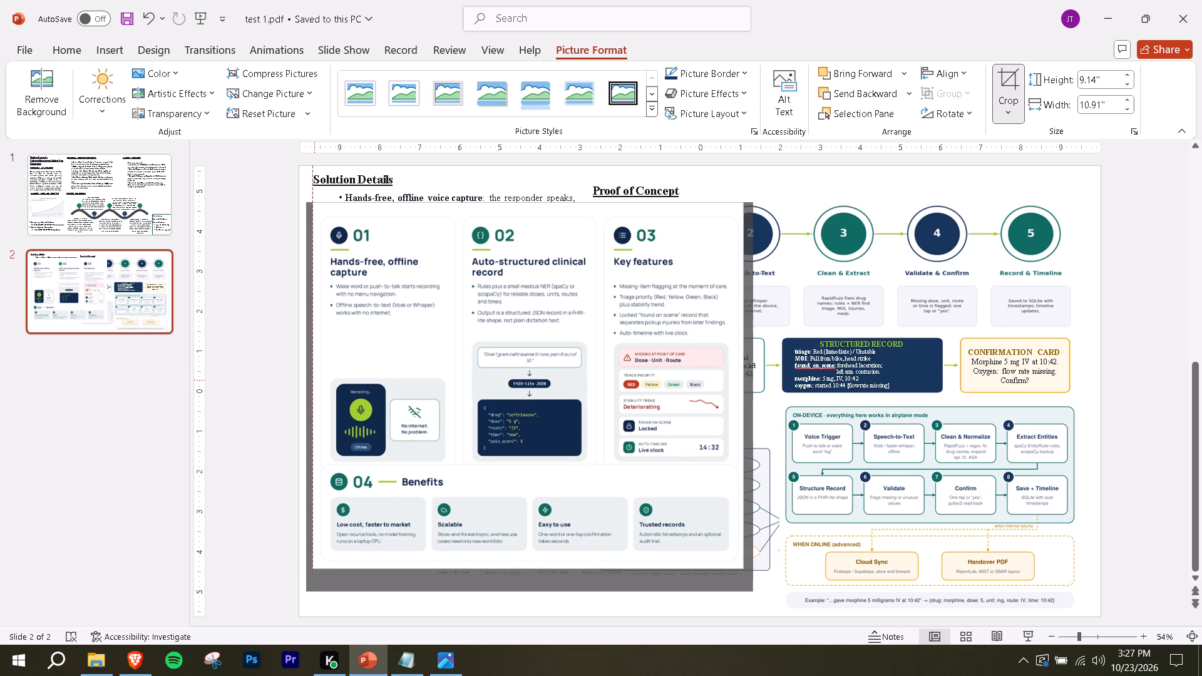
{"action": "key", "text": "Return"}
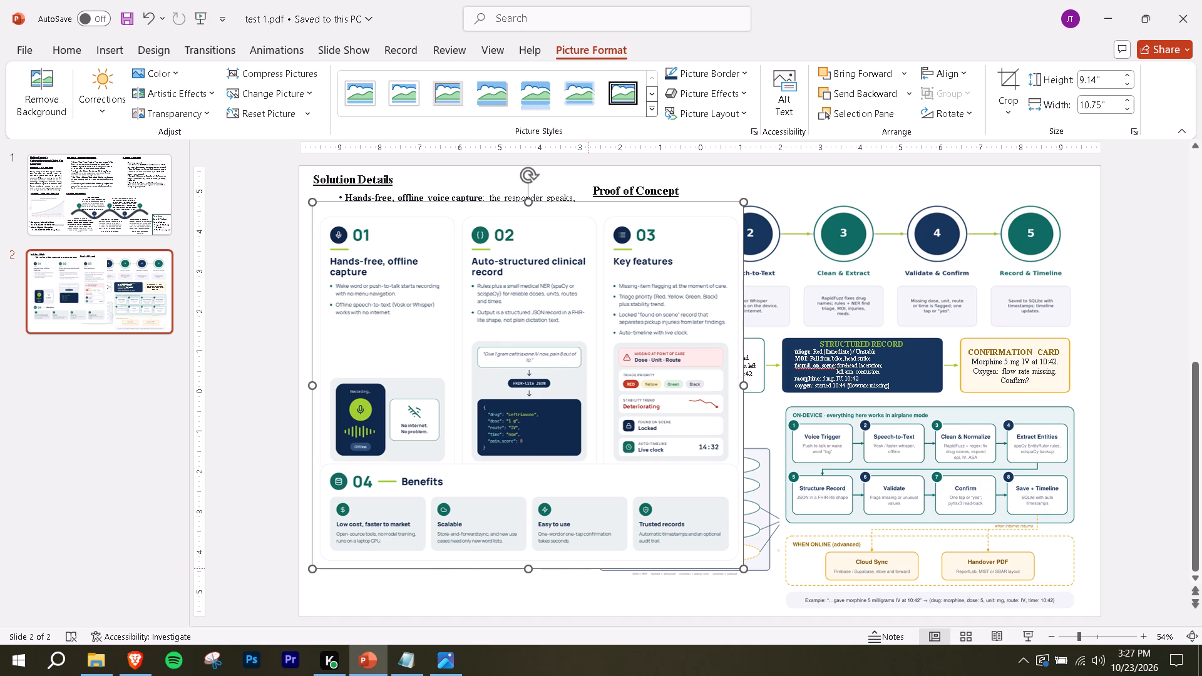
Shrink the cropped infographic to about 7.08 by 6.02 inches and position it just below the Unique Selling Proposition heading.
{"action": "left_click", "coordinate": [558, 588]}
{"action": "left_click", "coordinate": [587, 490]}
{"action": "left_click_drag", "start_coordinate": [742, 201], "coordinate": [585, 354]}
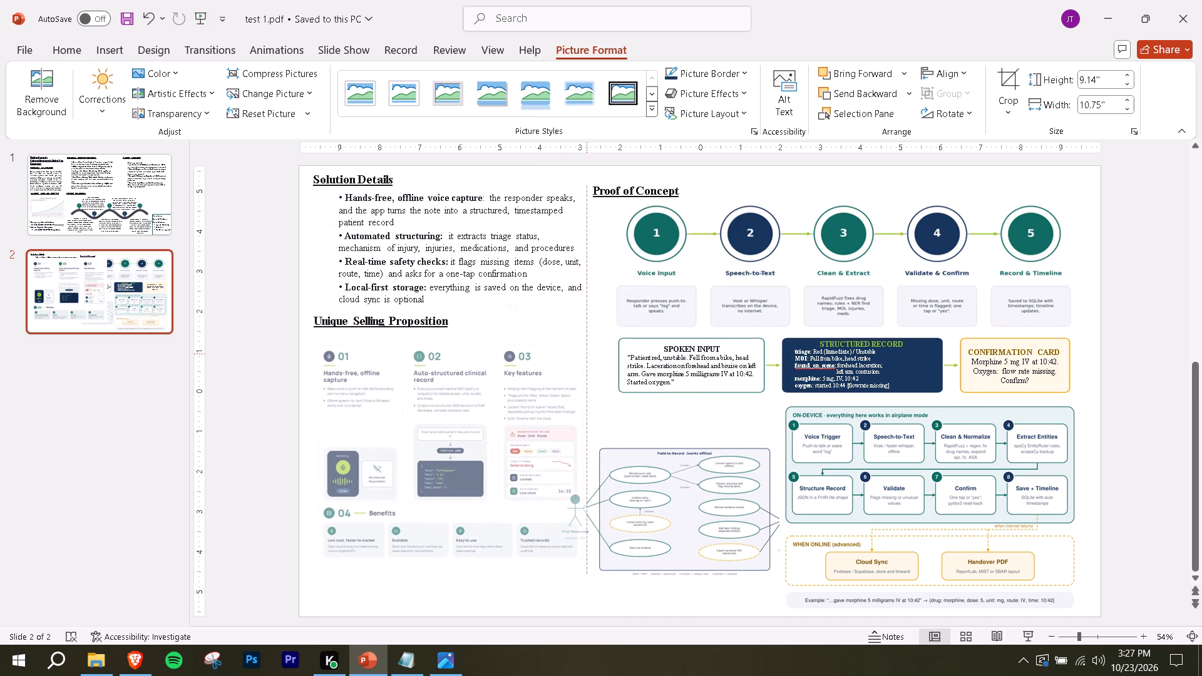
{"action": "left_click_drag", "start_coordinate": [585, 354], "coordinate": [596, 345]}
{"action": "left_click", "coordinate": [537, 386]}
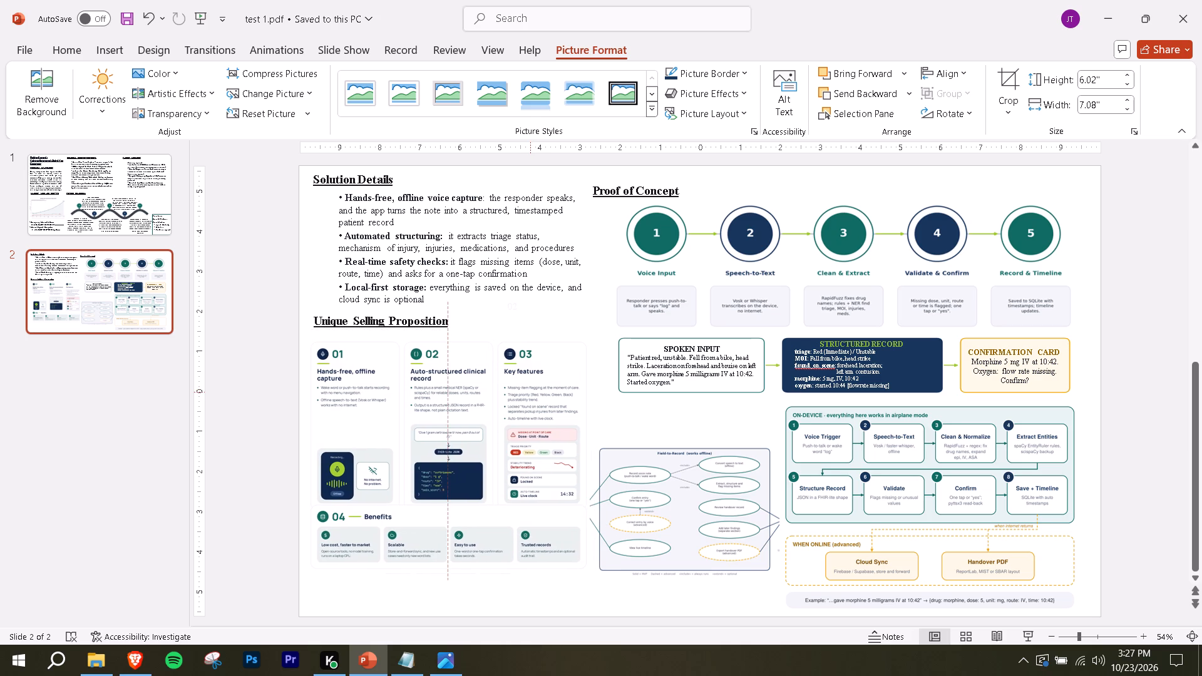
{"action": "key", "text": "Down"}
{"action": "key", "text": "Down"}
{"action": "key", "text": "Down"}
{"action": "key", "text": "Down"}
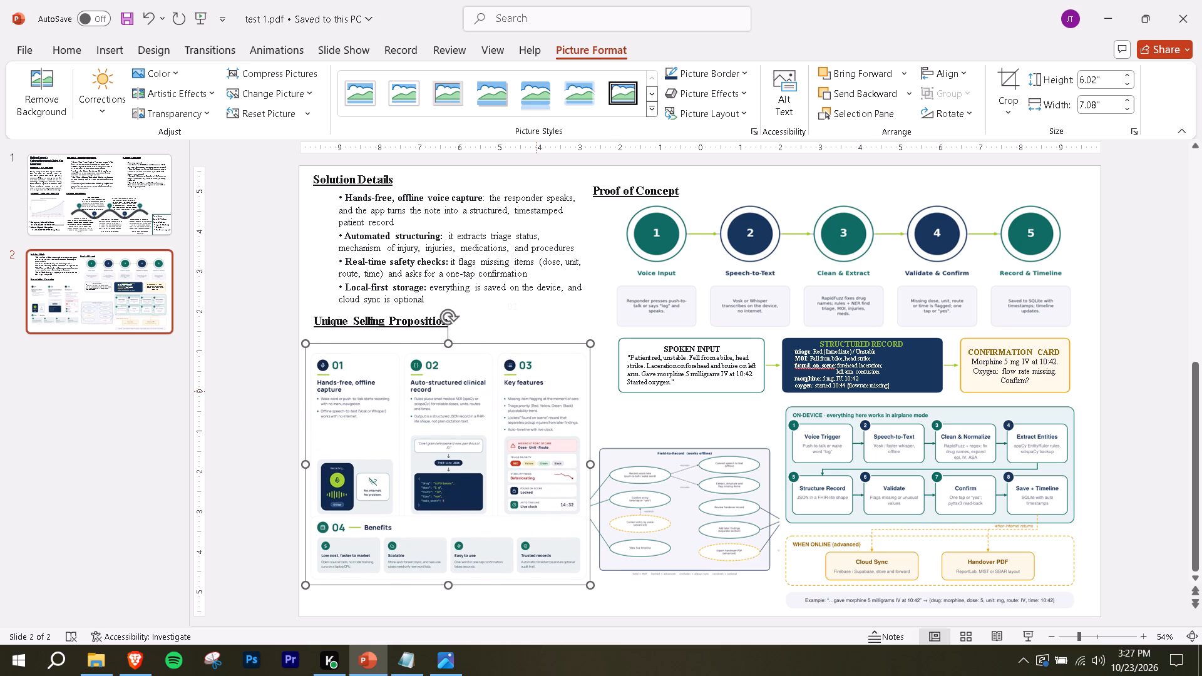
{"action": "key", "text": "Down"}
{"action": "left_click", "coordinate": [807, 351]}
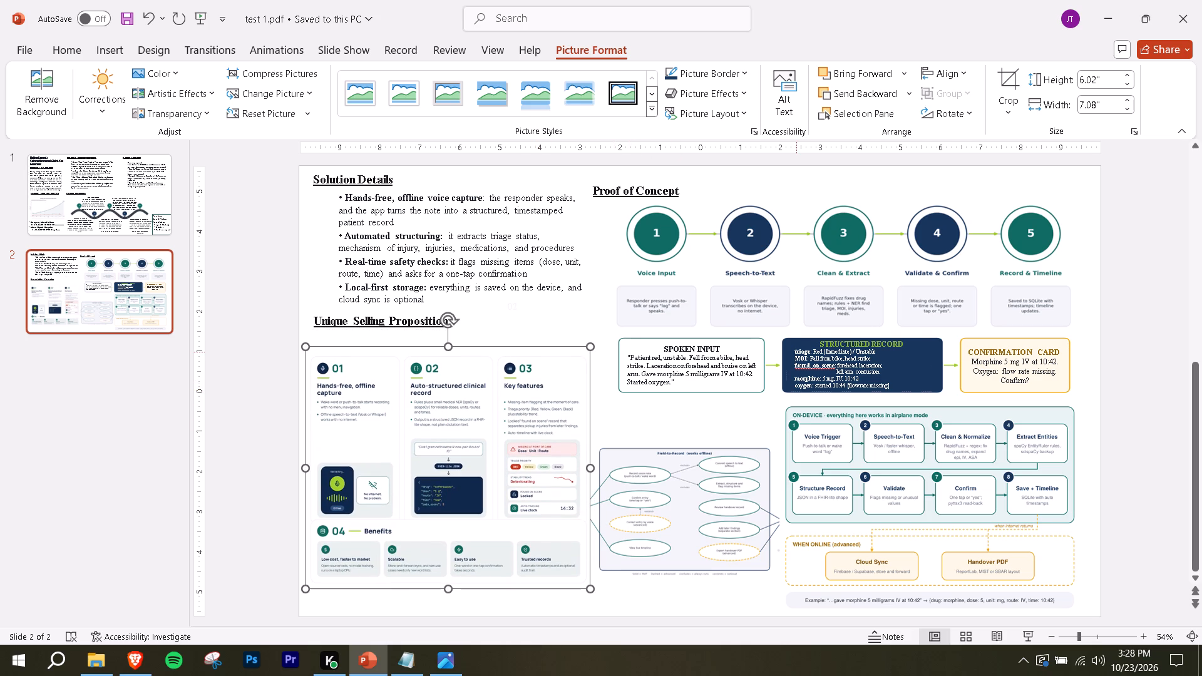
{"action": "left_click", "coordinate": [670, 354]}
{"action": "left_click", "coordinate": [685, 422]}
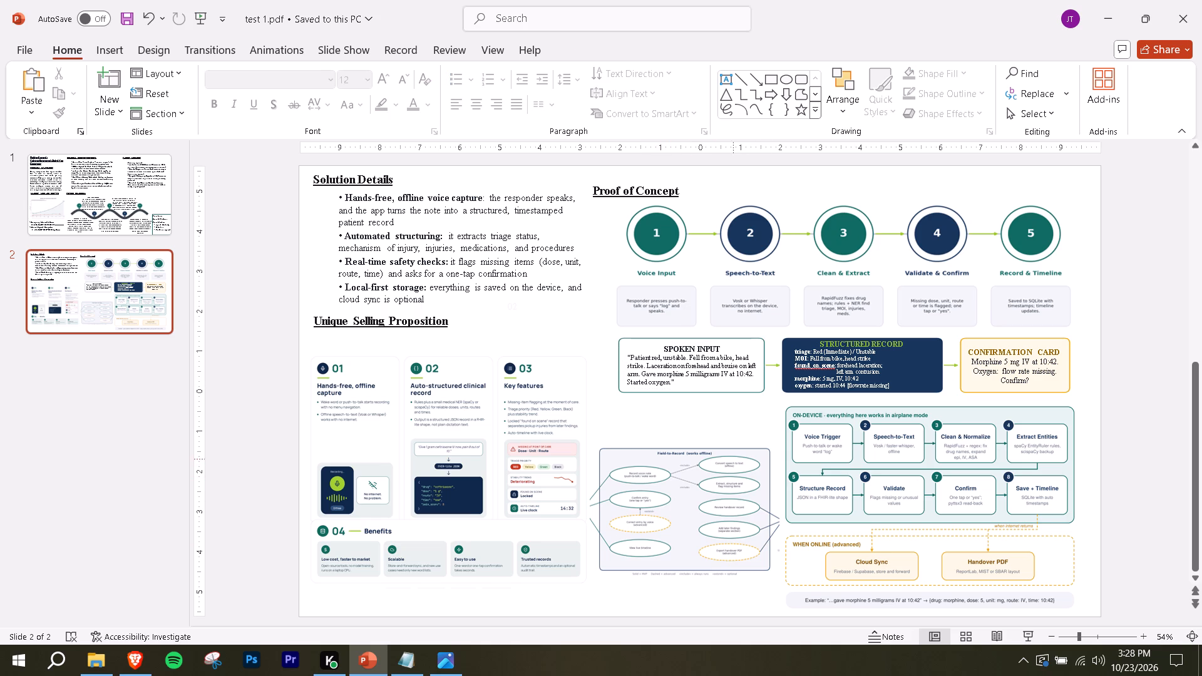
Shrink the on-device flow diagram slightly and nudge it into place just below the Structured Record and Confirmation Card boxes.
{"action": "left_click", "coordinate": [866, 462]}
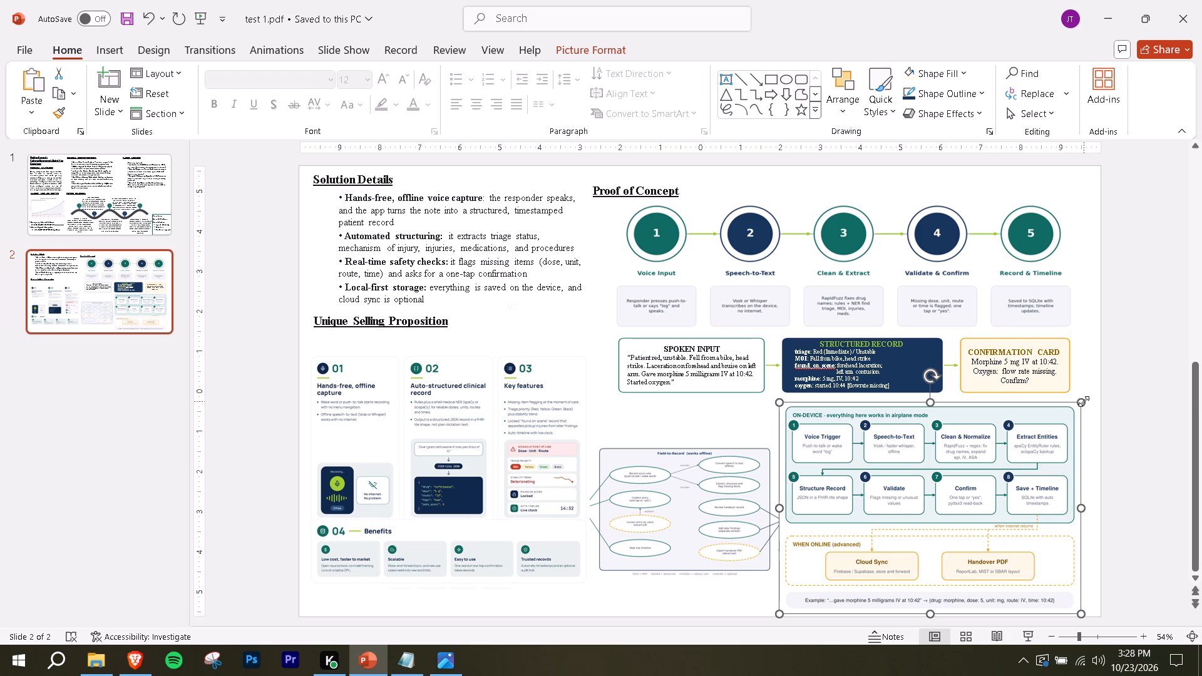
{"action": "left_click_drag", "start_coordinate": [1083, 401], "coordinate": [1079, 410]}
{"action": "left_click", "coordinate": [1005, 459]}
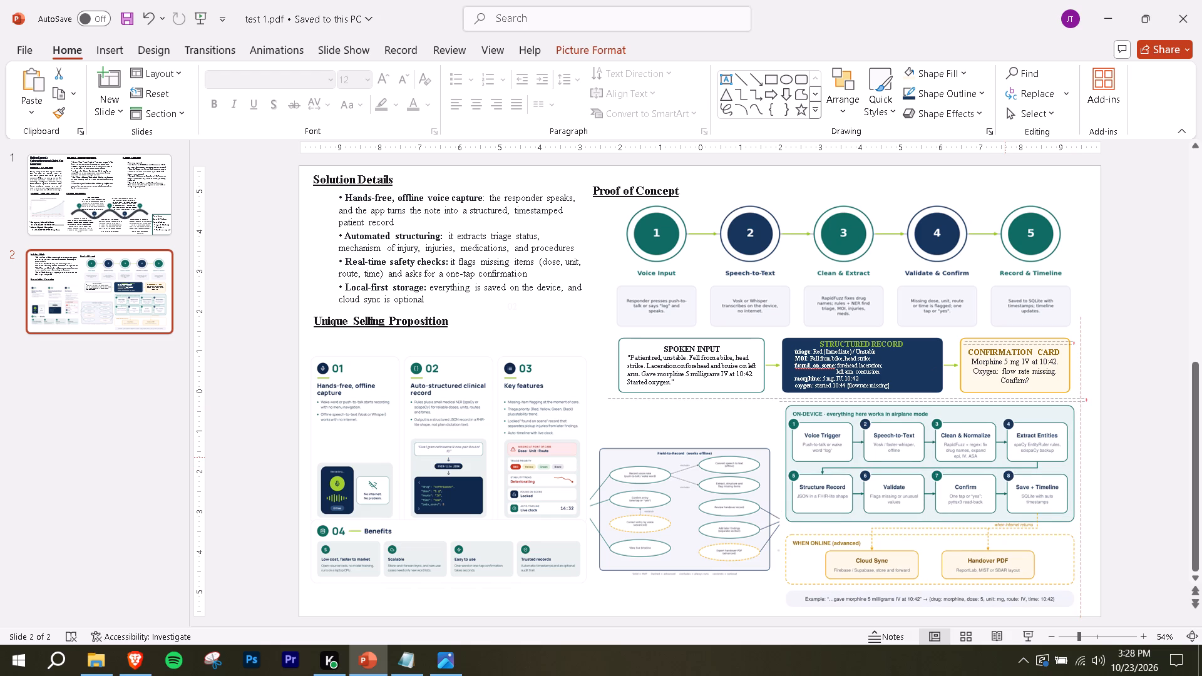
{"action": "left_click_drag", "start_coordinate": [1079, 399], "coordinate": [1075, 408]}
{"action": "left_click_drag", "start_coordinate": [1000, 454], "coordinate": [1005, 449]}
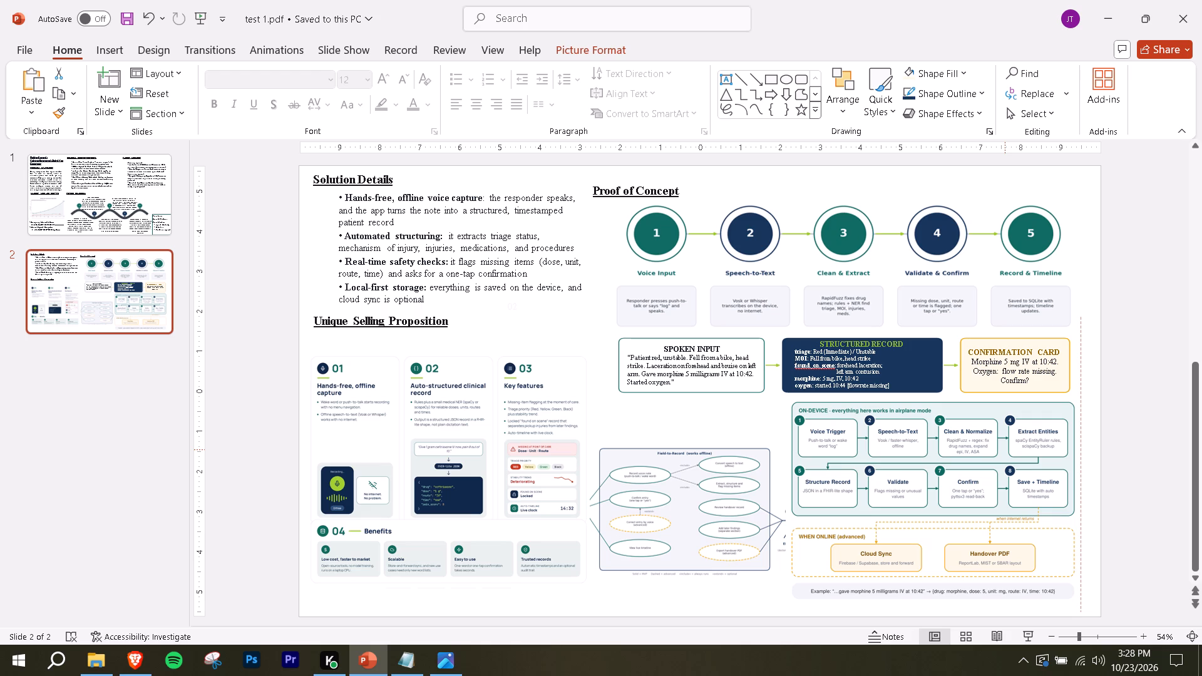
{"action": "left_click_drag", "start_coordinate": [1005, 449], "coordinate": [1005, 448]}
{"action": "left_click_drag", "start_coordinate": [1078, 399], "coordinate": [1066, 404]}
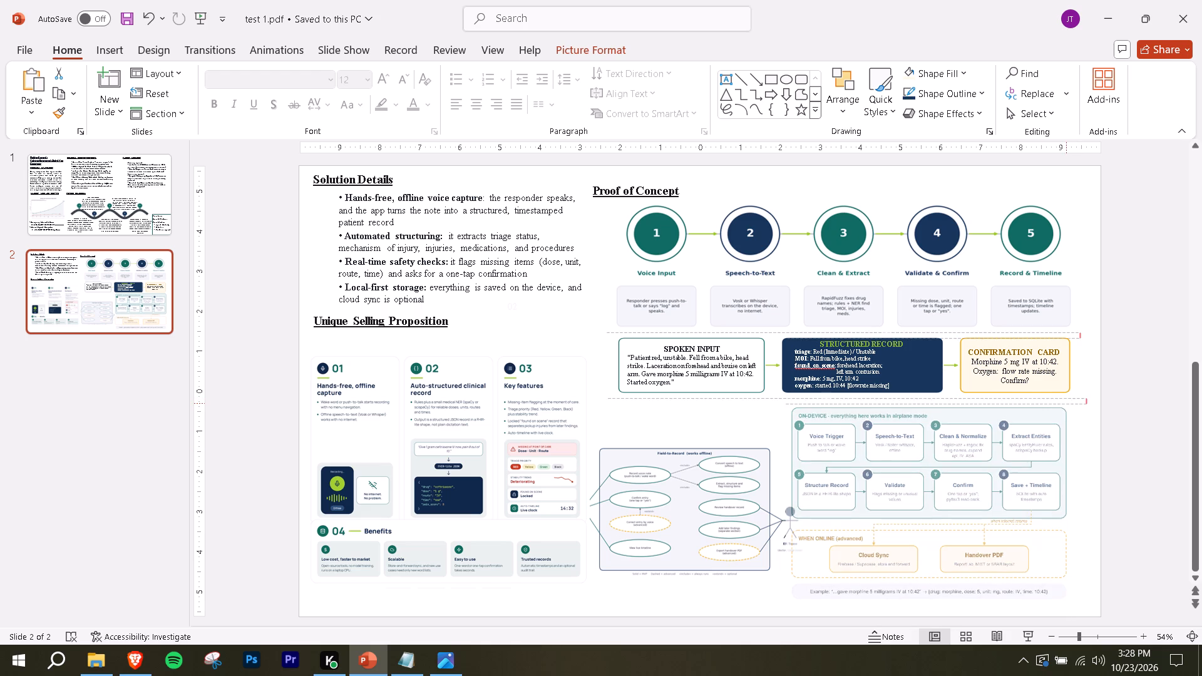
{"action": "left_click", "coordinate": [1019, 471]}
{"action": "key", "text": "Right"}
{"action": "key", "text": "Right"}
{"action": "key", "text": "Up"}
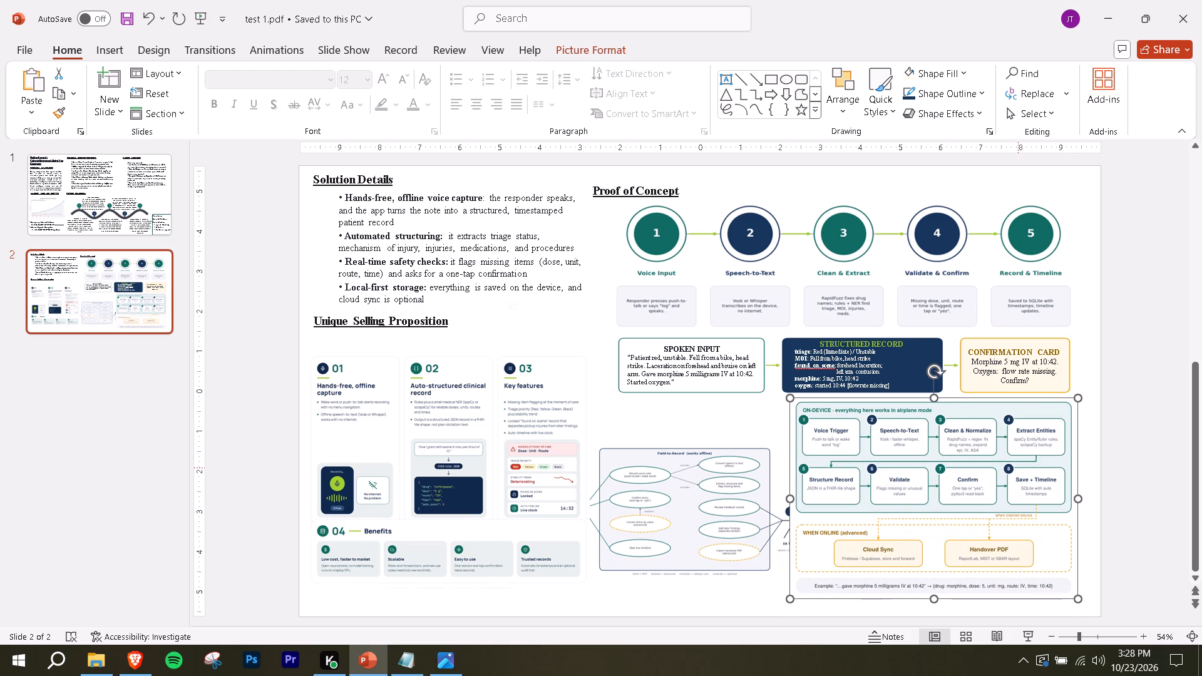